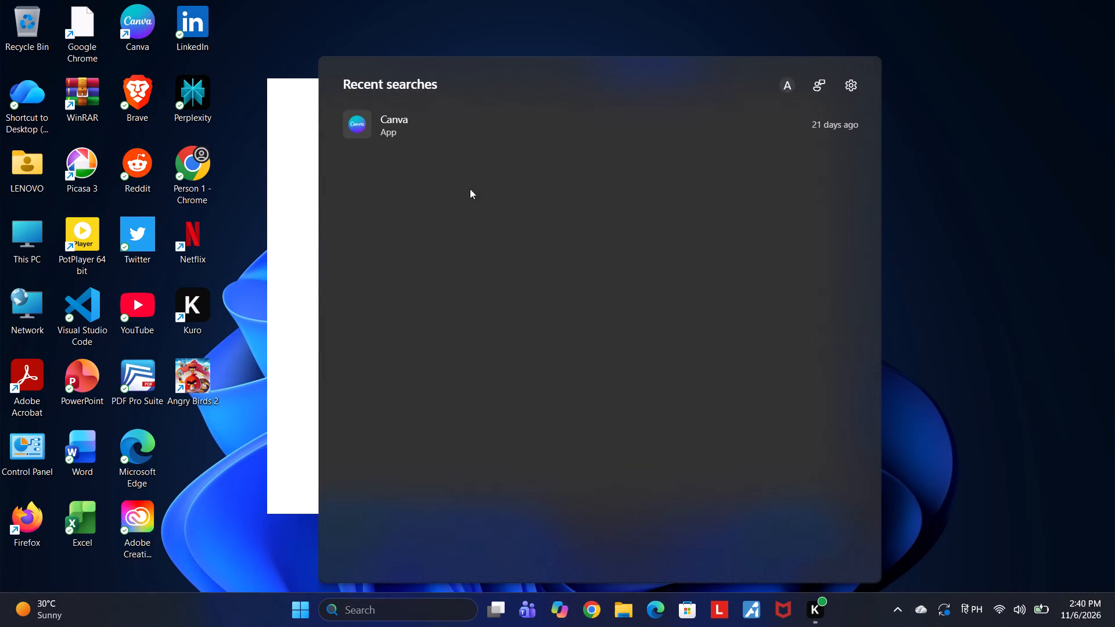
Launch Microsoft Clipchamp and maximize its window.
drag(980, 118, 981, 126)
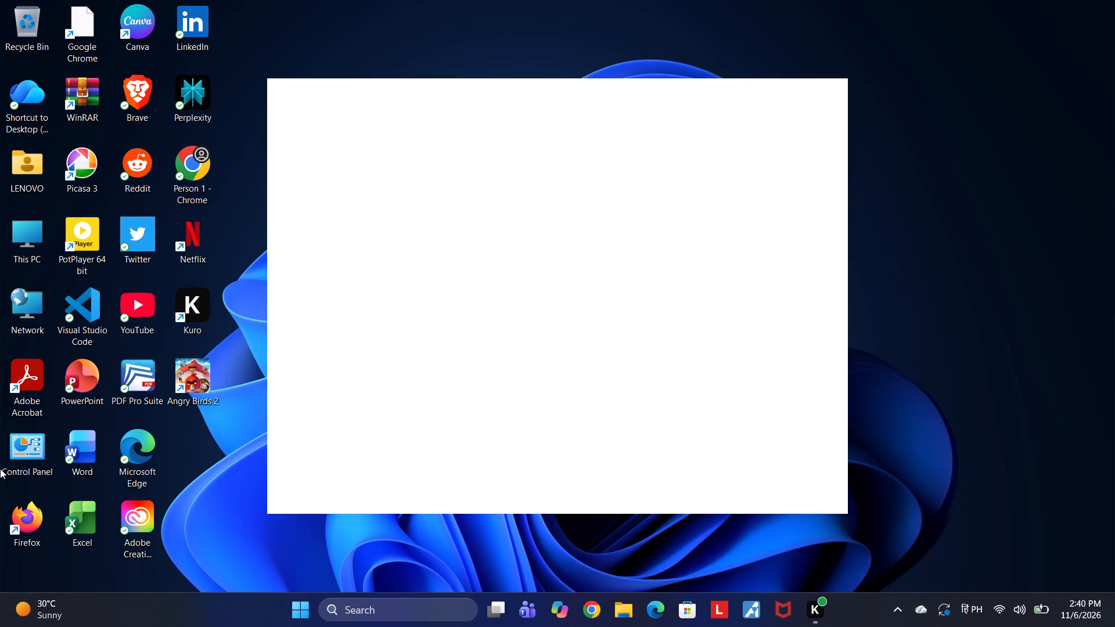
click(290, 598)
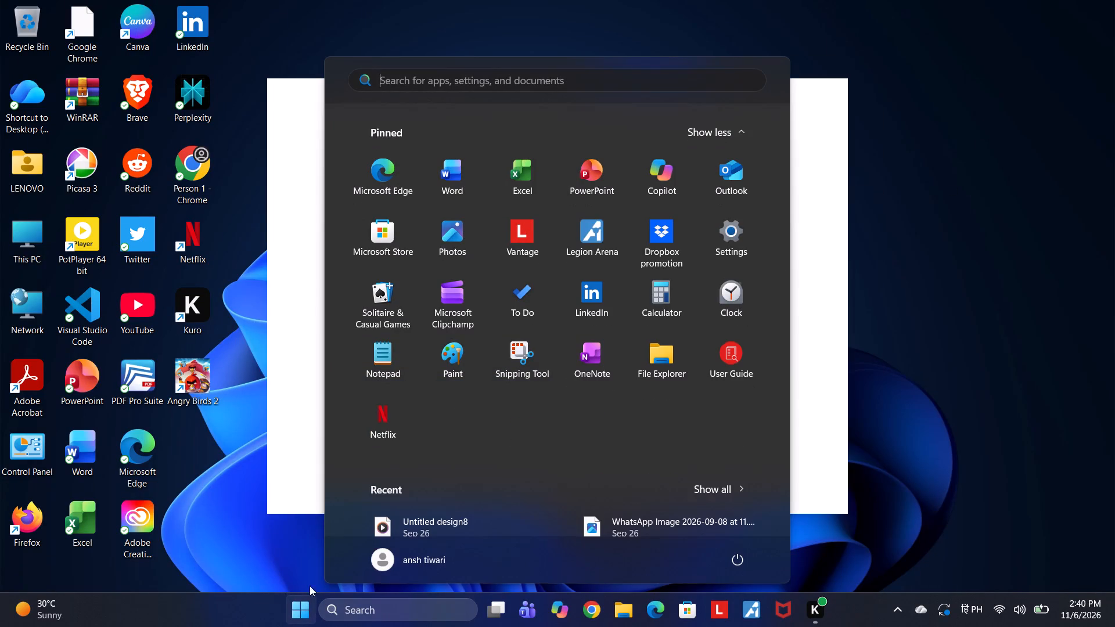
click(457, 309)
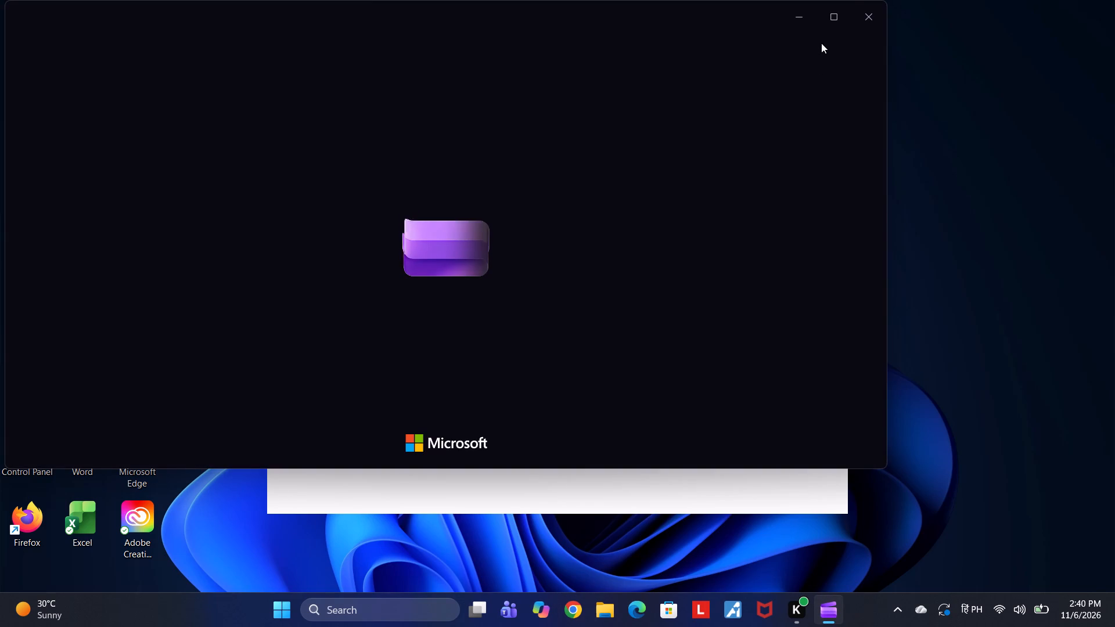
click(835, 23)
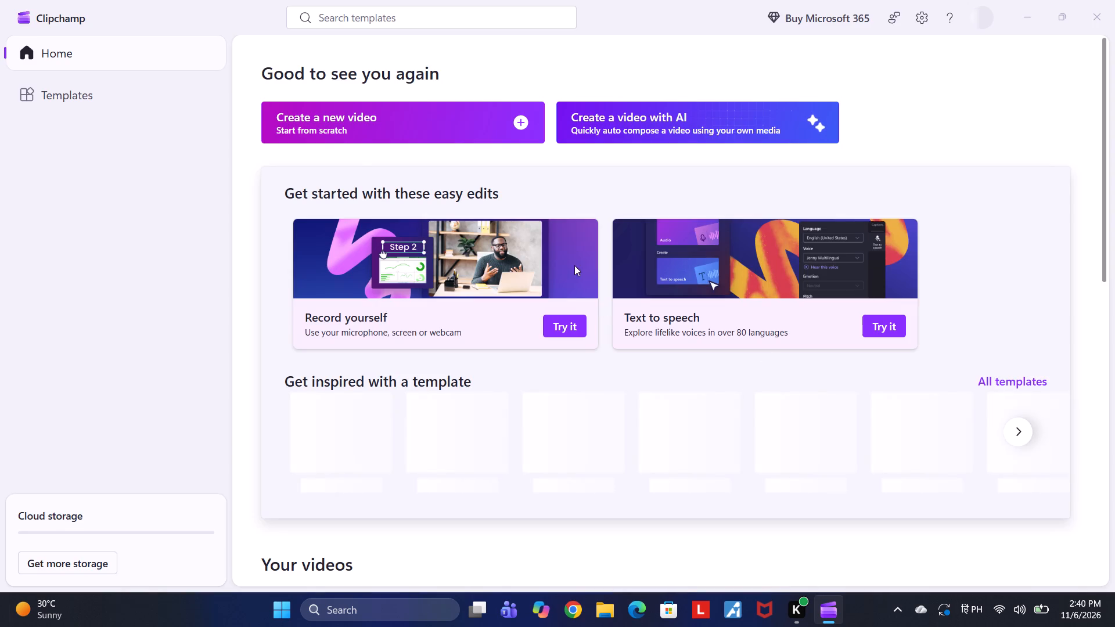
Create a new video project from scratch.
click(420, 121)
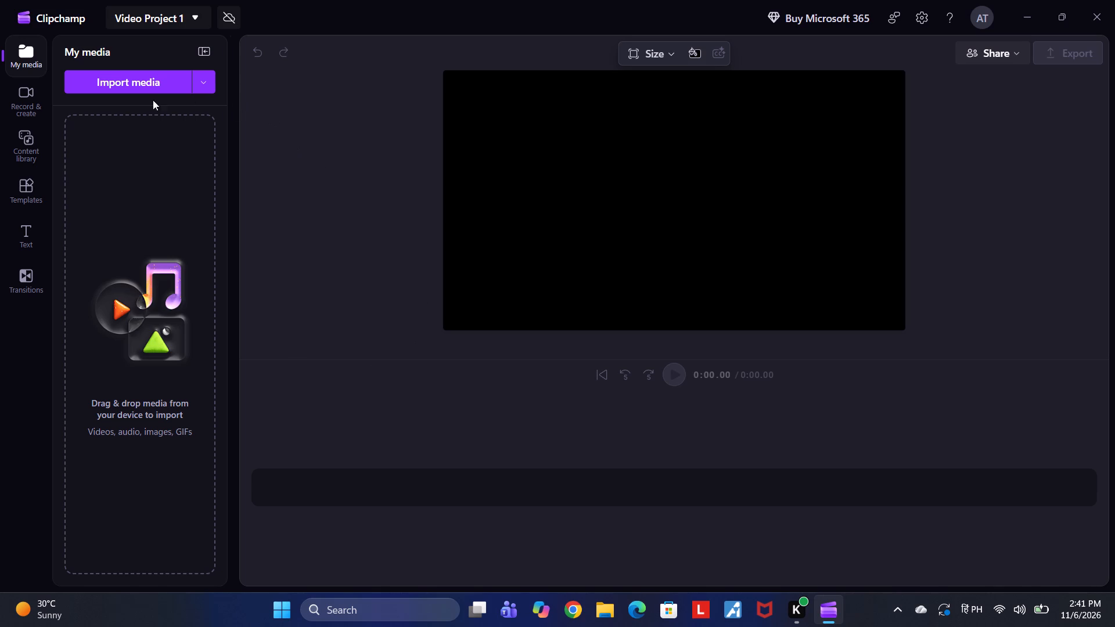
Import the video clip Shot 1 (2) from the Downloads folder into the project's media.
click(164, 85)
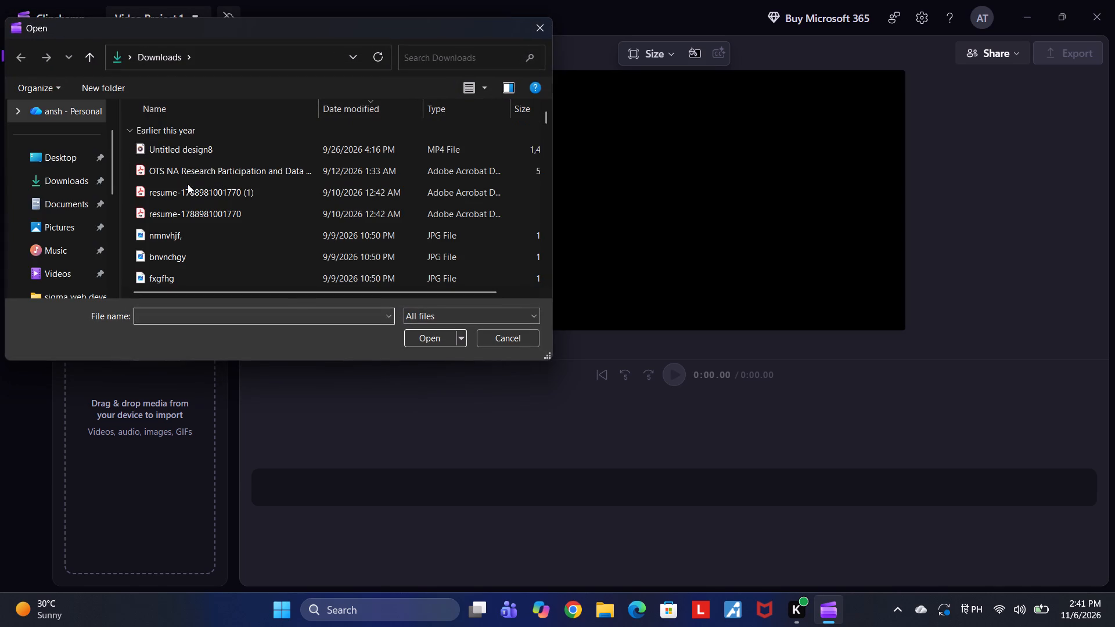
scroll(297, 338, down, 3)
scroll(298, 345, up, 4)
scroll(315, 225, down, 18)
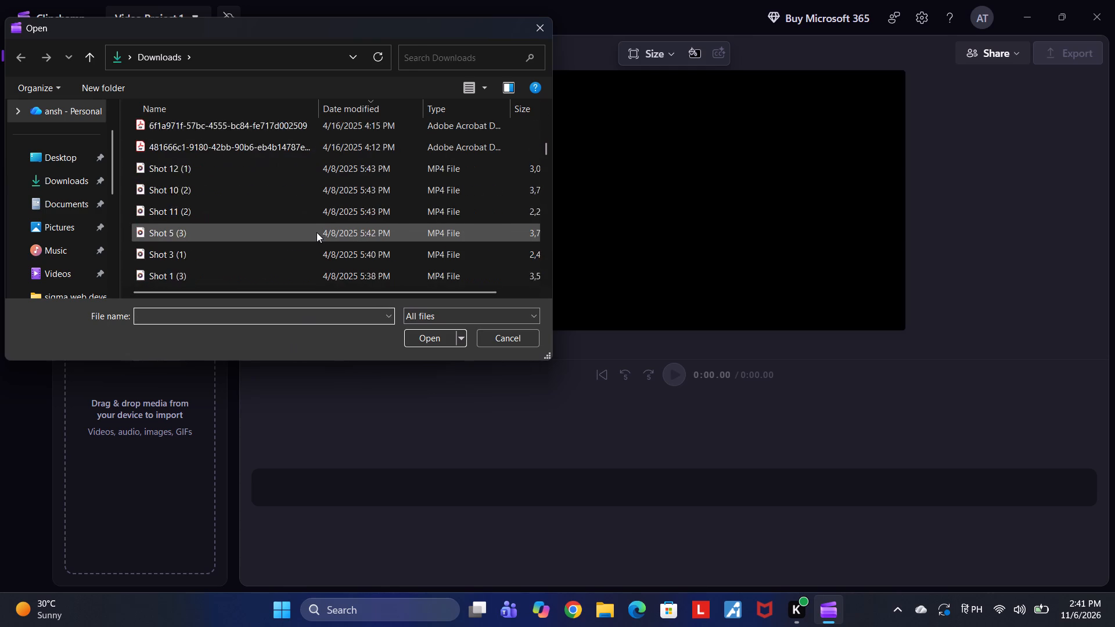
scroll(316, 232, down, 4)
scroll(314, 232, up, 3)
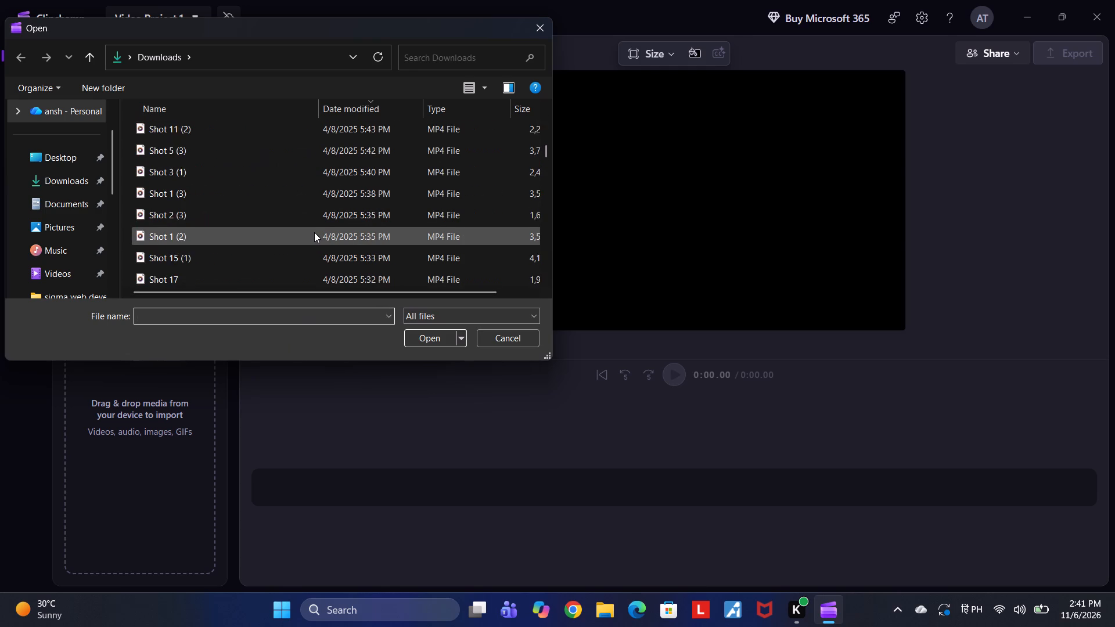
scroll(314, 232, up, 1)
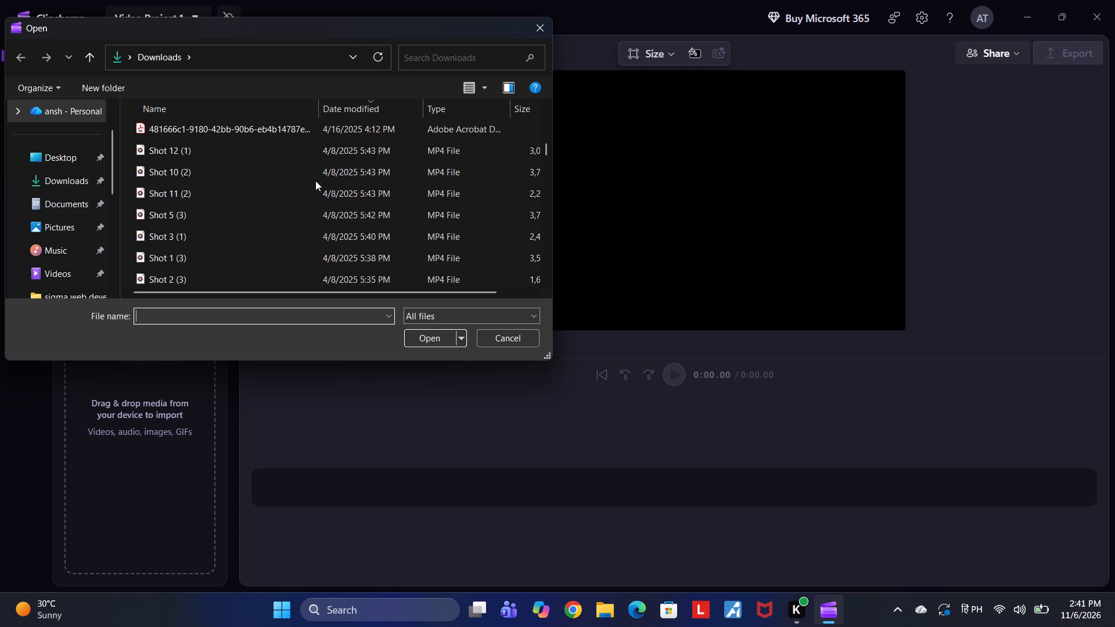
scroll(315, 181, down, 1)
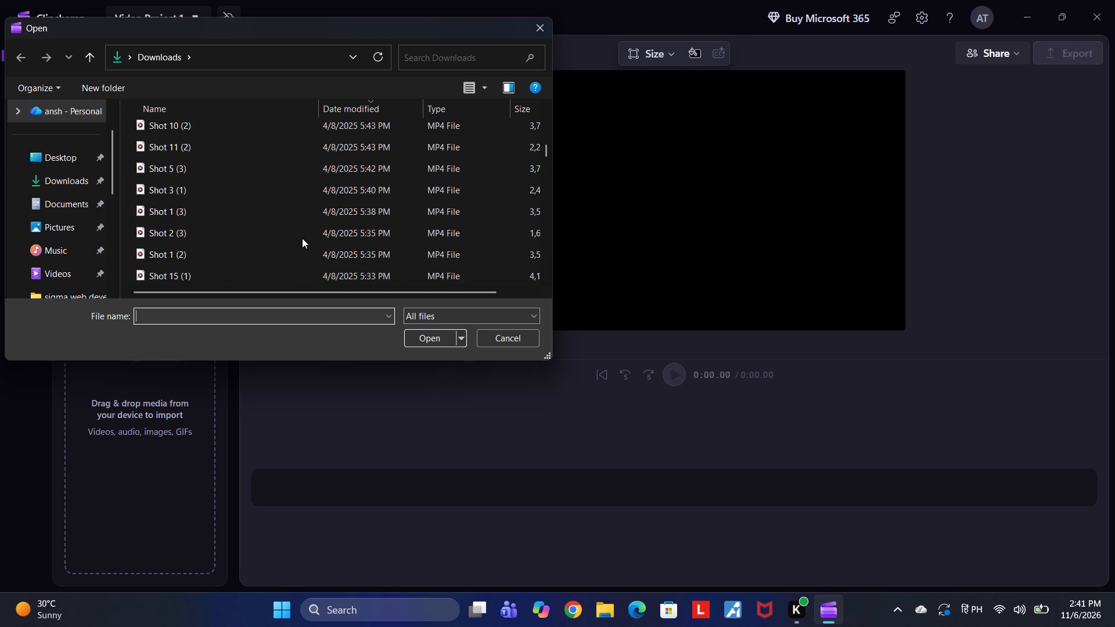
drag(303, 248, 304, 254)
click(307, 250)
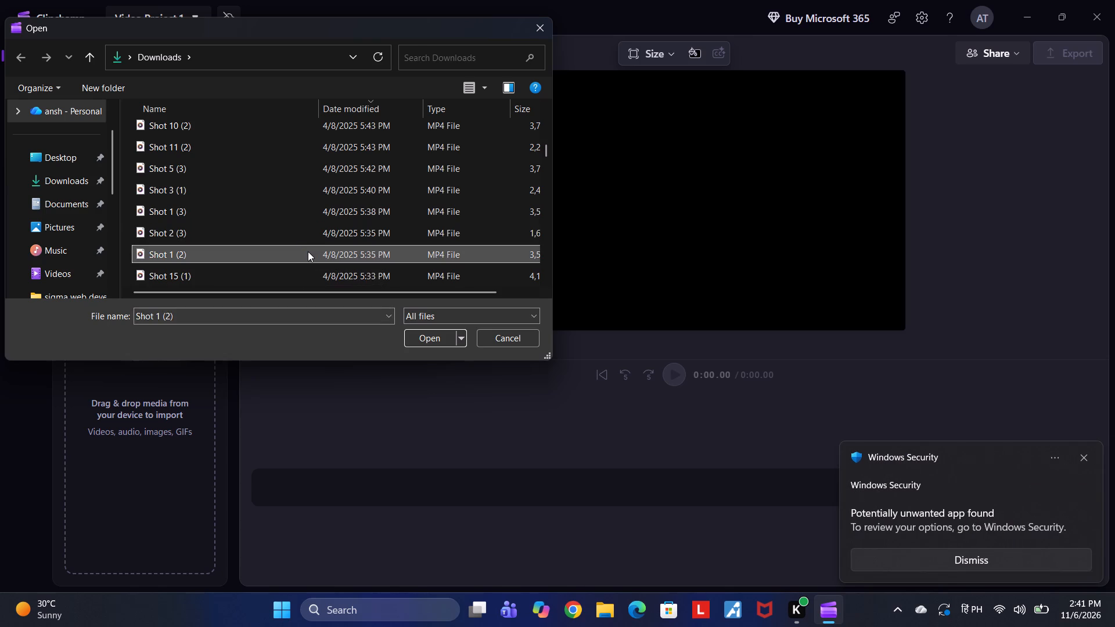
click(423, 340)
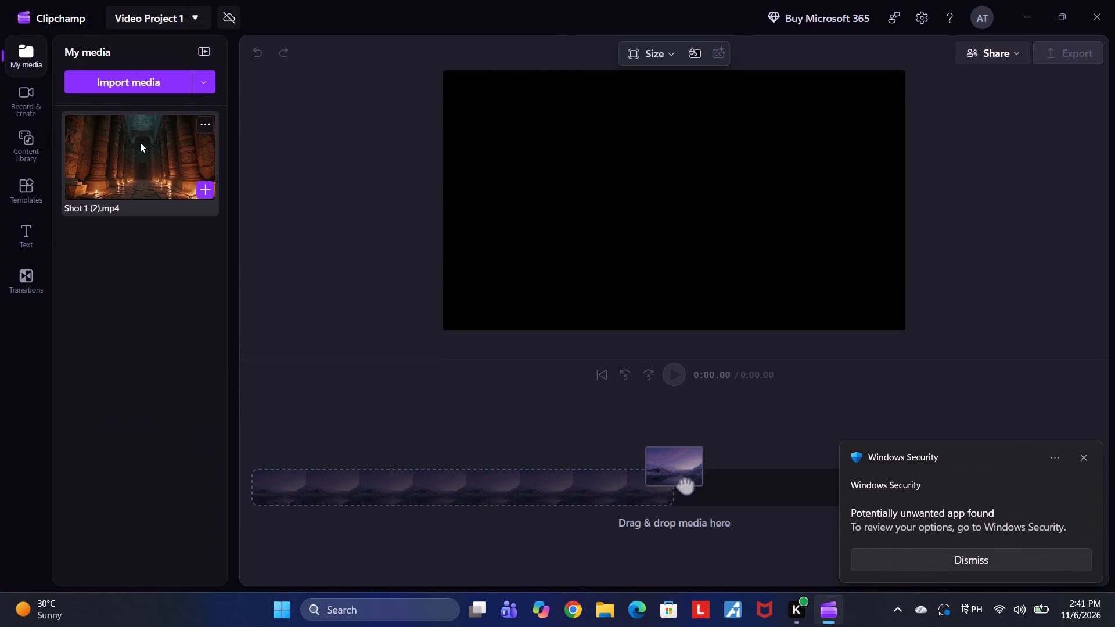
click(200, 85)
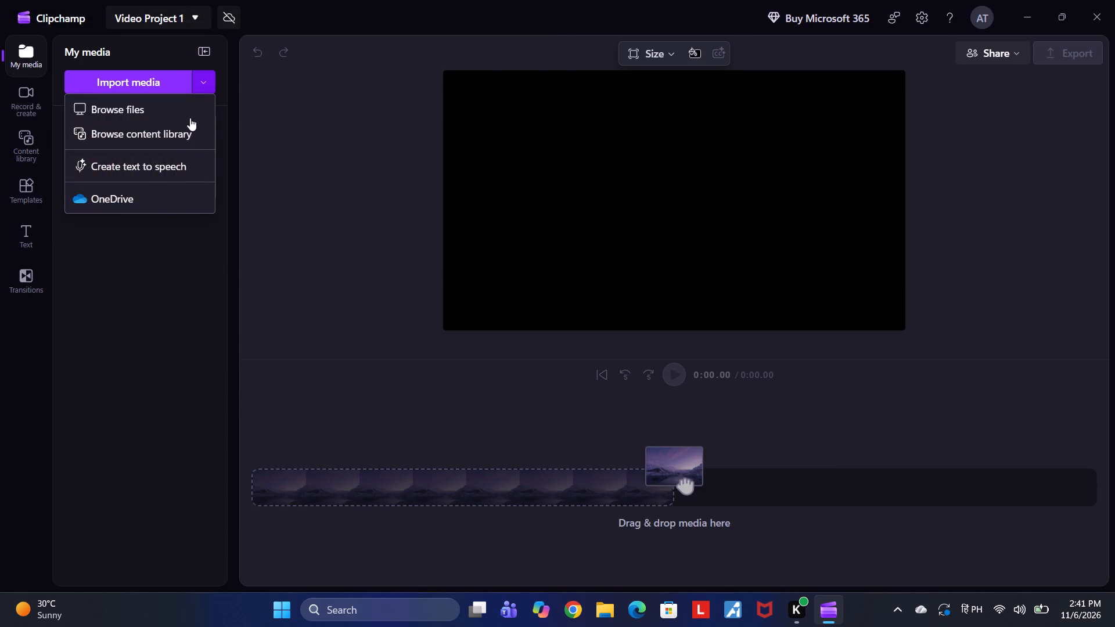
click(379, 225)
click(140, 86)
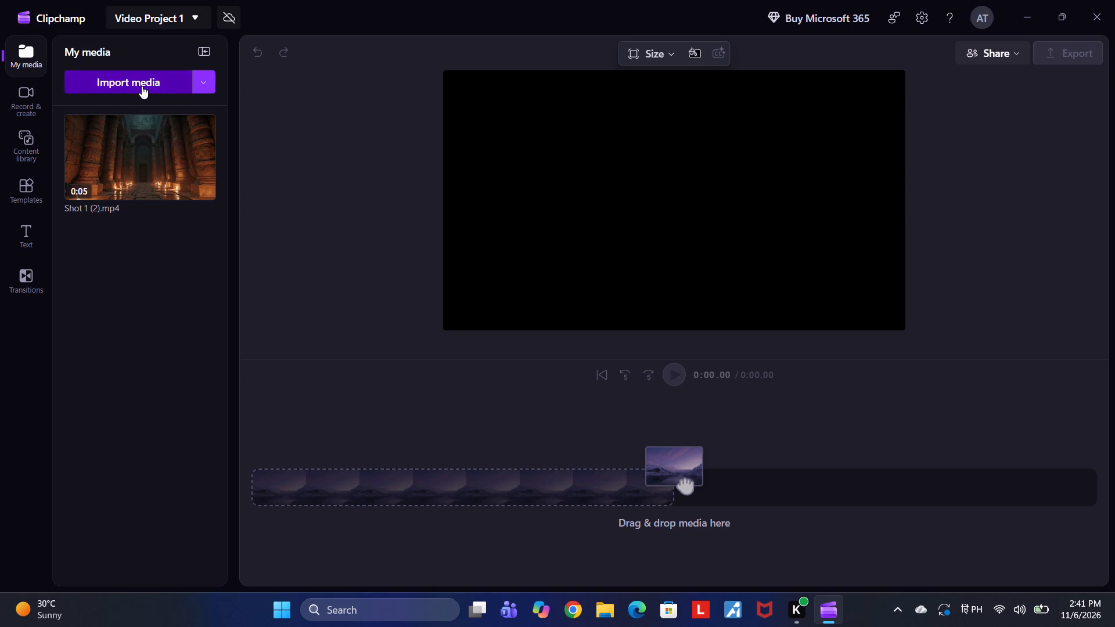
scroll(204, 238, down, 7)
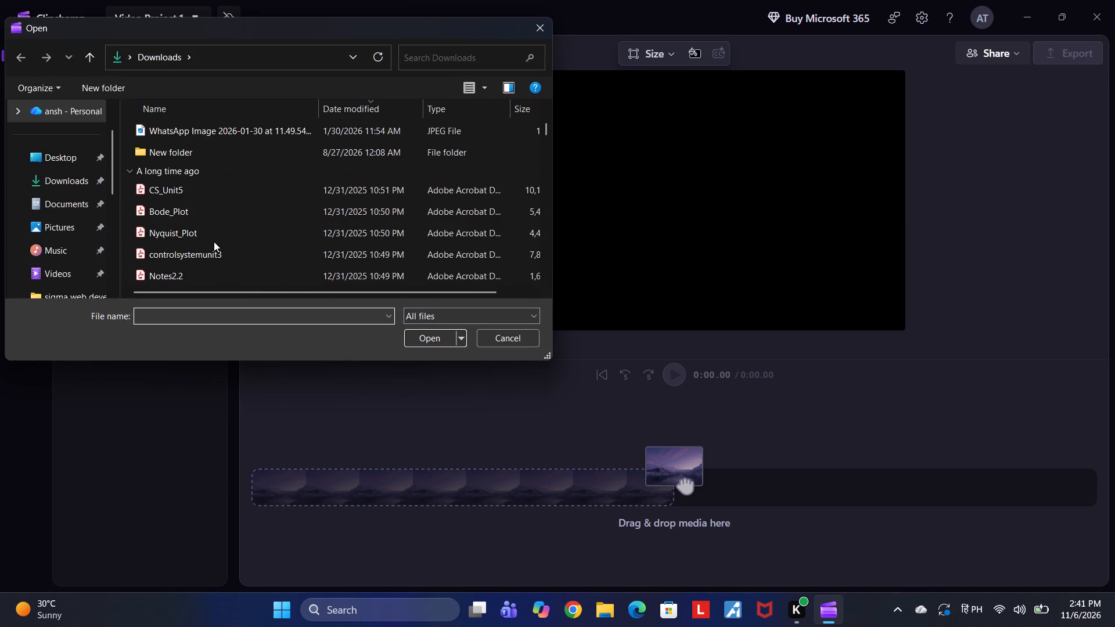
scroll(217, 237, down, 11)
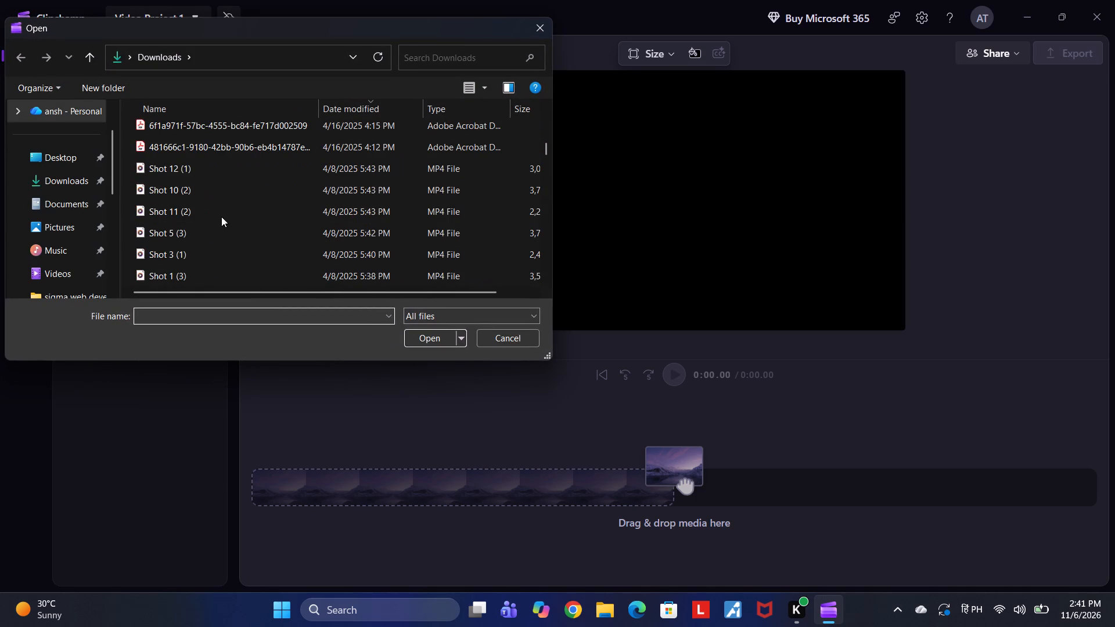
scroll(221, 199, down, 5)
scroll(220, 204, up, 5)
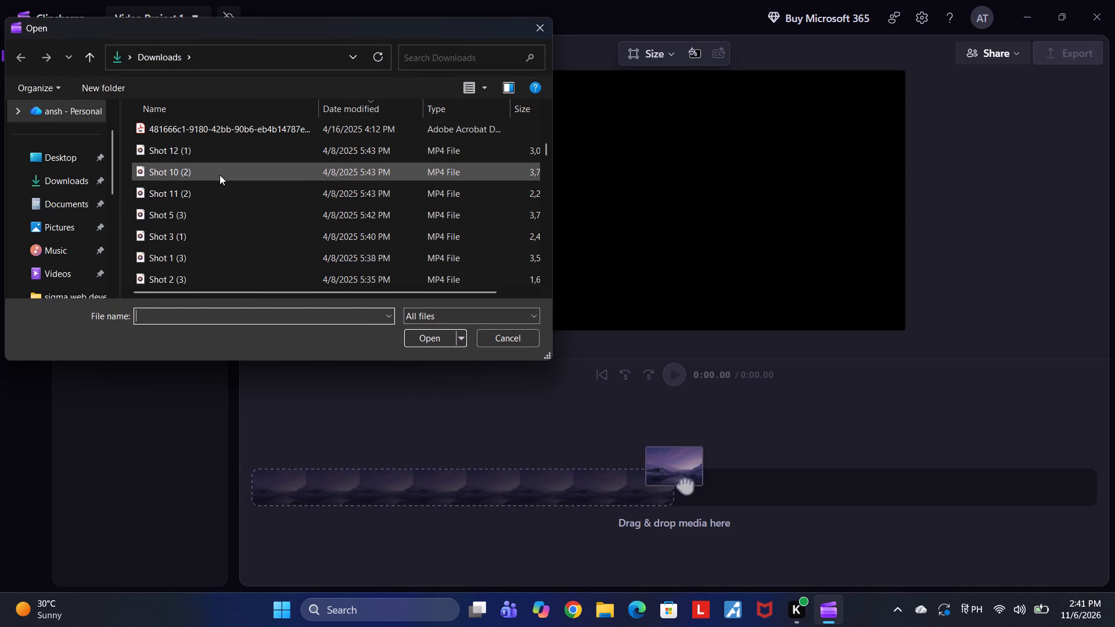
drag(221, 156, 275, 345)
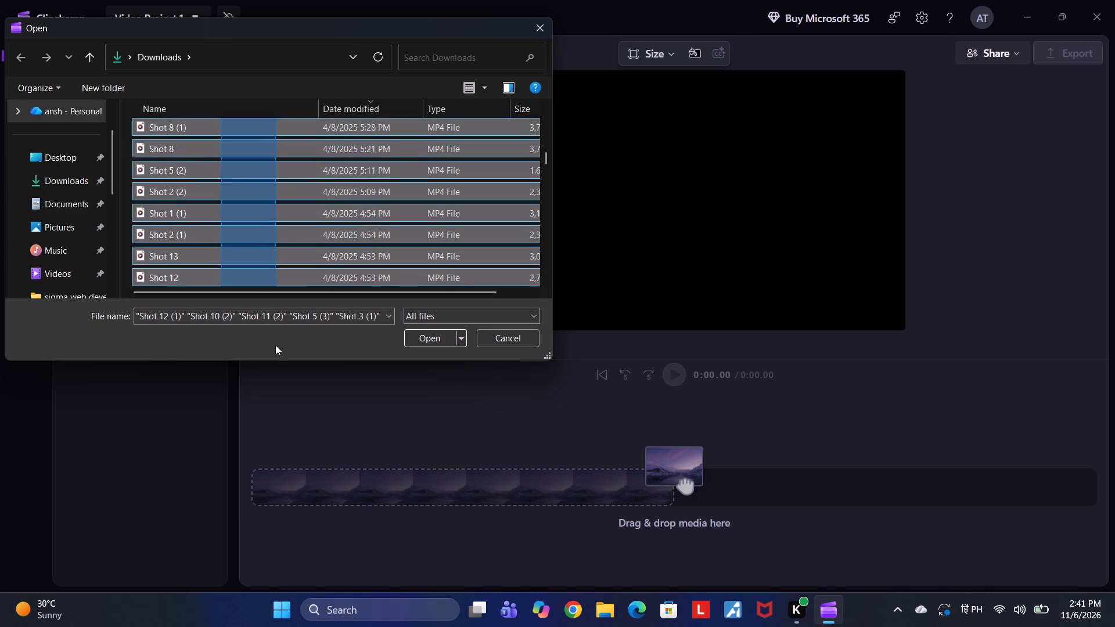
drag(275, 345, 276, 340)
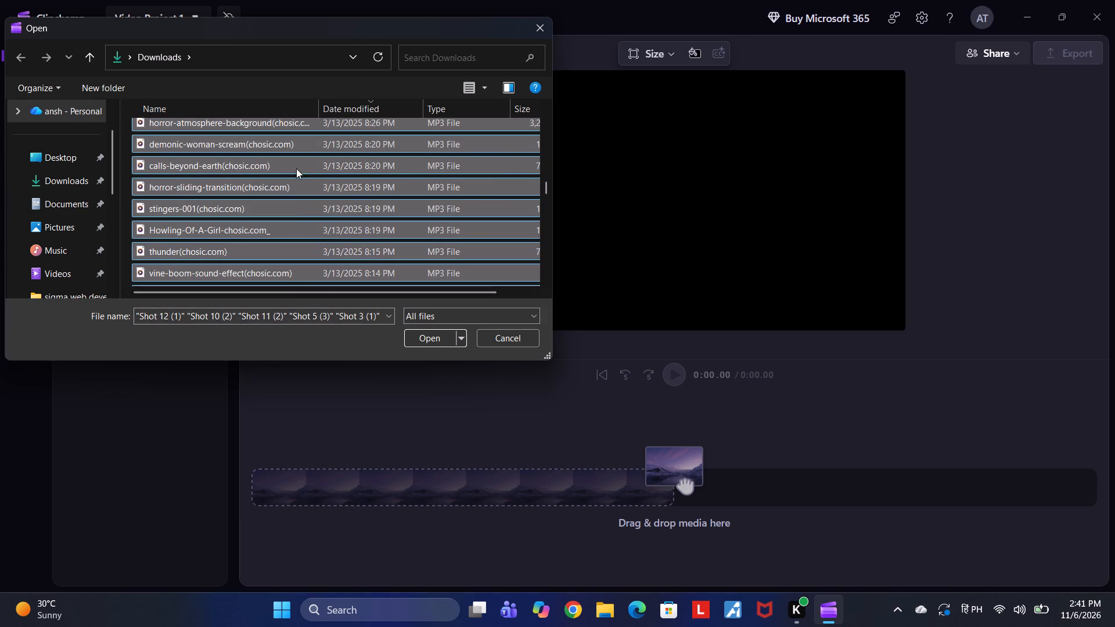
Sort the Downloads files by name in the media import dialog.
click(288, 106)
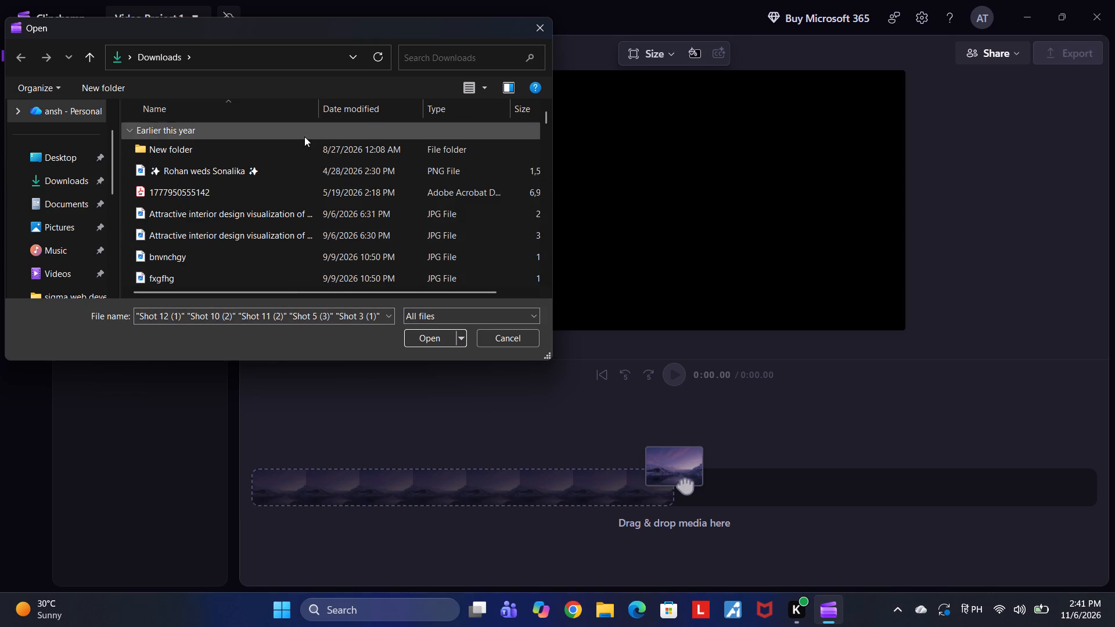
Look through the name-sorted Downloads files for more media to import.
scroll(309, 253, up, 1)
scroll(309, 253, down, 11)
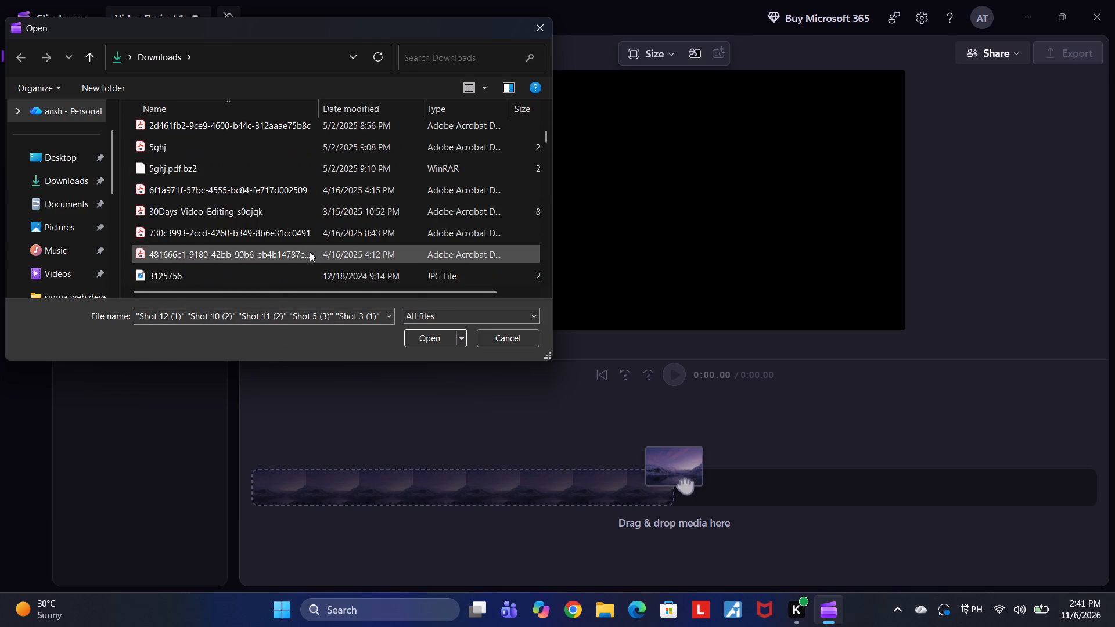
scroll(310, 251, down, 2)
scroll(310, 251, up, 1)
scroll(310, 251, down, 1)
scroll(310, 251, up, 4)
scroll(310, 251, down, 6)
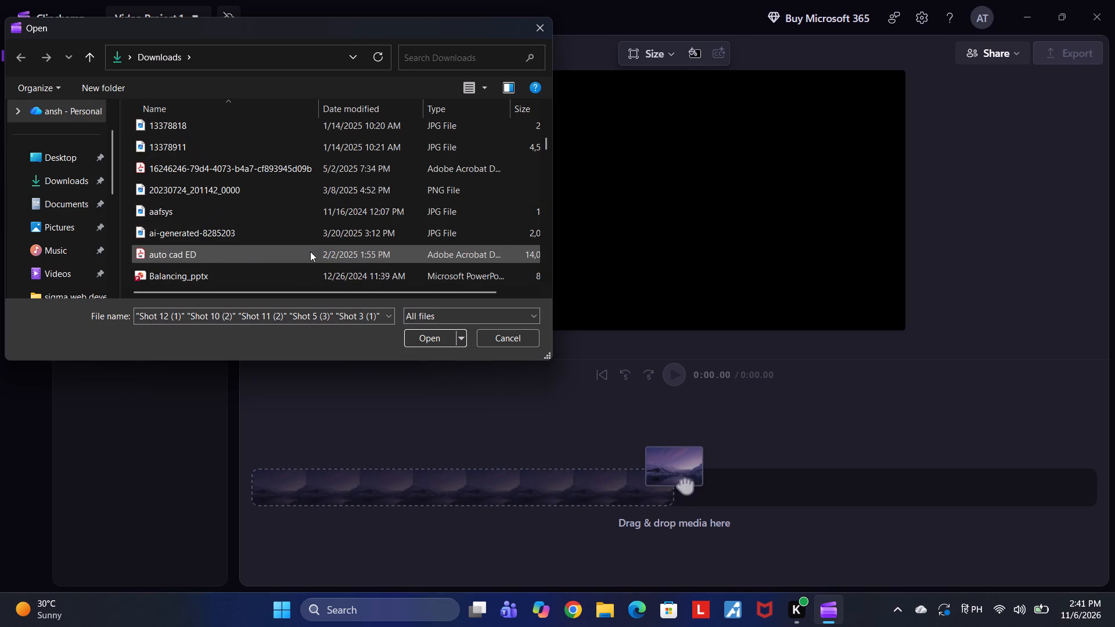
scroll(310, 251, down, 20)
scroll(310, 251, up, 4)
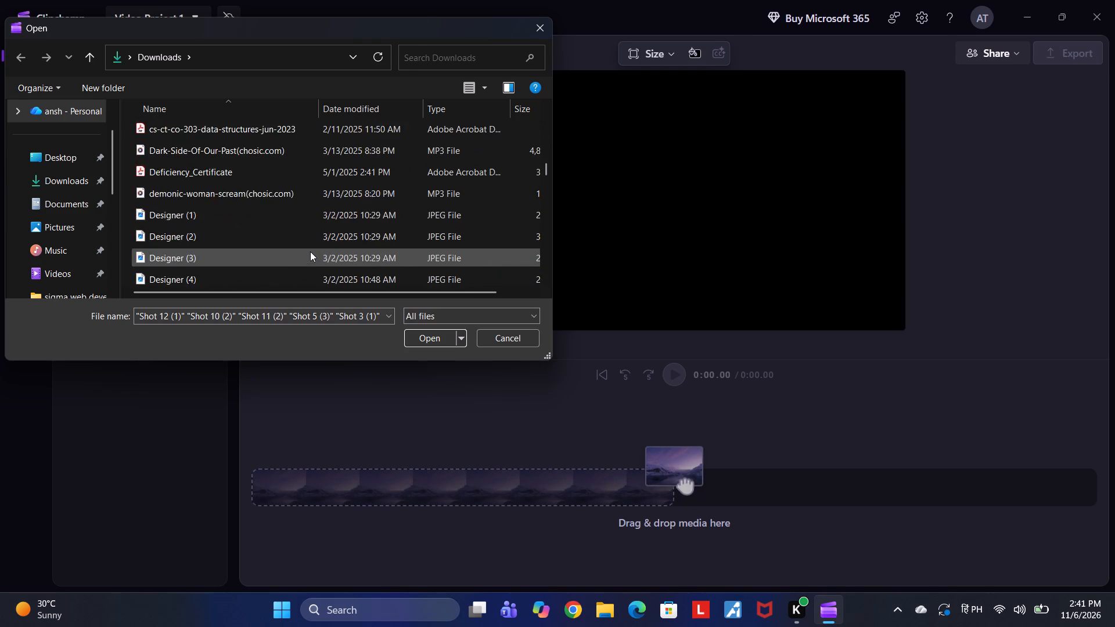
scroll(310, 251, up, 20)
scroll(310, 251, up, 17)
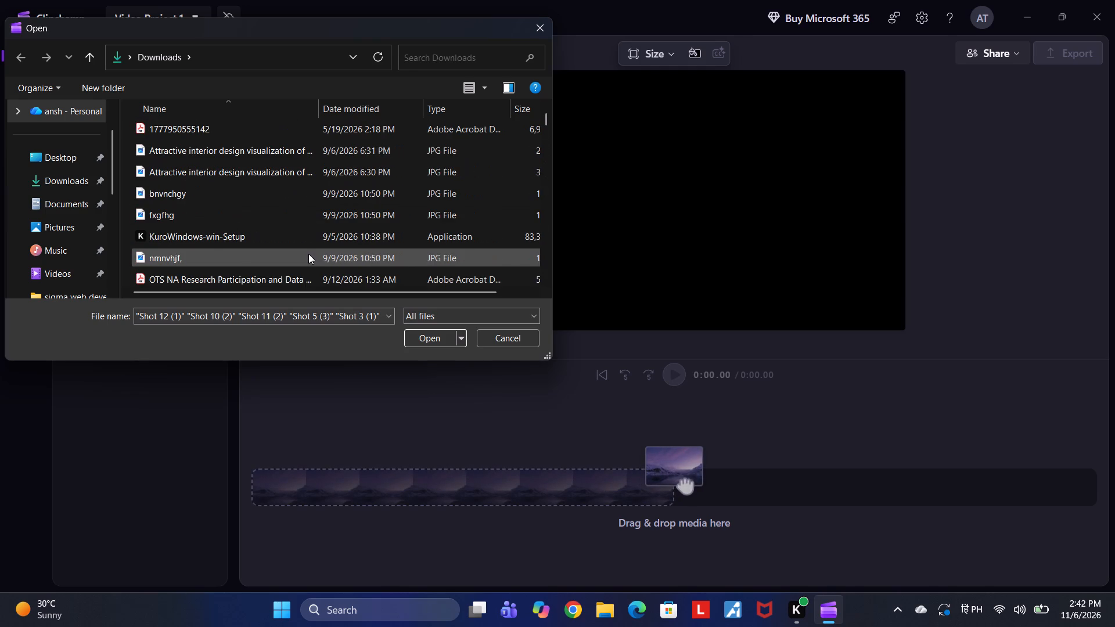
scroll(308, 254, up, 14)
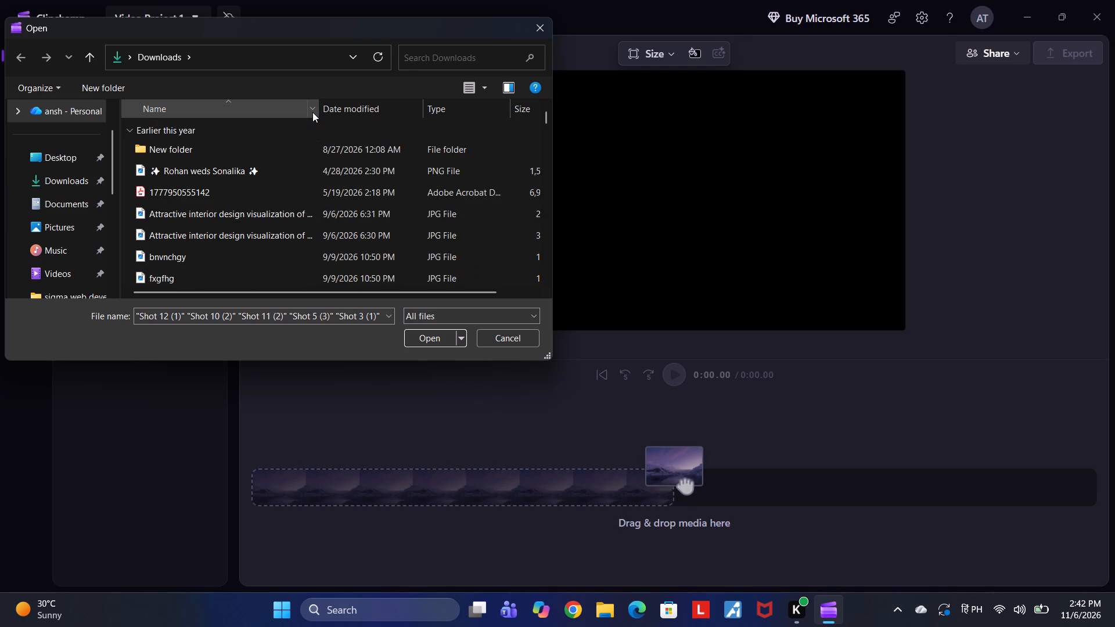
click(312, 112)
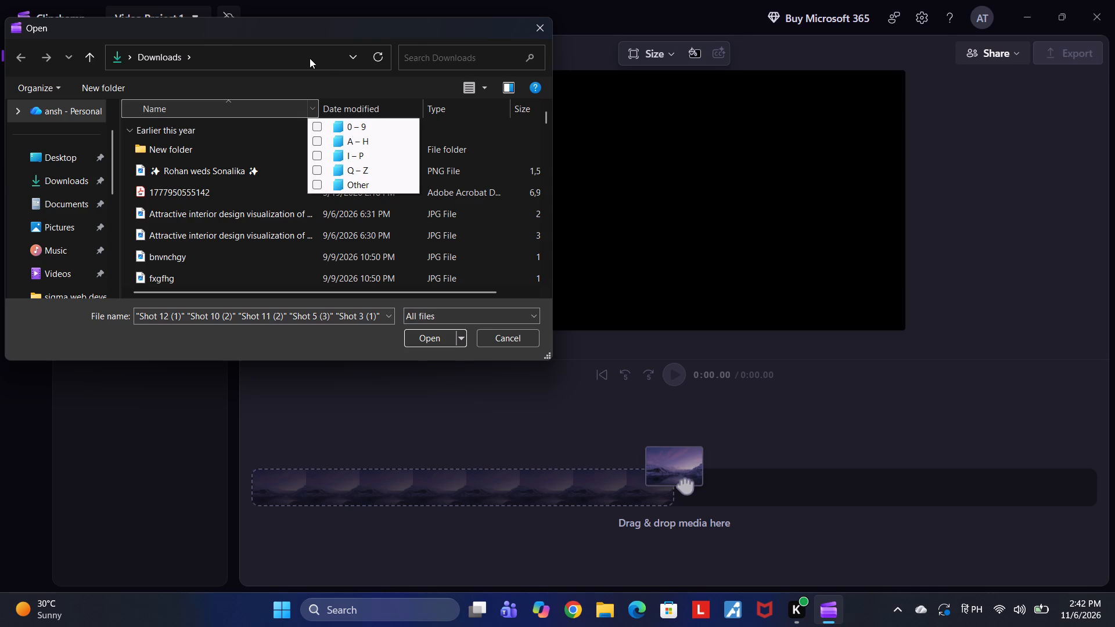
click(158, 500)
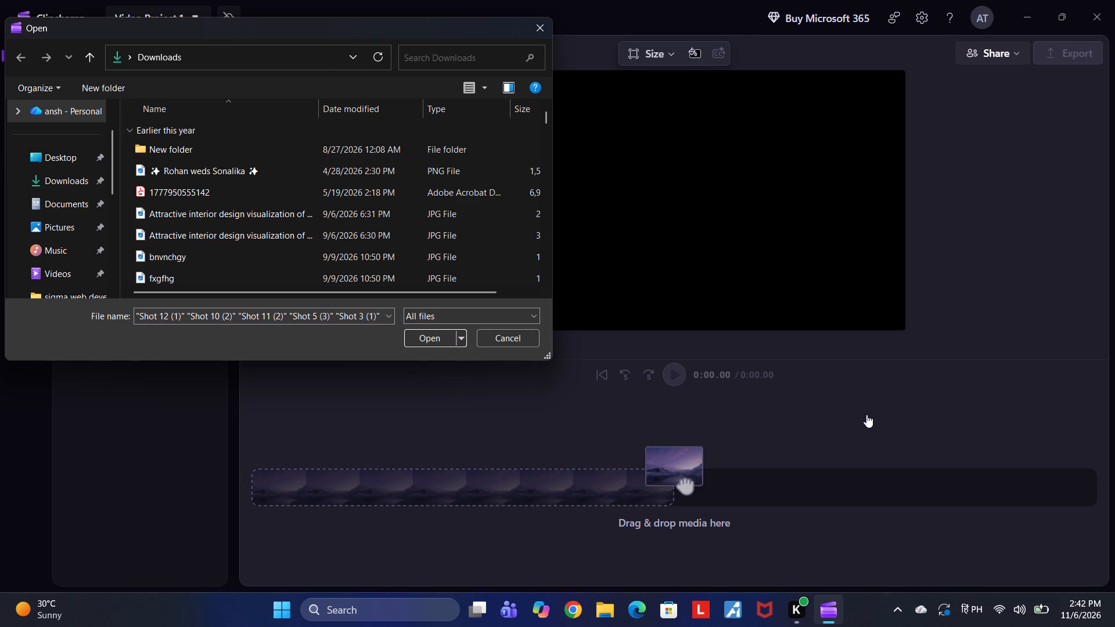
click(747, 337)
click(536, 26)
Import the consecutive Shot files from the Downloads folder, from the Shot 1 JPEG through the Shot 20 clip, into the project's media.
click(166, 80)
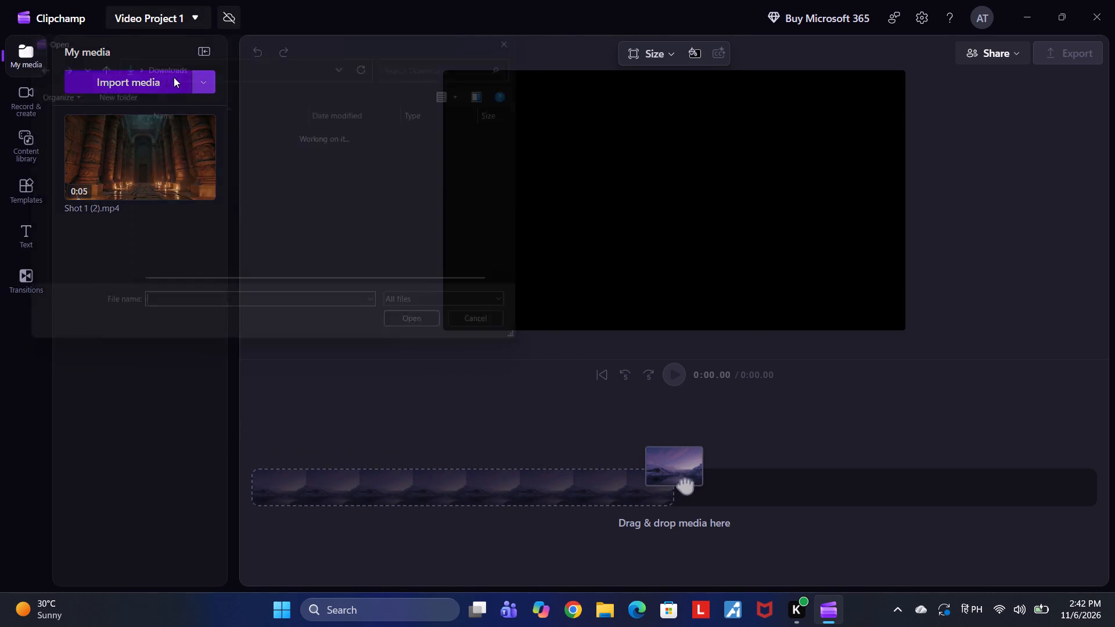
scroll(233, 146, down, 16)
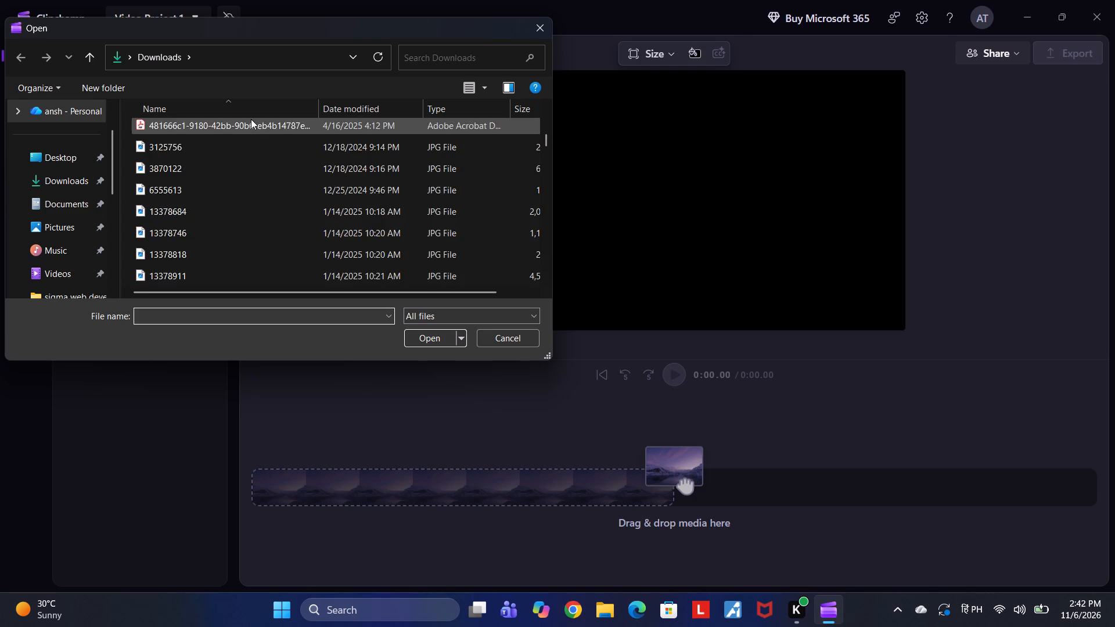
scroll(251, 119, down, 18)
scroll(249, 117, down, 12)
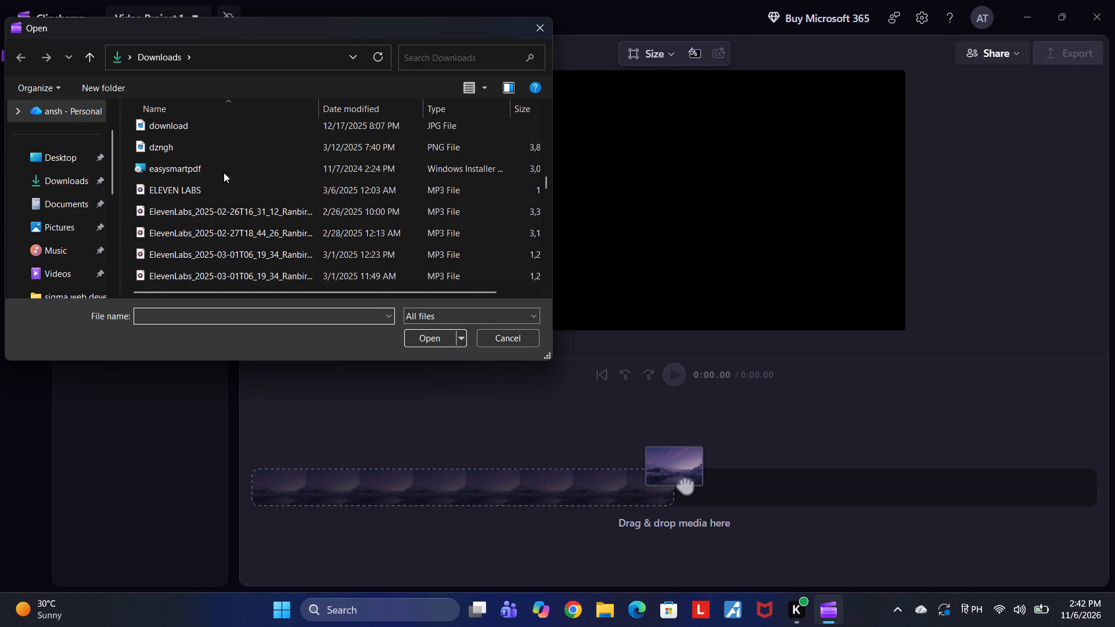
scroll(225, 181, down, 20)
scroll(225, 181, down, 15)
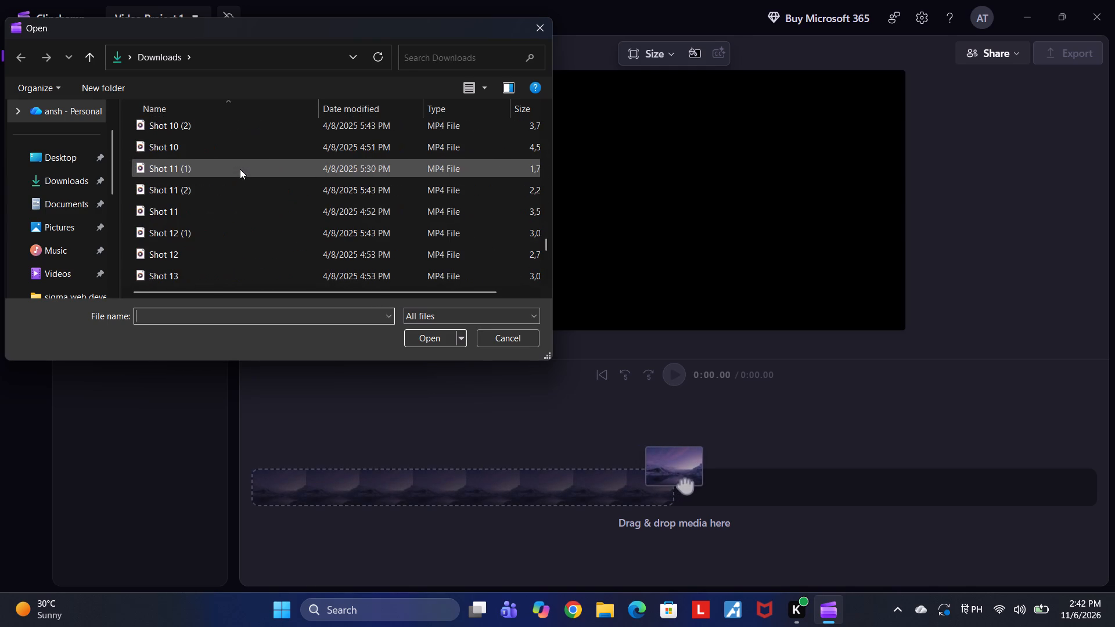
scroll(252, 126, up, 4)
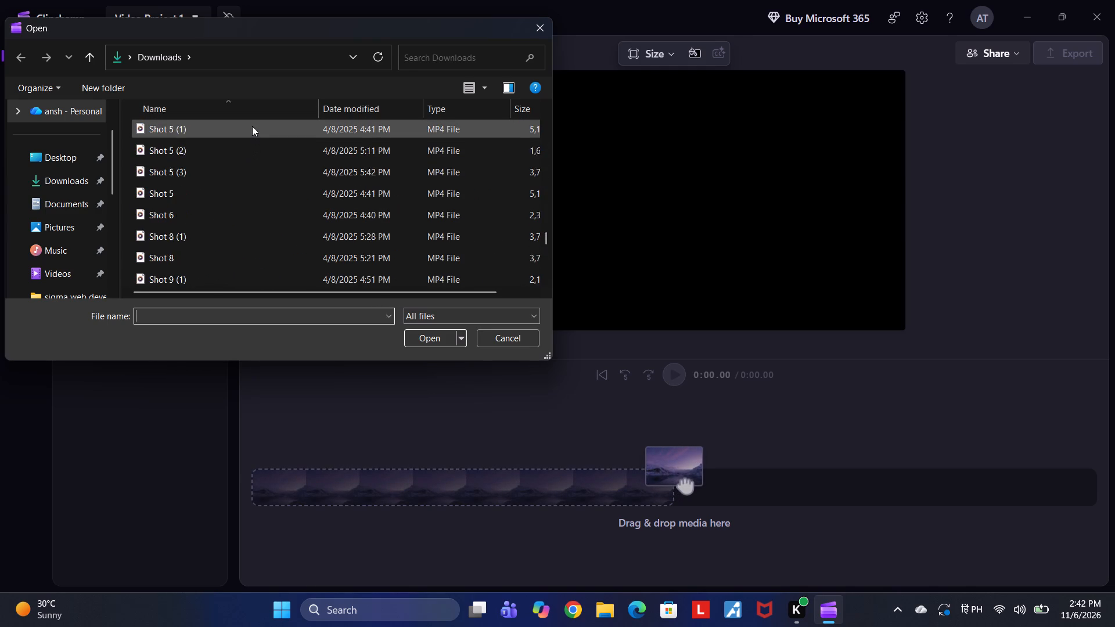
scroll(252, 126, up, 3)
scroll(252, 126, down, 1)
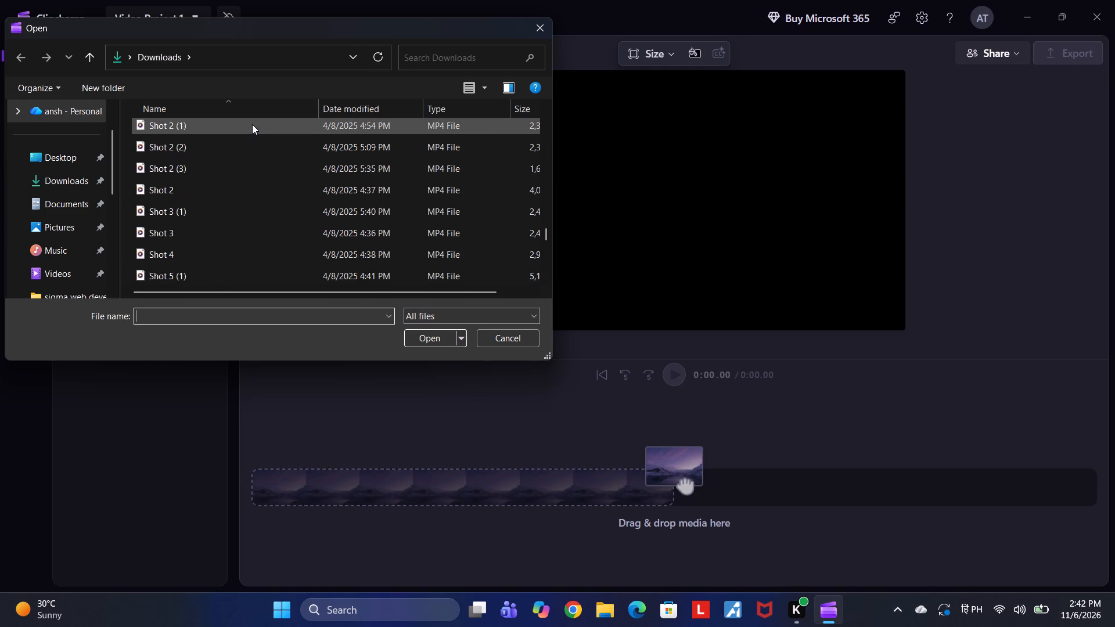
scroll(254, 119, up, 1)
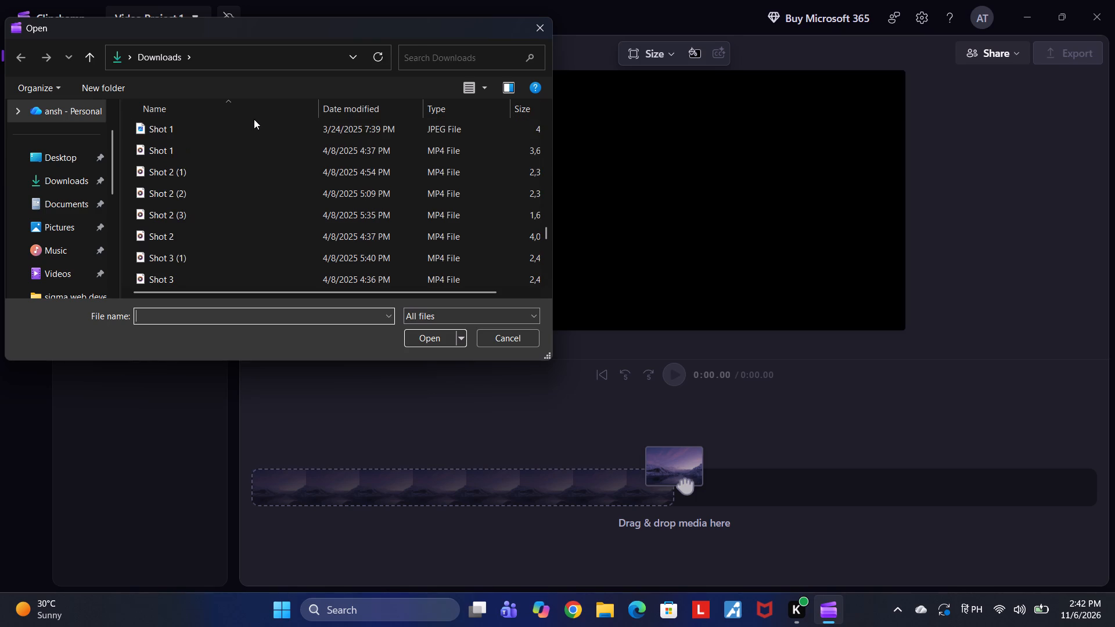
drag(245, 131, 248, 153)
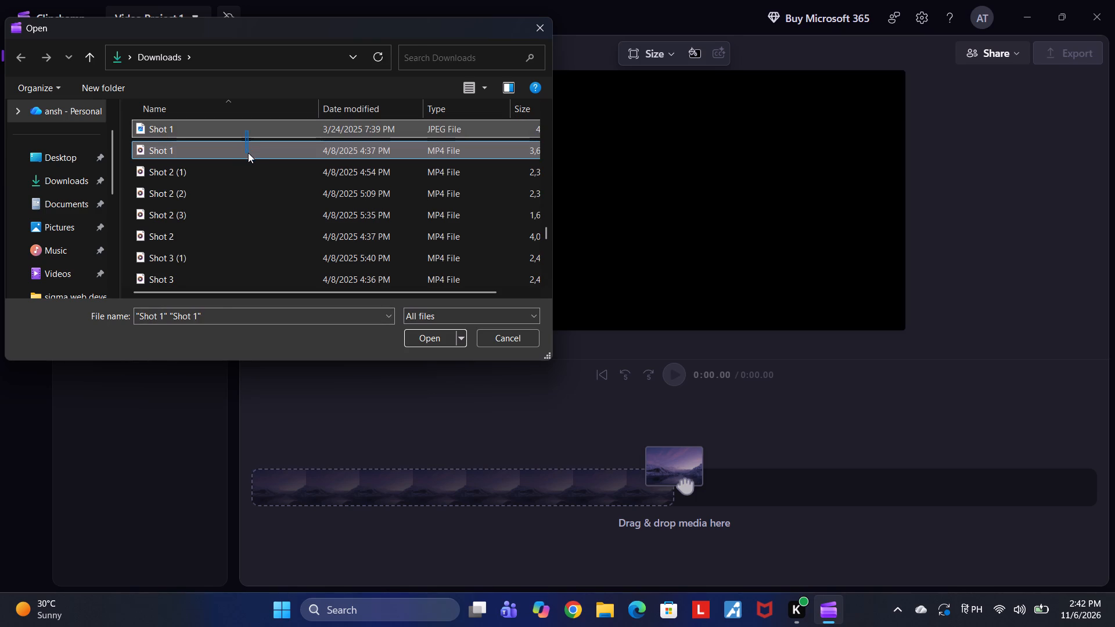
drag(248, 153, 301, 278)
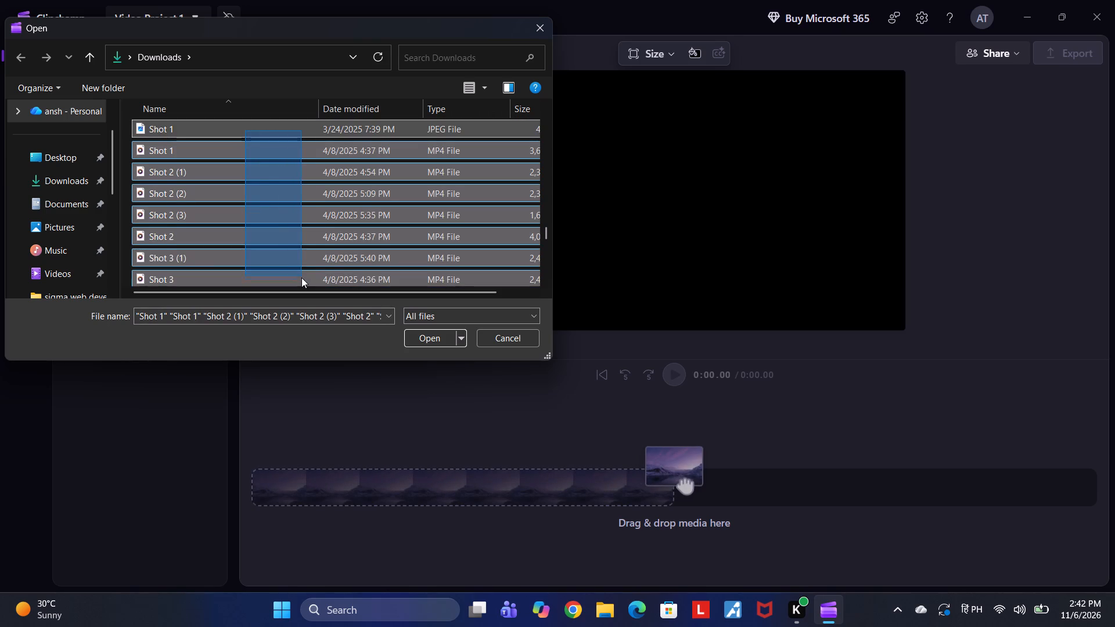
drag(301, 278, 307, 282)
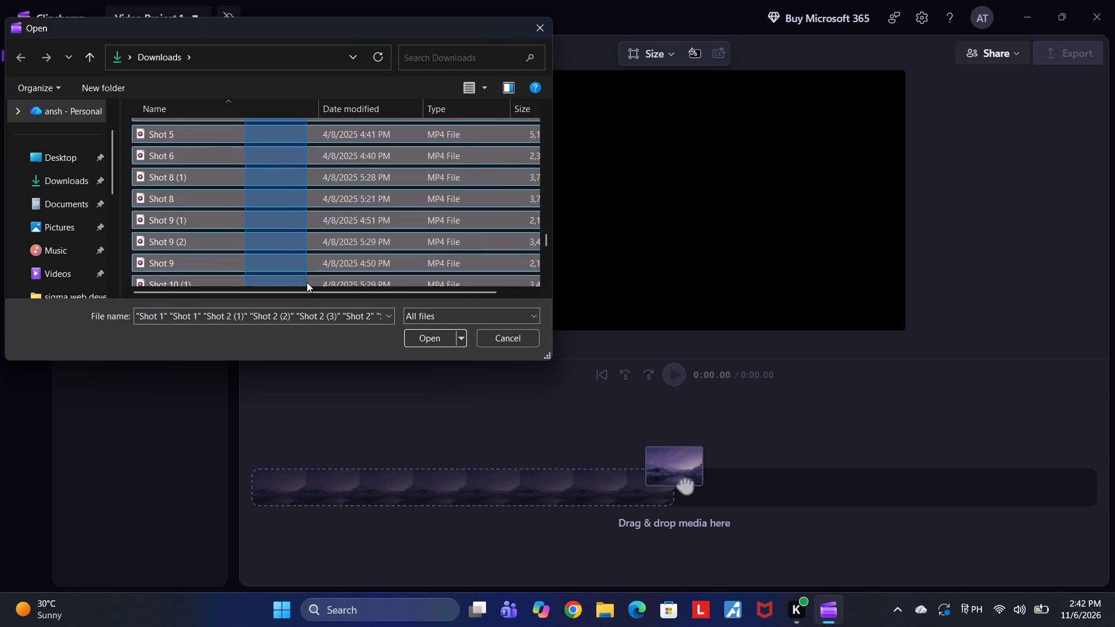
drag(307, 282, 326, 280)
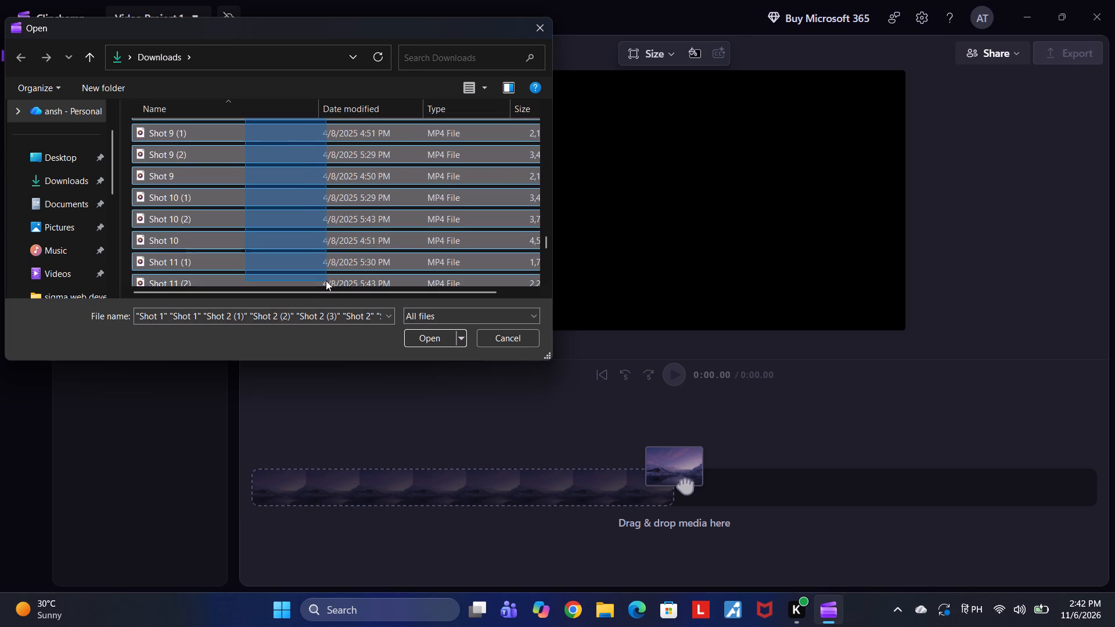
drag(326, 280, 326, 290)
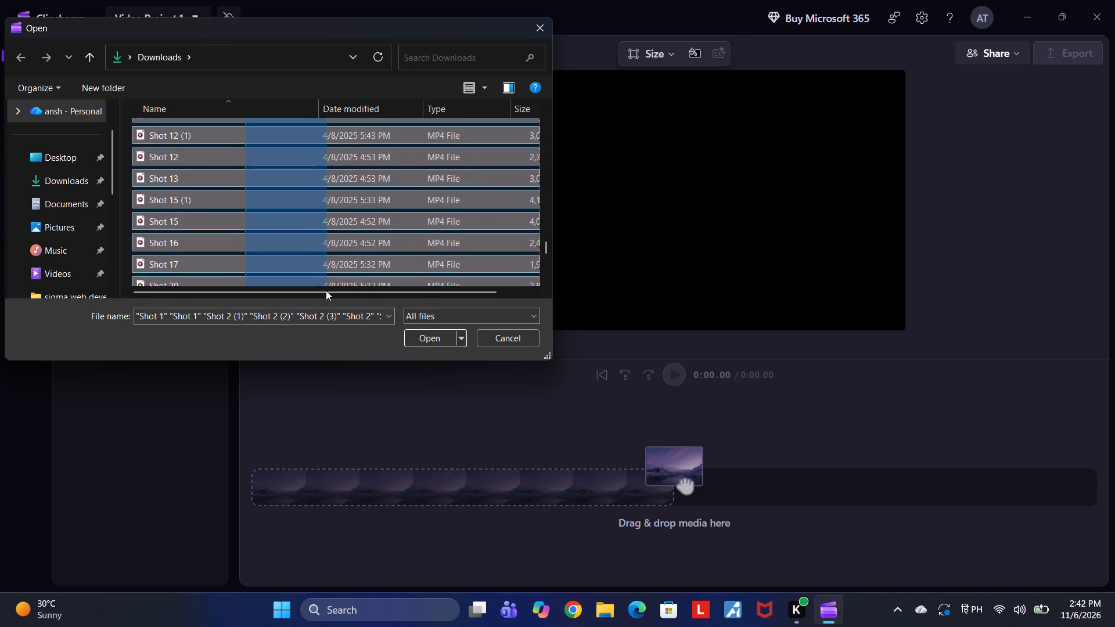
drag(326, 290, 332, 215)
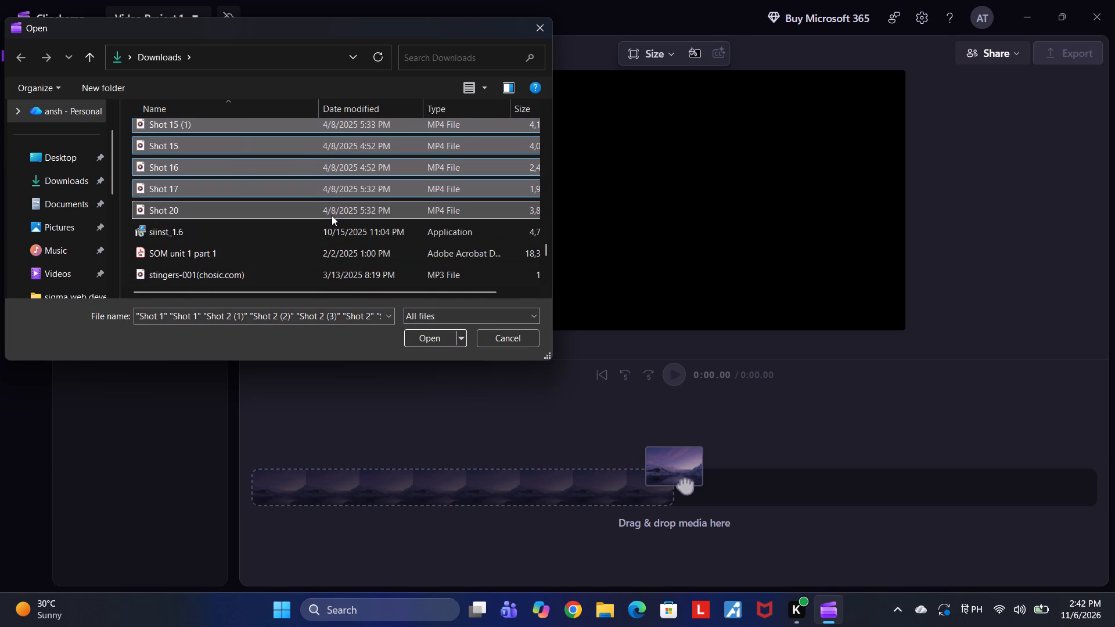
click(416, 331)
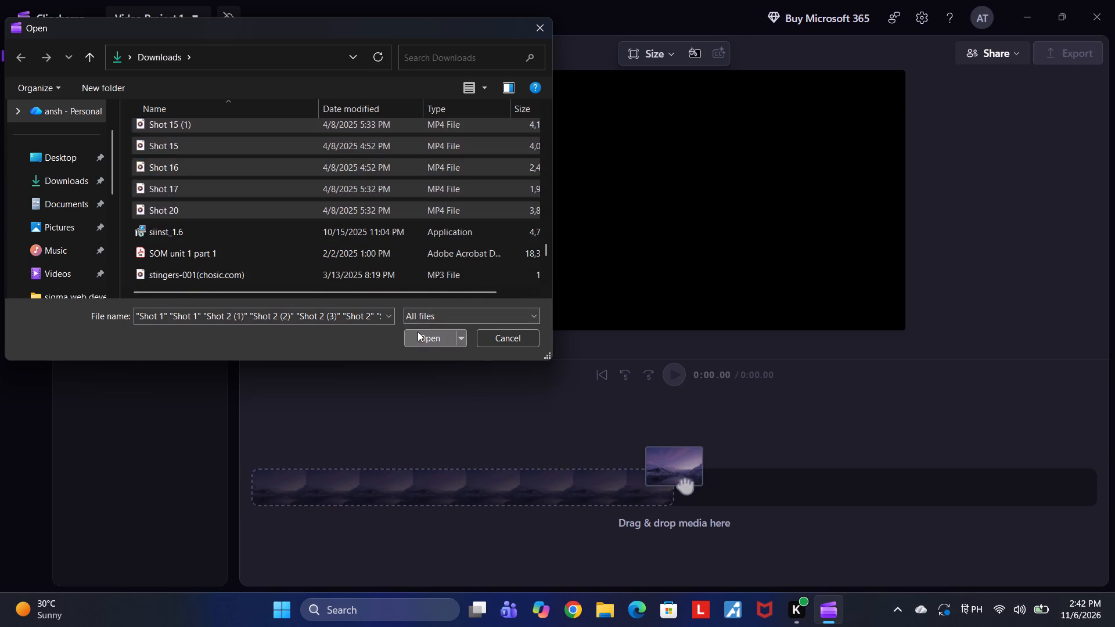
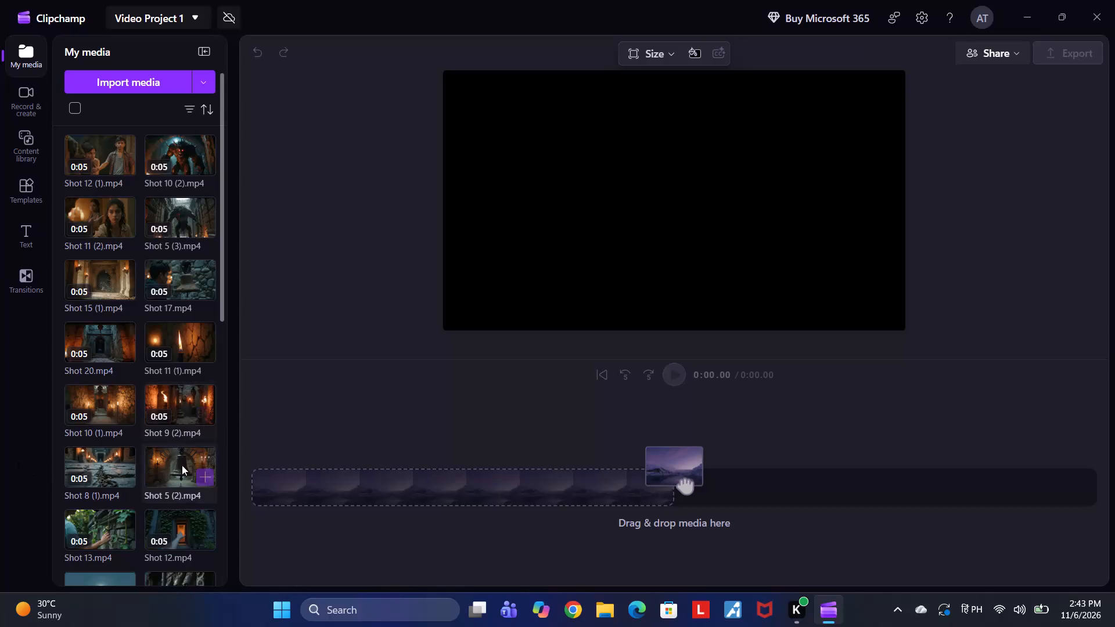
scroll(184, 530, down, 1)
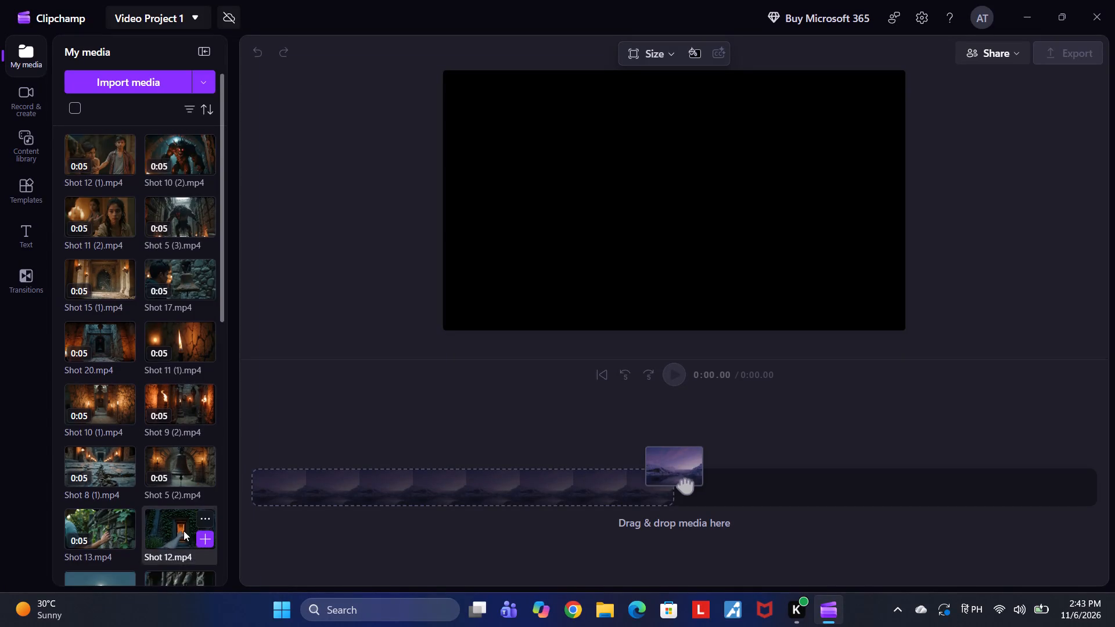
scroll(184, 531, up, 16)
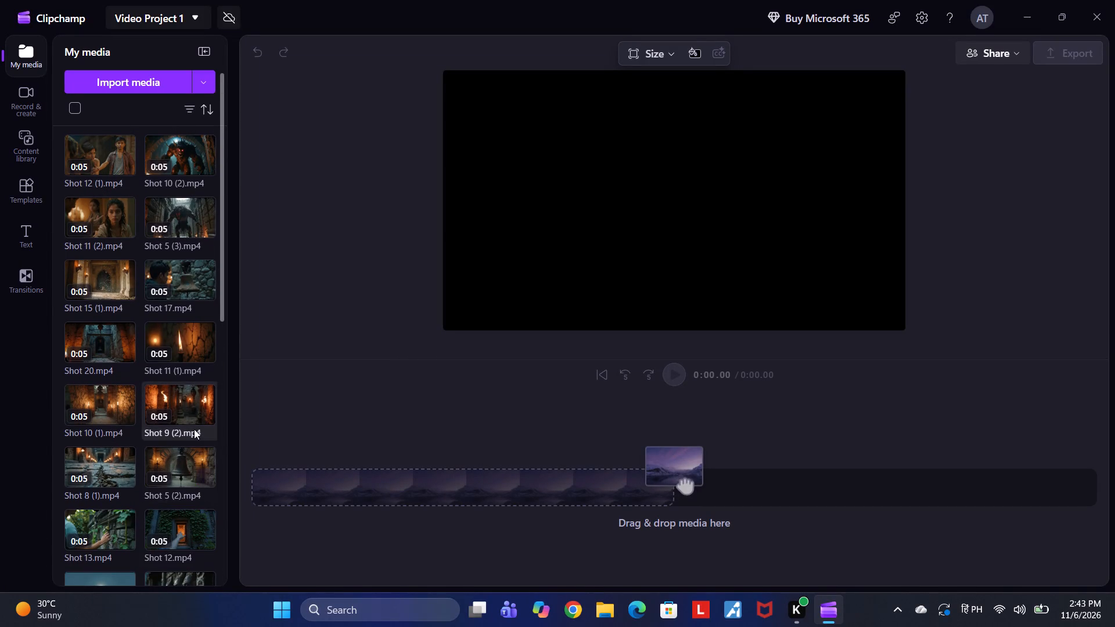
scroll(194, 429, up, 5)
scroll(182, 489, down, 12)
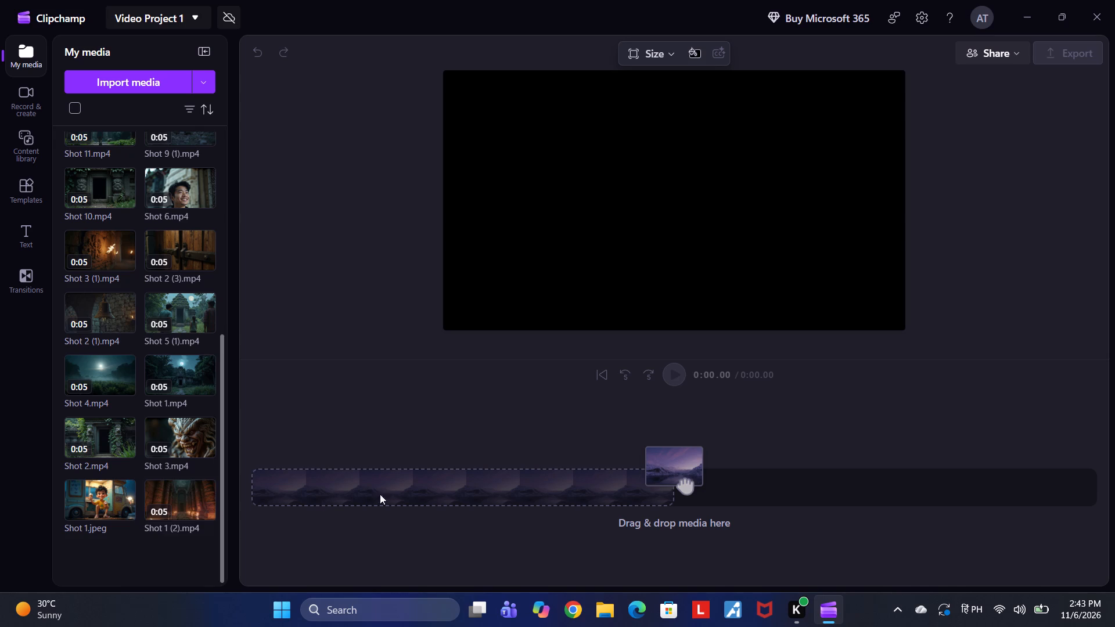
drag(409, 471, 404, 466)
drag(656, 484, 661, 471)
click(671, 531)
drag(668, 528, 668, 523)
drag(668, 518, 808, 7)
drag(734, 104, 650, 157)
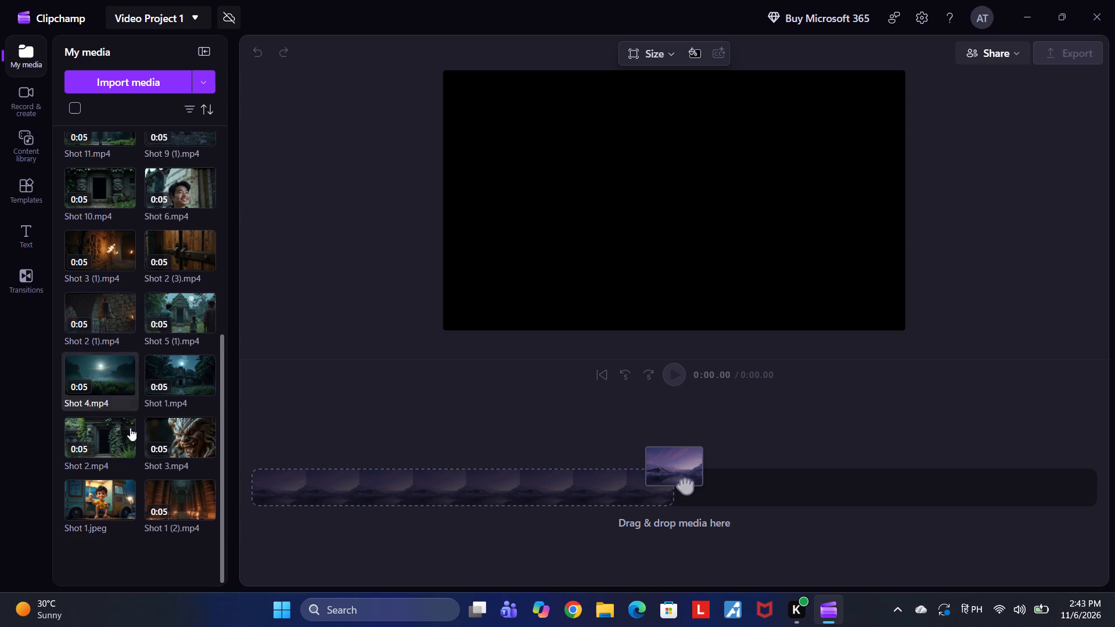
Place Shot 1 (2), Shot 2 and Shot 3 from the project's media back to back on the timeline.
drag(167, 503, 180, 512)
drag(175, 497, 222, 511)
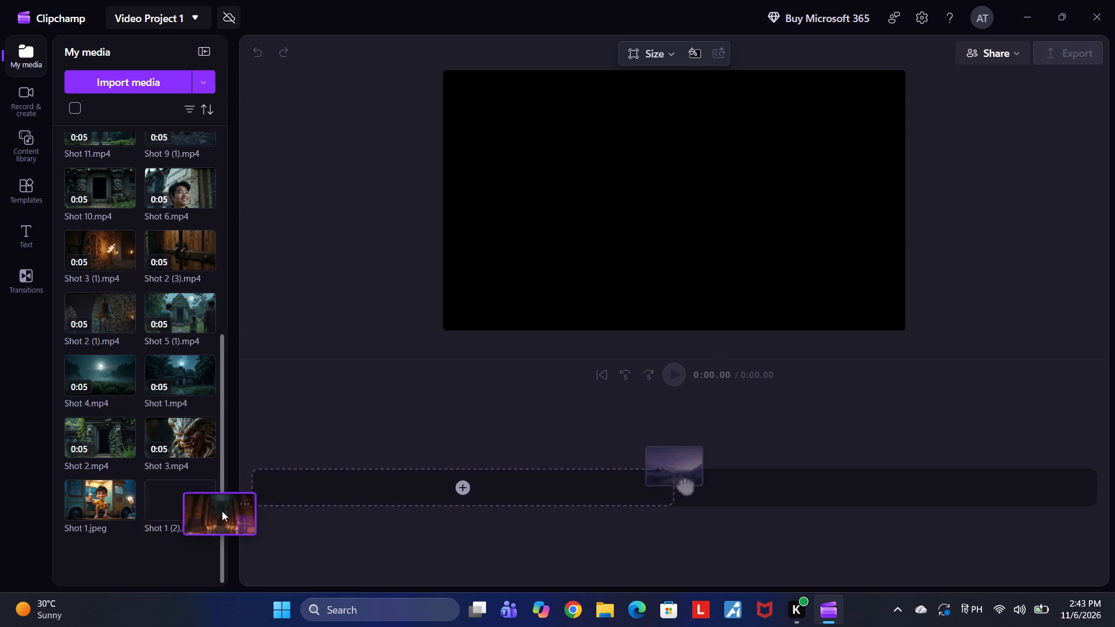
drag(222, 511, 349, 501)
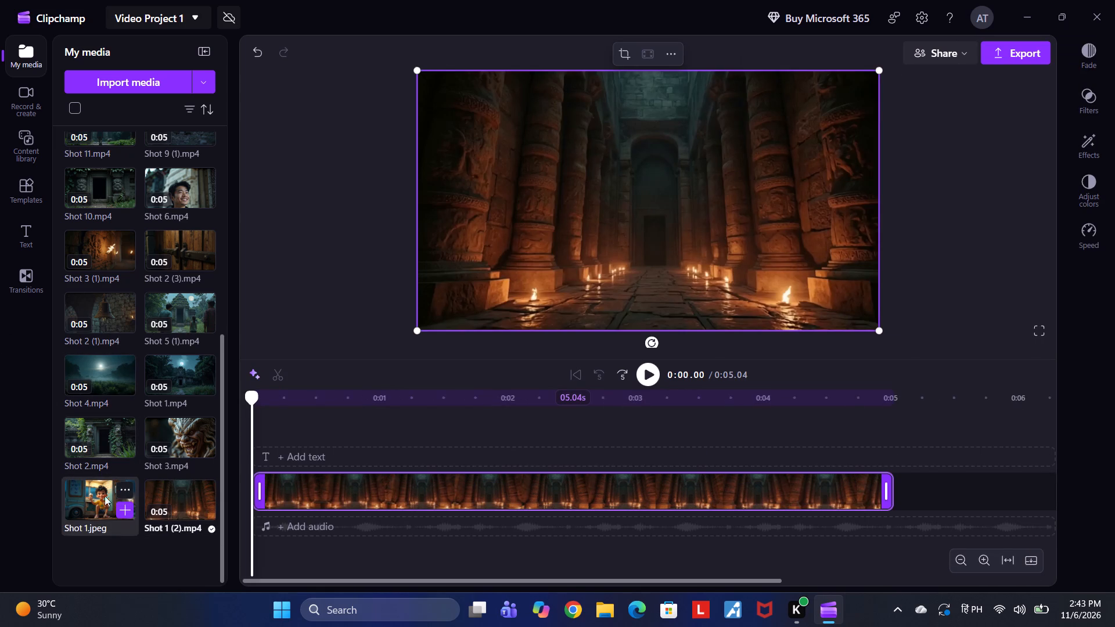
drag(109, 439, 926, 492)
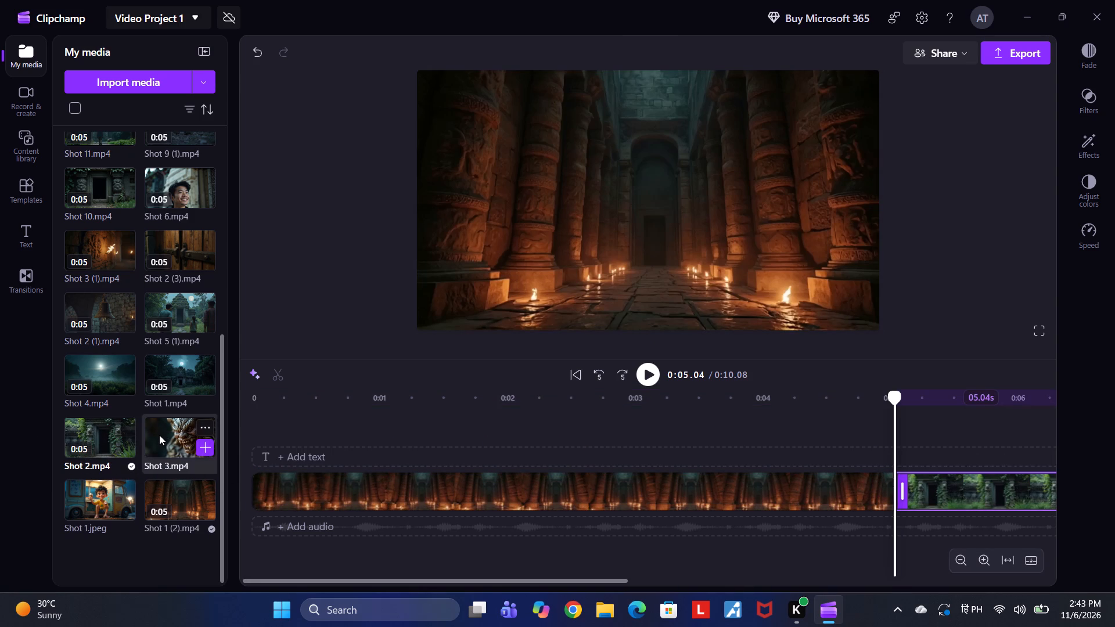
drag(159, 435, 1046, 468)
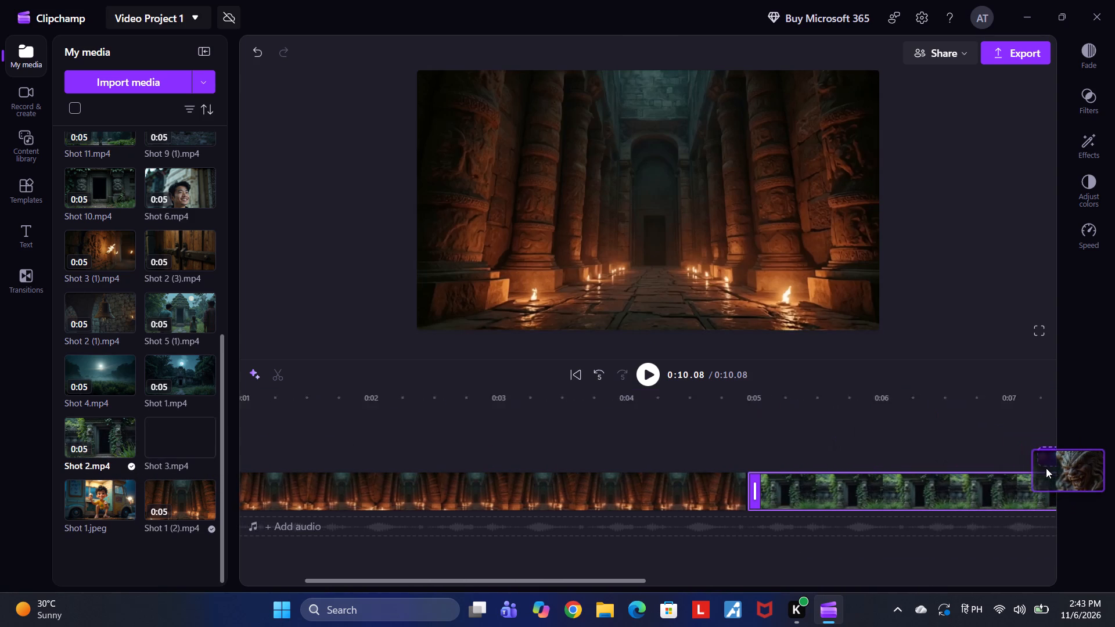
drag(1046, 468, 839, 493)
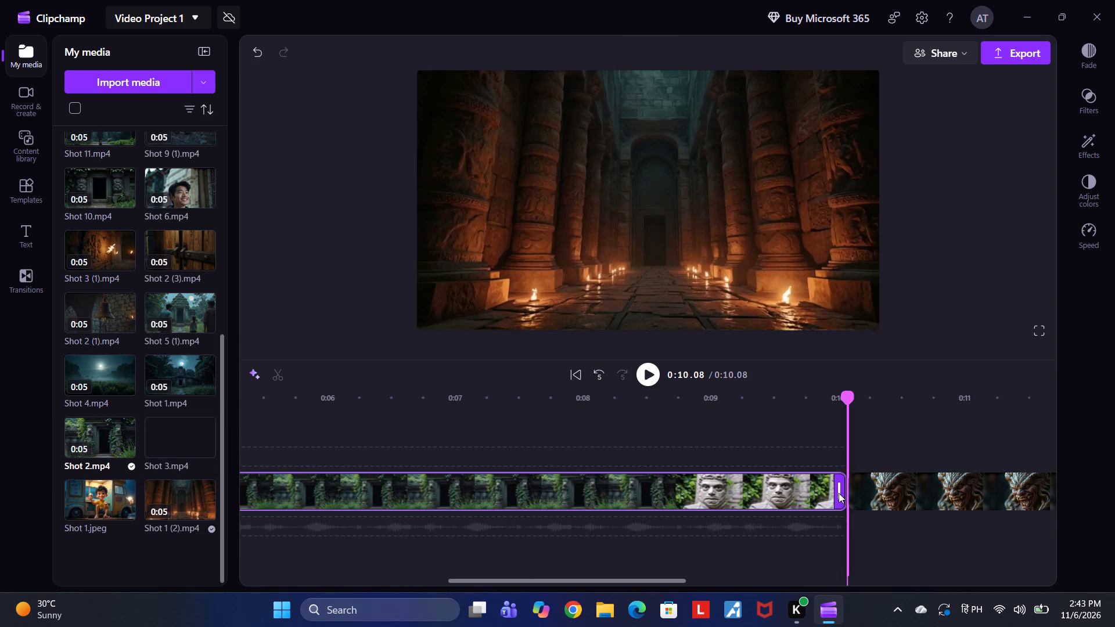
drag(839, 493, 838, 489)
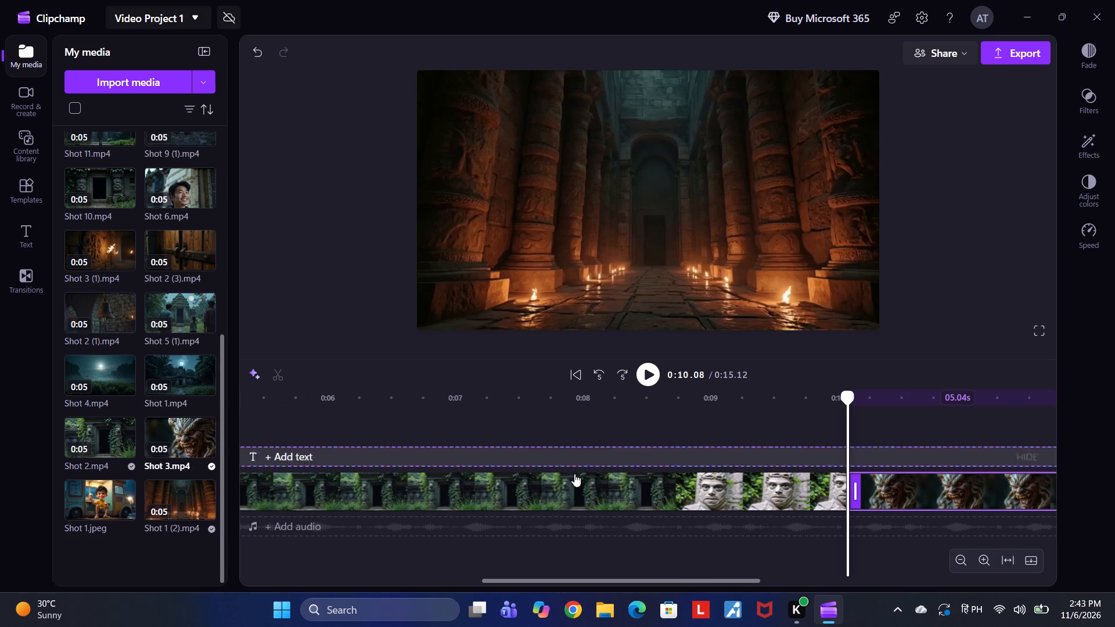
Trim the end of Shot 2 on the timeline to a length of about 3.83 s, cutting off its statue-face part.
drag(836, 488, 724, 504)
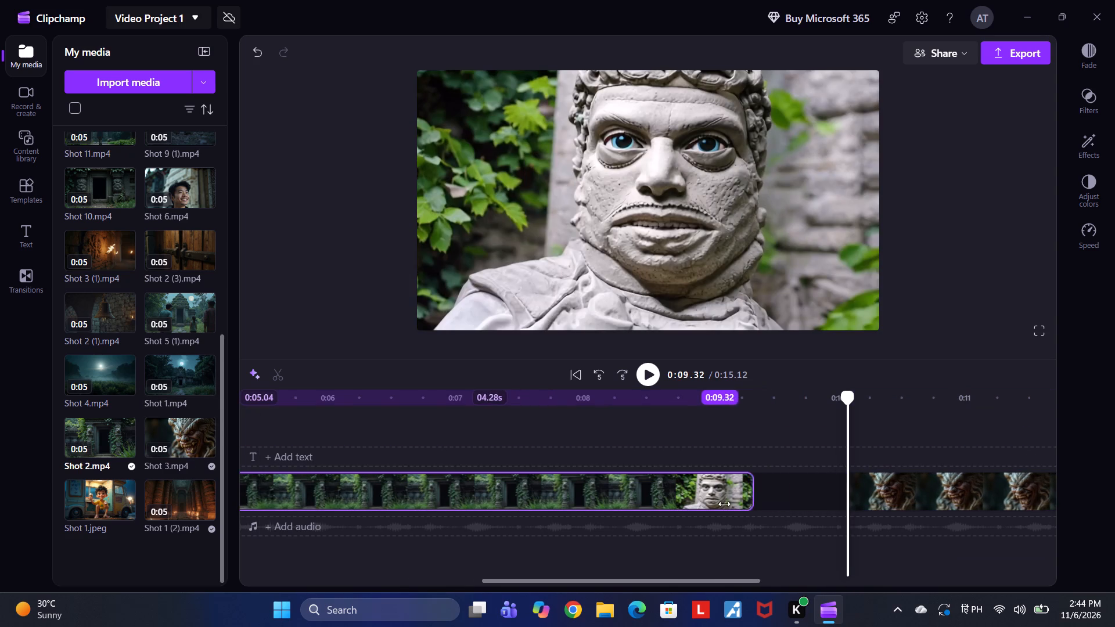
drag(724, 504, 679, 505)
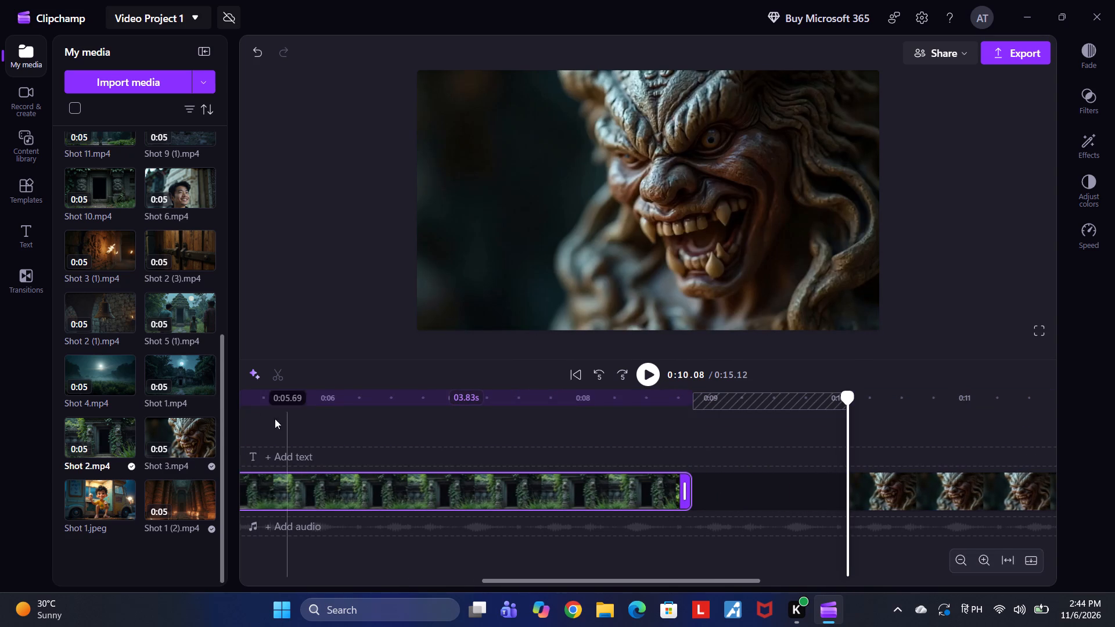
Move Shot 3 earlier on the timeline so it starts directly after the trimmed end of Shot 2.
drag(855, 496, 792, 503)
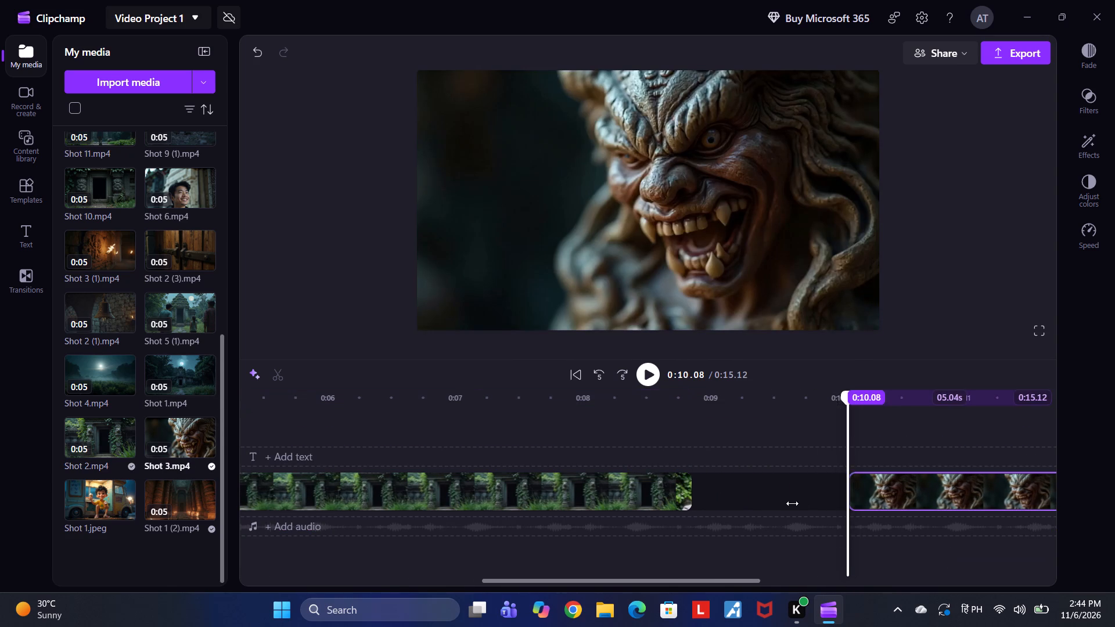
drag(792, 503, 901, 508)
drag(898, 487, 697, 498)
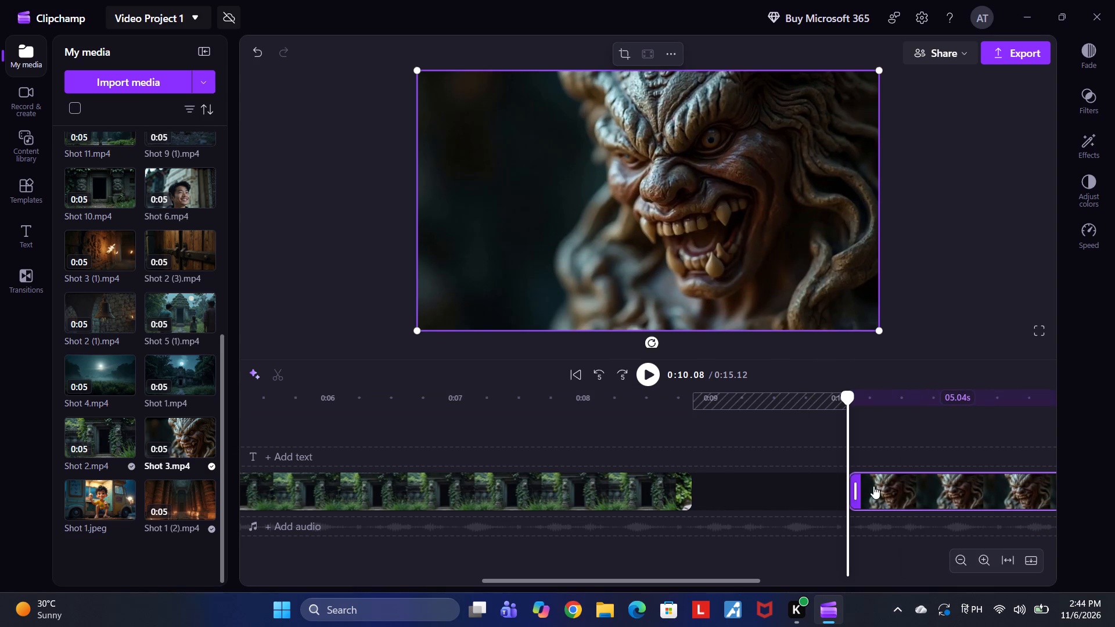
drag(873, 486, 713, 495)
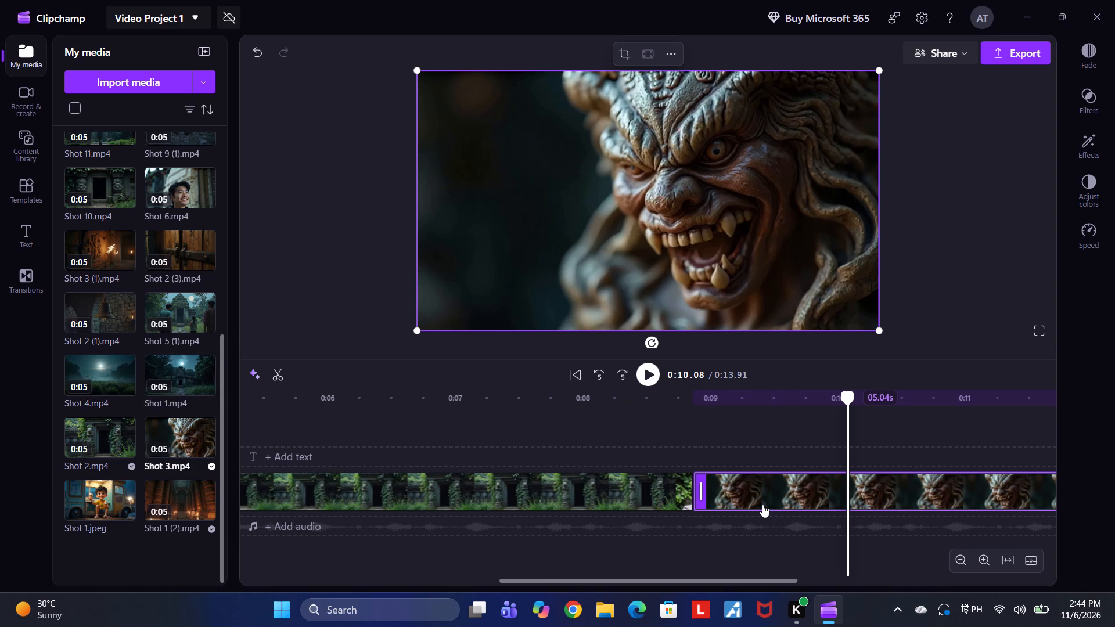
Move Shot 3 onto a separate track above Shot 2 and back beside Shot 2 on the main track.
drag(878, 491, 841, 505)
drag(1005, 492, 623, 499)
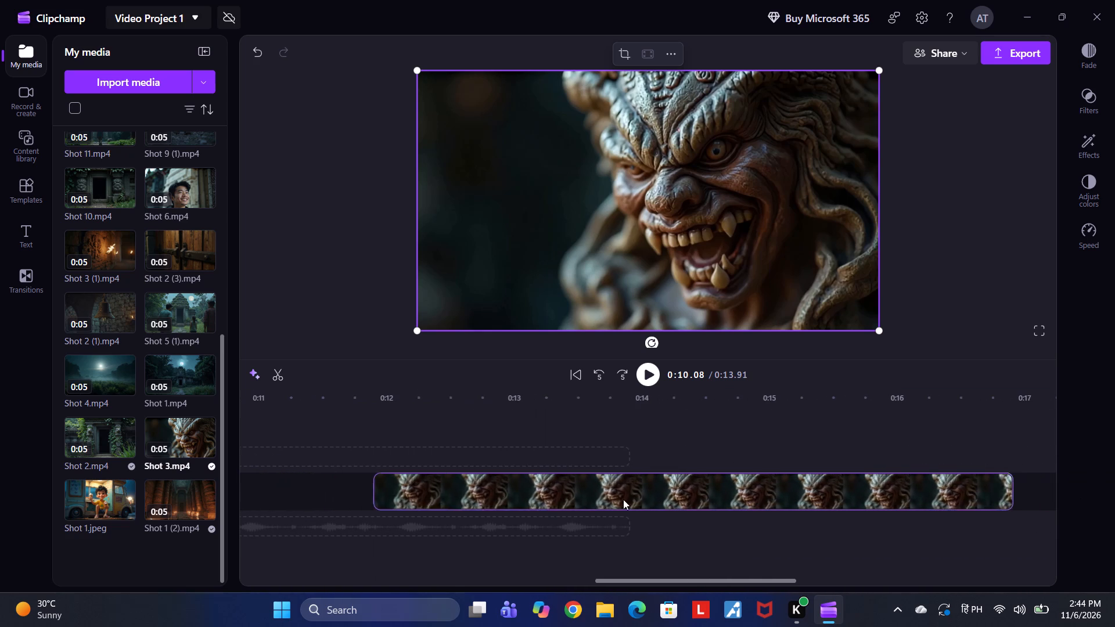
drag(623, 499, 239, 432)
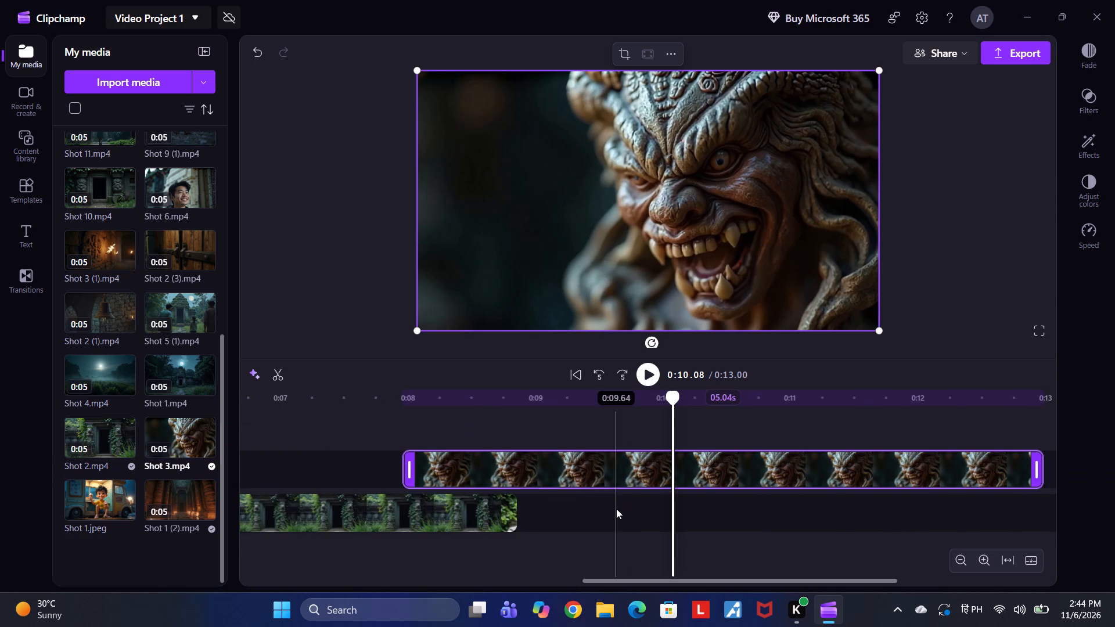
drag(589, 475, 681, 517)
Add a transition at the cut between Shot 2 and Shot 3 on the timeline.
click(520, 487)
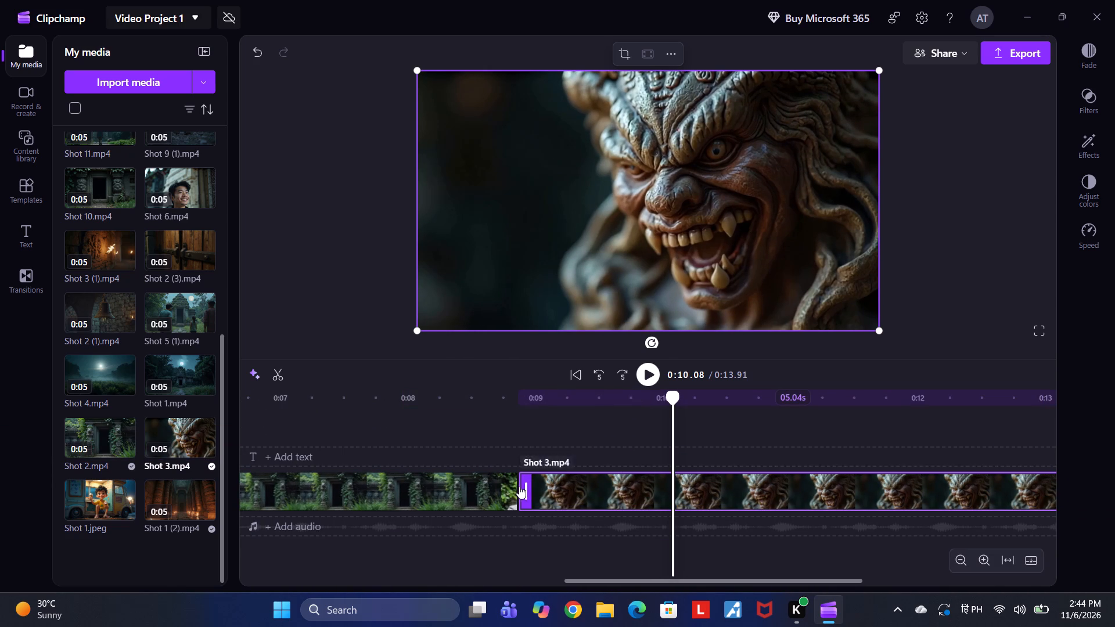
click(516, 484)
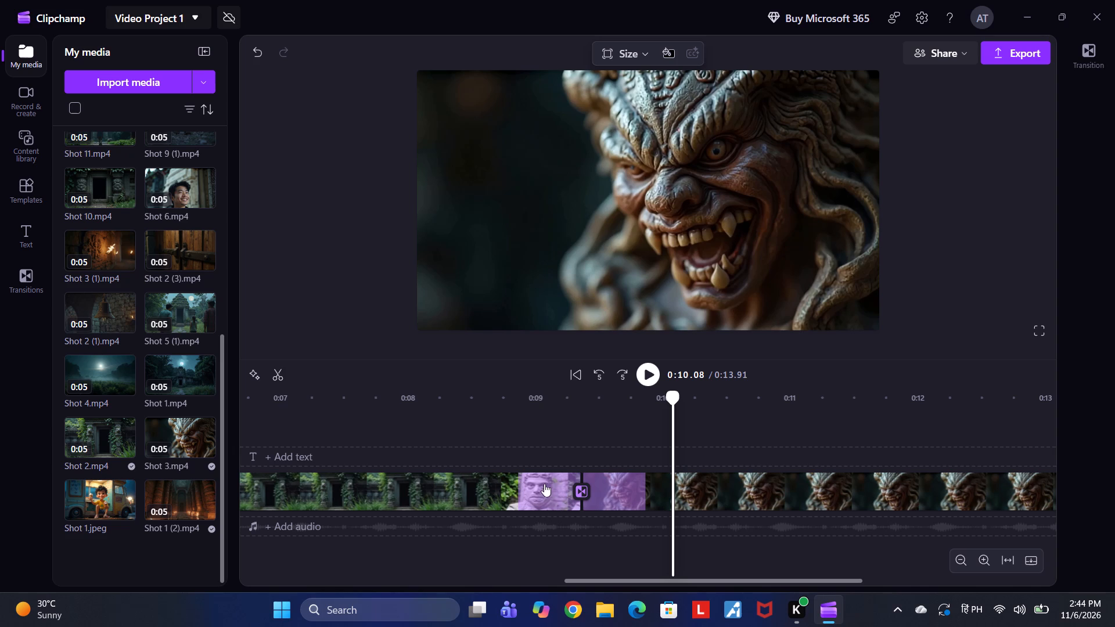
Trim the end of Shot 2 at the transition to a length of about 4.33 s.
click(539, 484)
drag(567, 488, 537, 489)
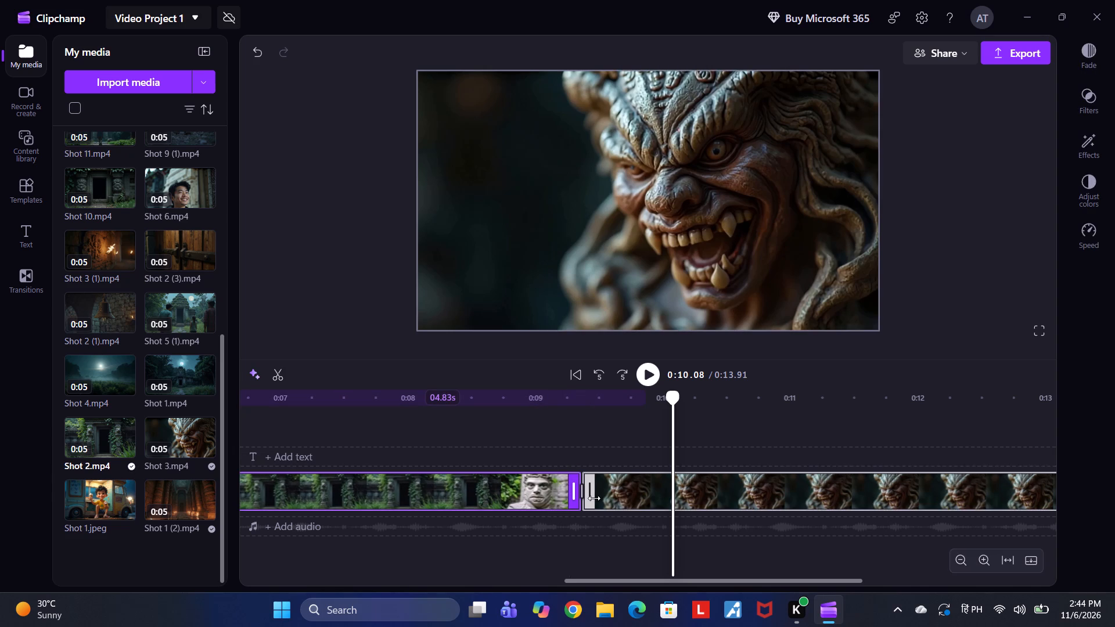
drag(574, 496, 550, 496)
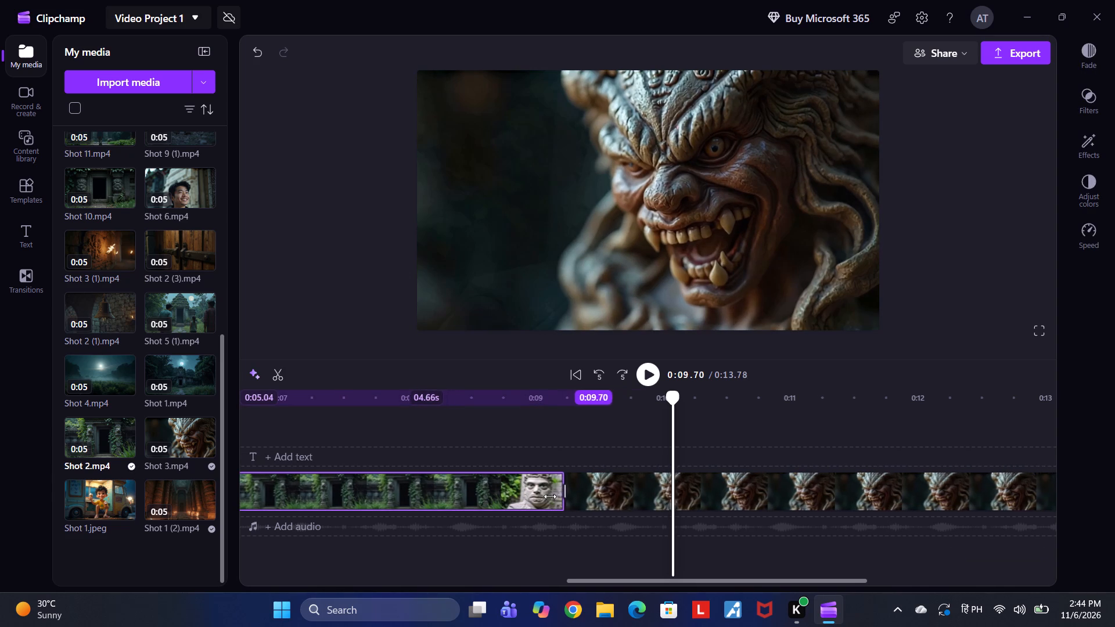
drag(550, 496, 506, 497)
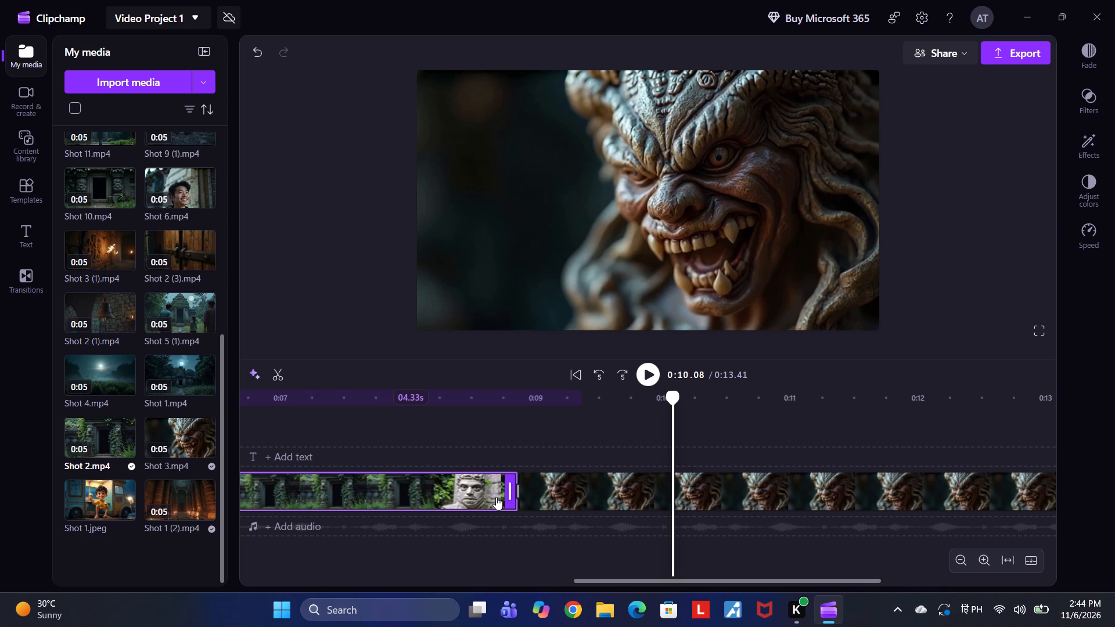
click(496, 497)
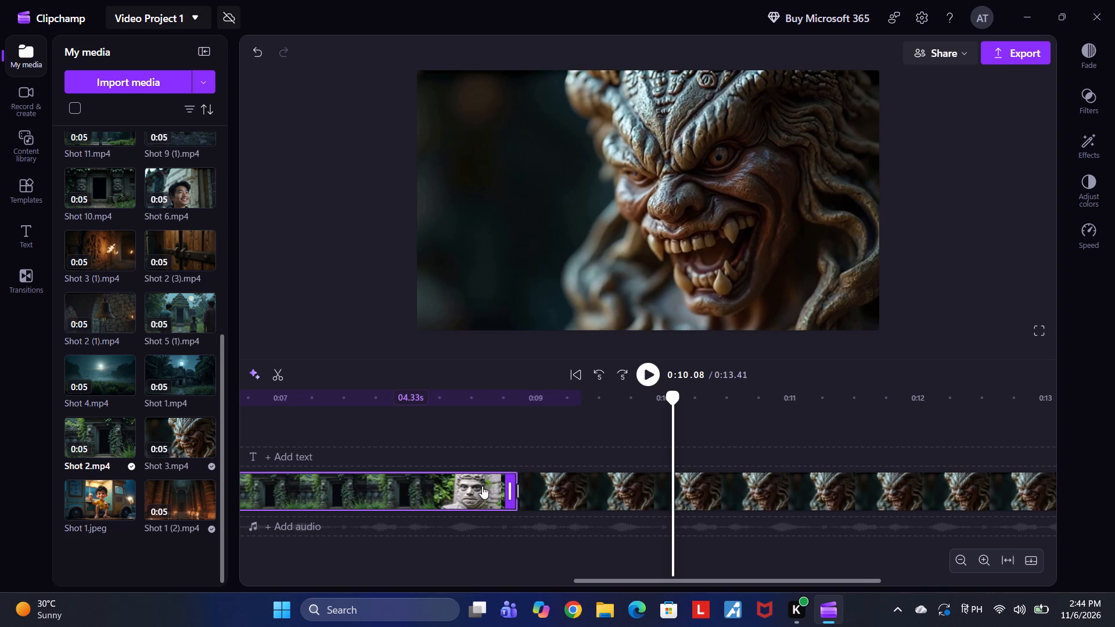
click(481, 486)
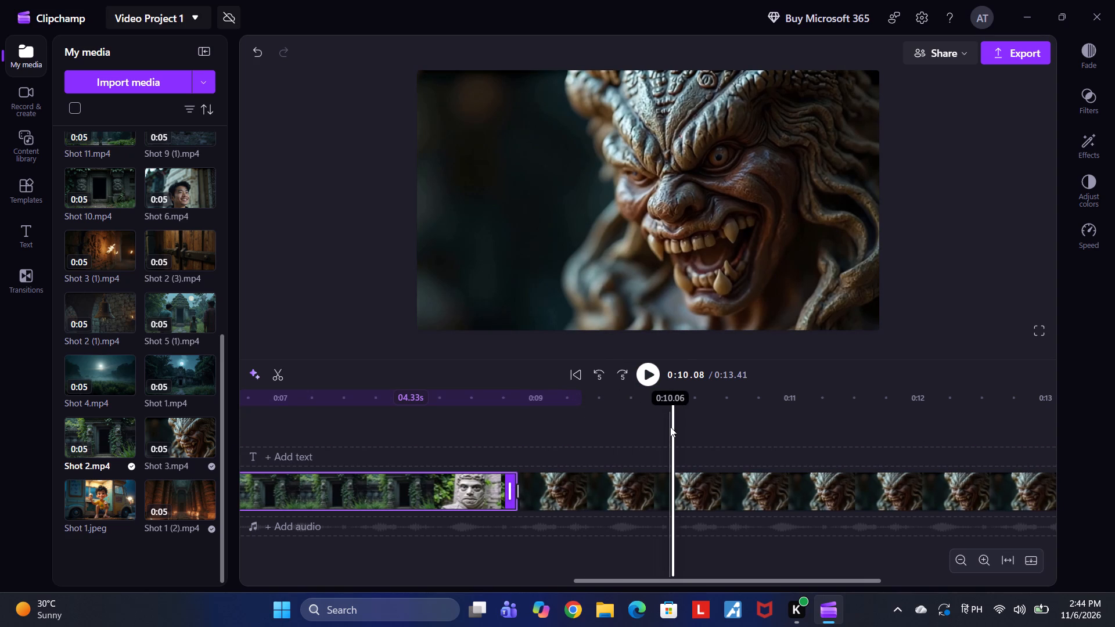
Return to the start of the timeline and play the sequence to review the clips and the transition.
drag(673, 426, 145, 403)
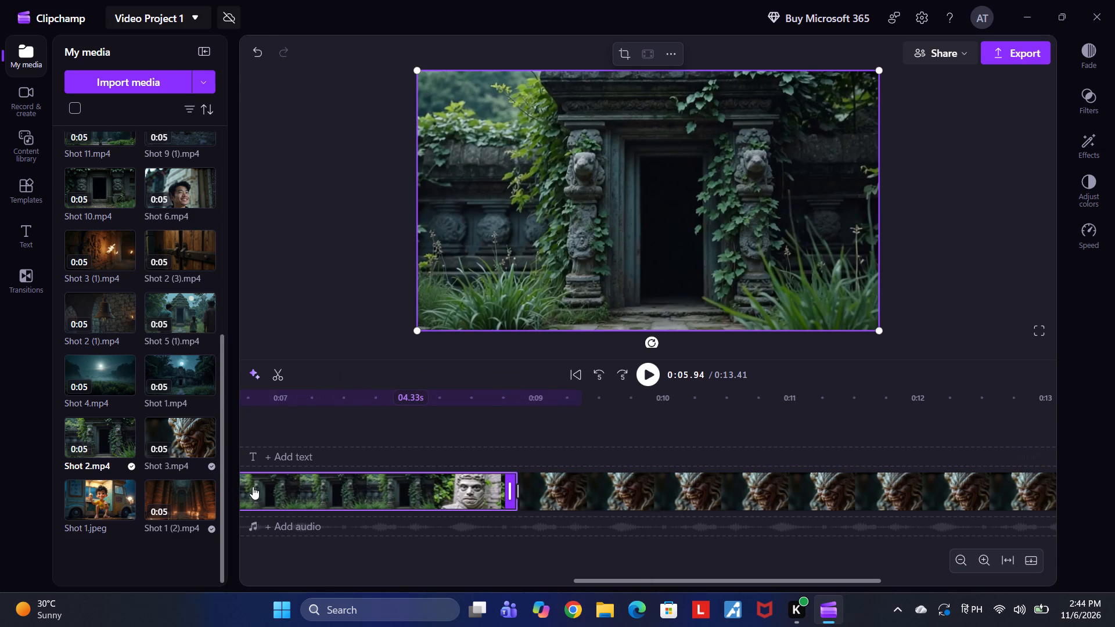
drag(253, 487, 915, 529)
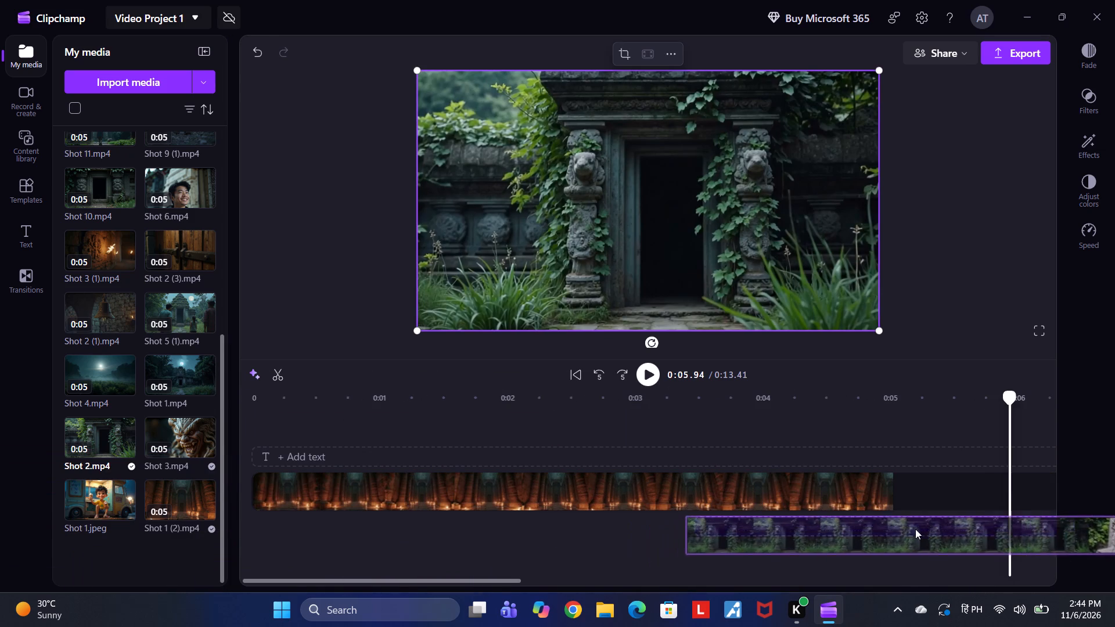
drag(915, 529, 1009, 493)
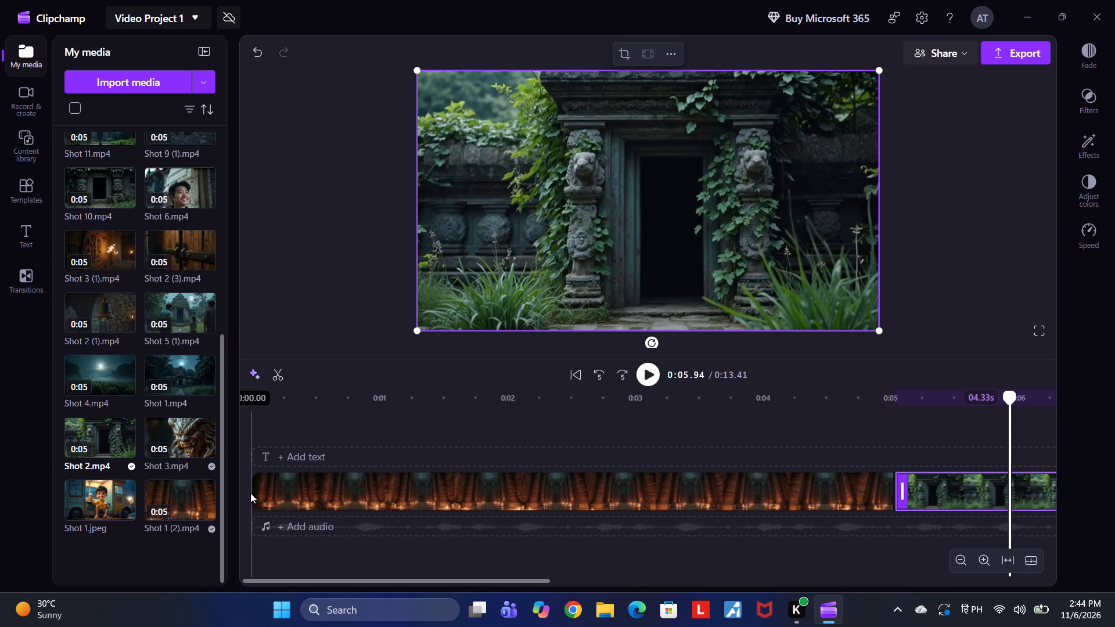
click(250, 488)
click(268, 493)
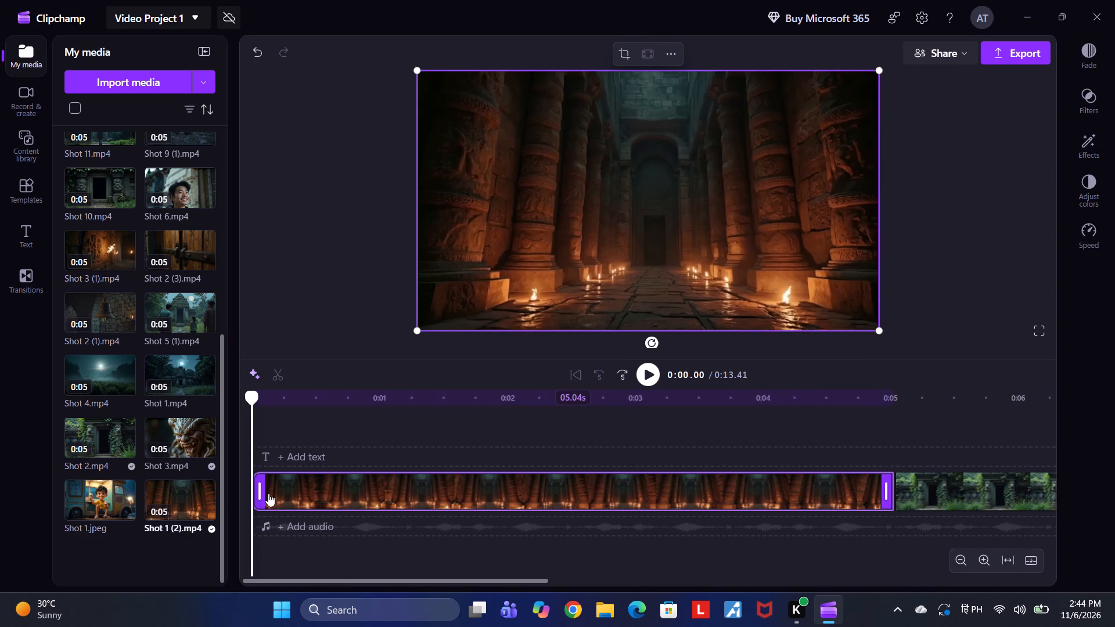
click(653, 378)
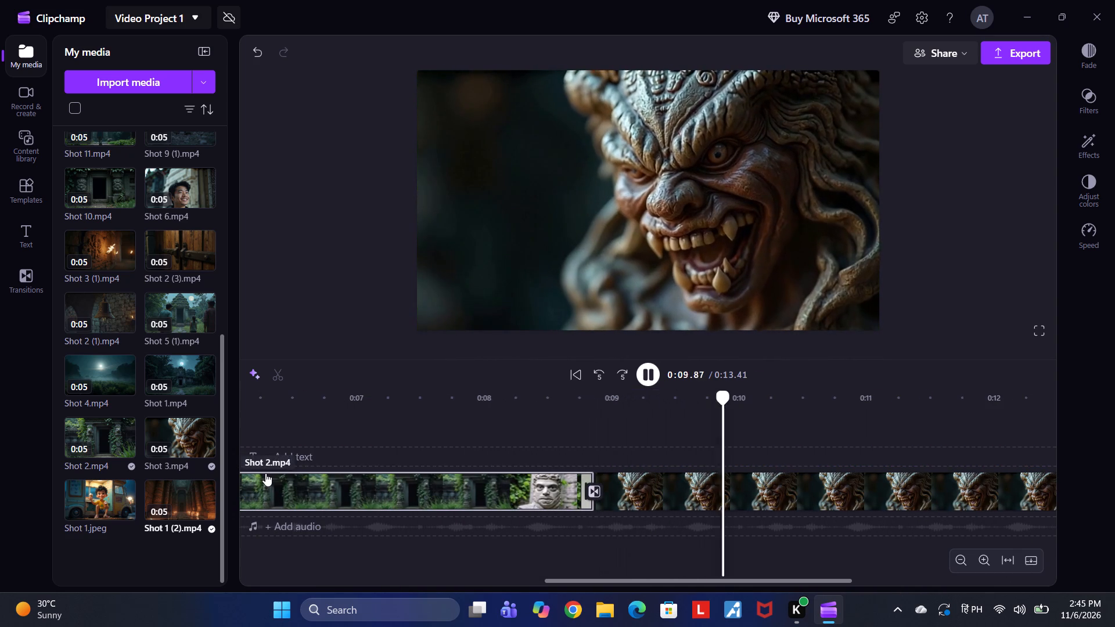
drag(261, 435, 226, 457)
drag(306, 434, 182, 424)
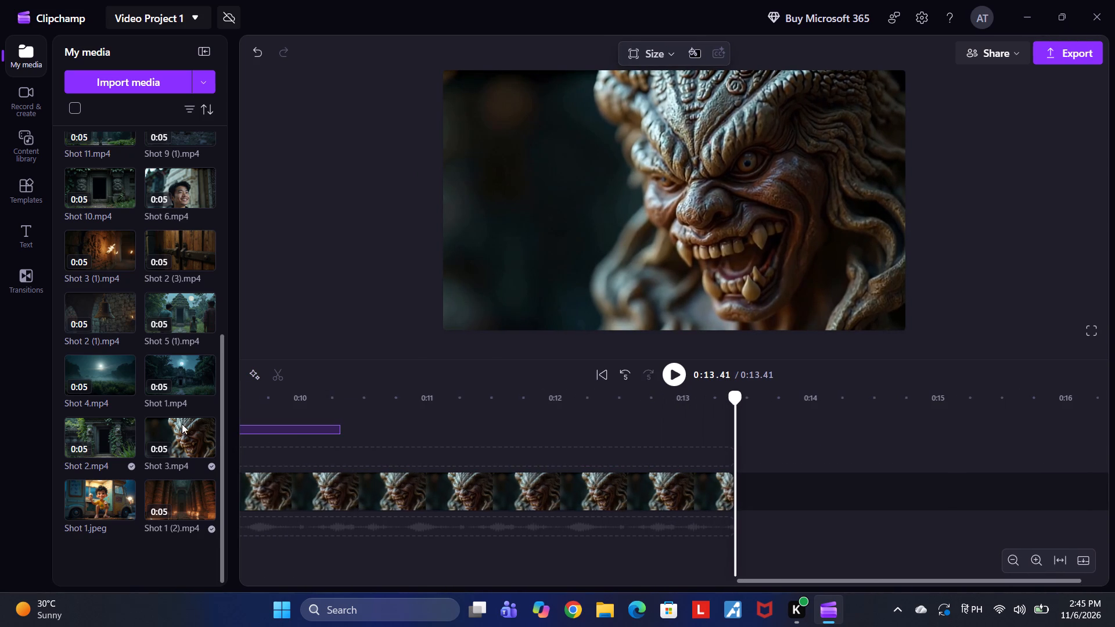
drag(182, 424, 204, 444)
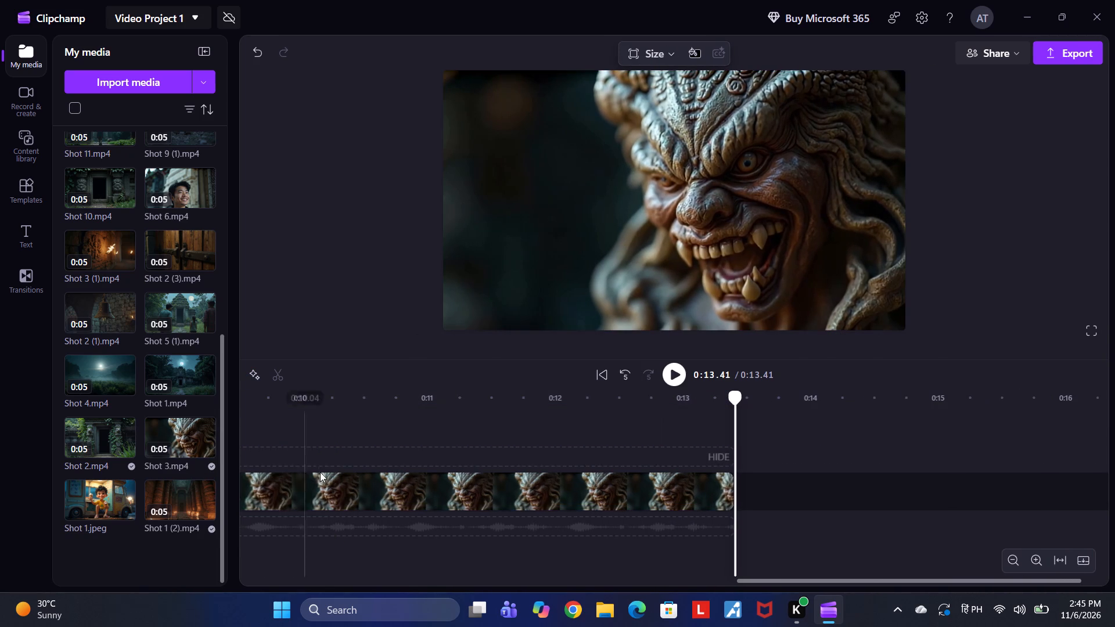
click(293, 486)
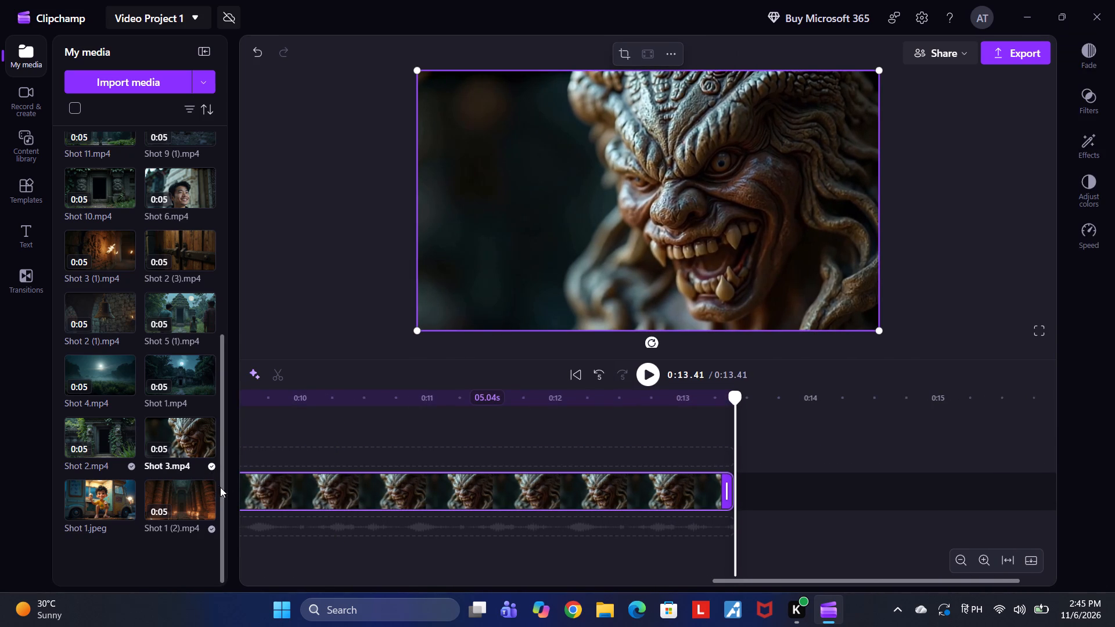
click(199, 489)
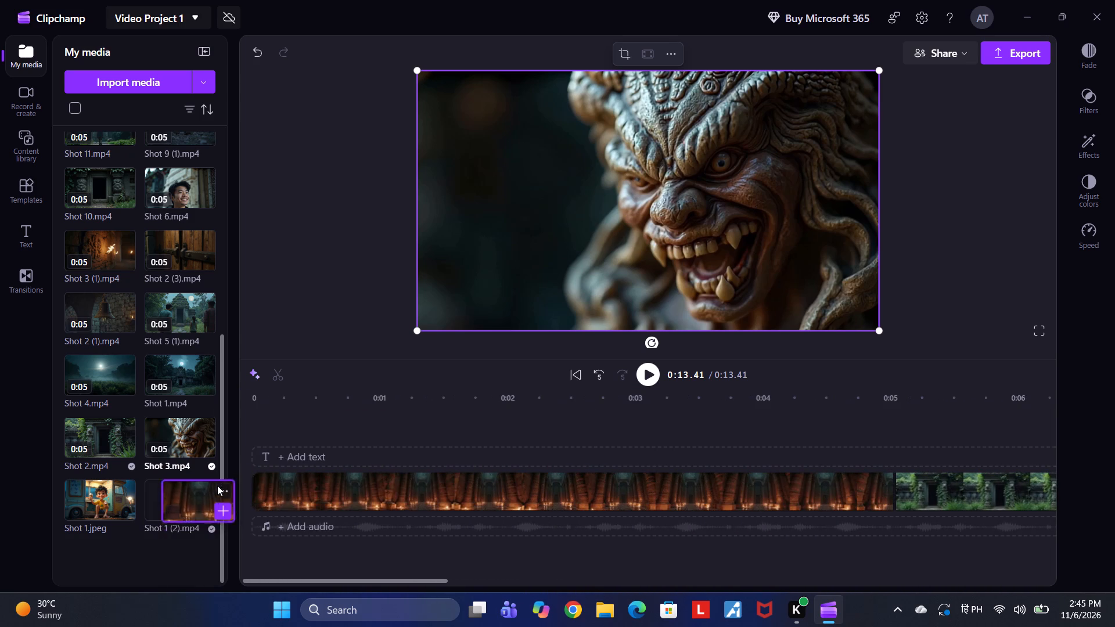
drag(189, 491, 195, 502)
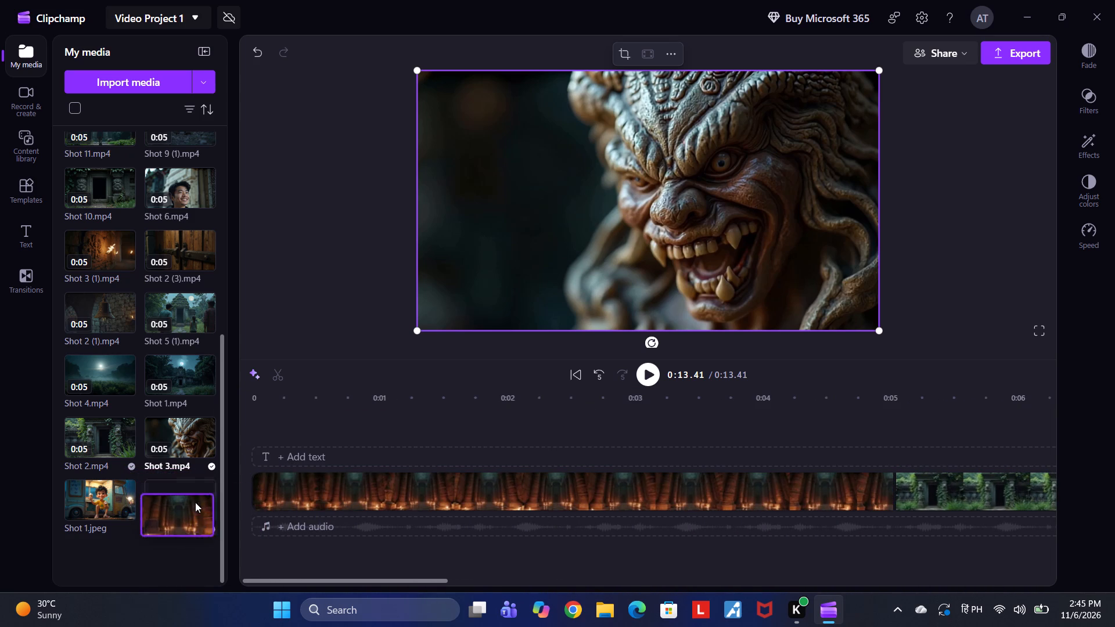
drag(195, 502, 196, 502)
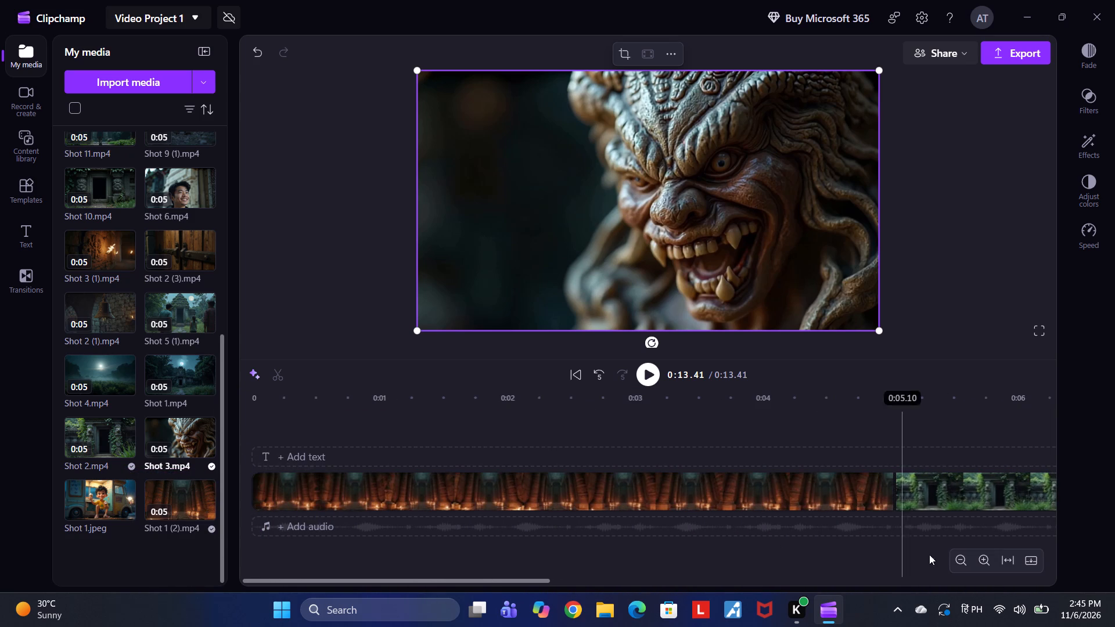
Trim the end of Shot 1 (2) on the timeline to a length of about 0.96 s.
drag(883, 496, 771, 505)
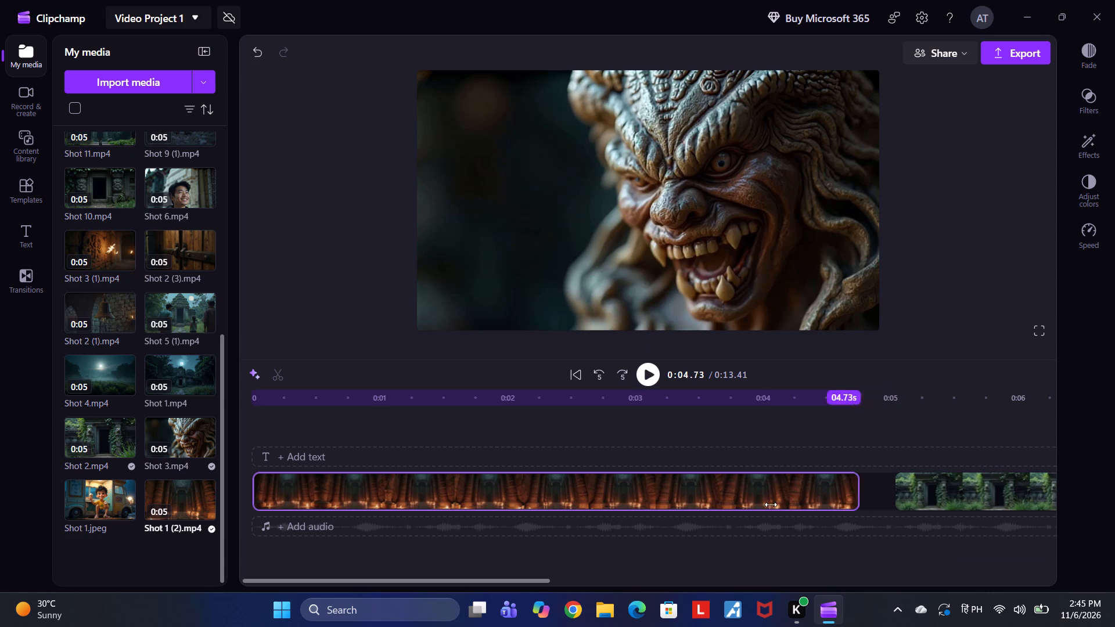
drag(771, 505, 382, 492)
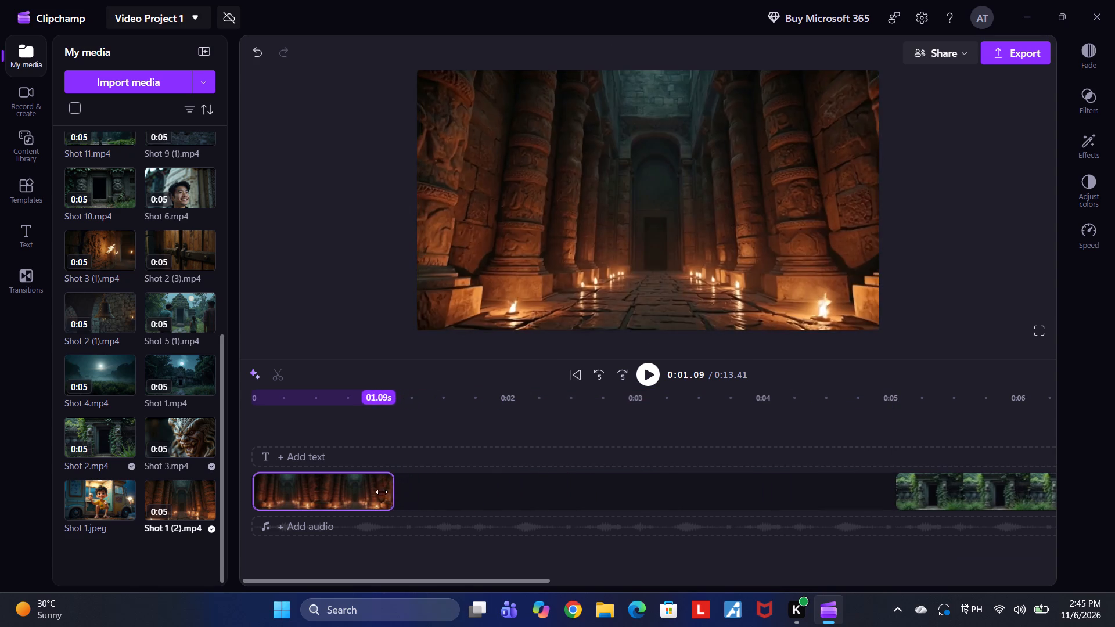
drag(382, 492, 386, 502)
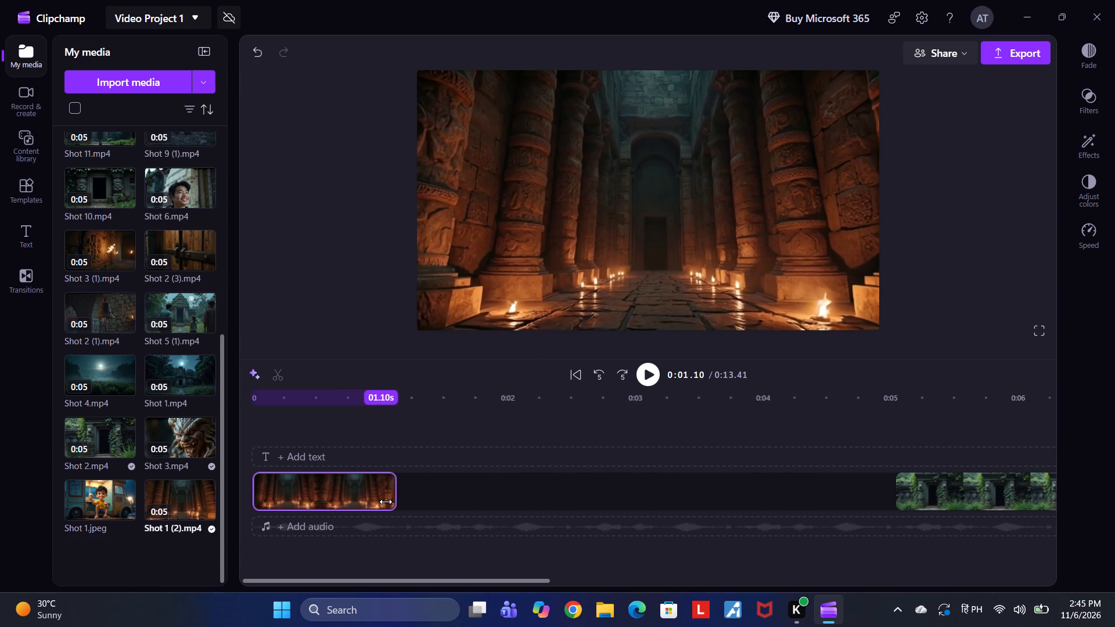
drag(386, 502, 377, 499)
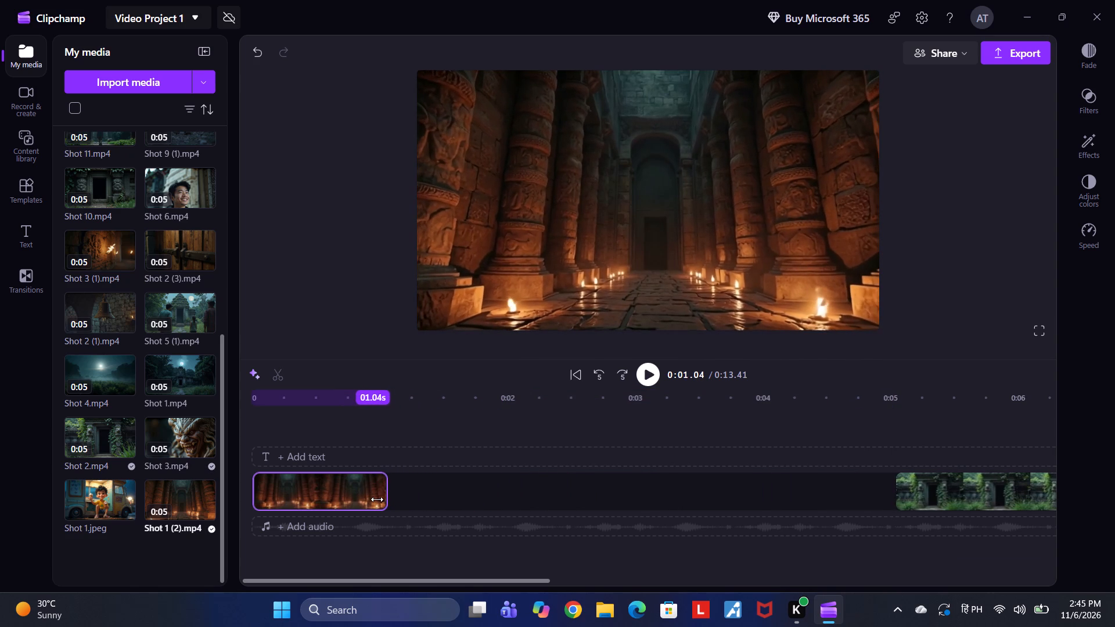
drag(377, 499, 359, 499)
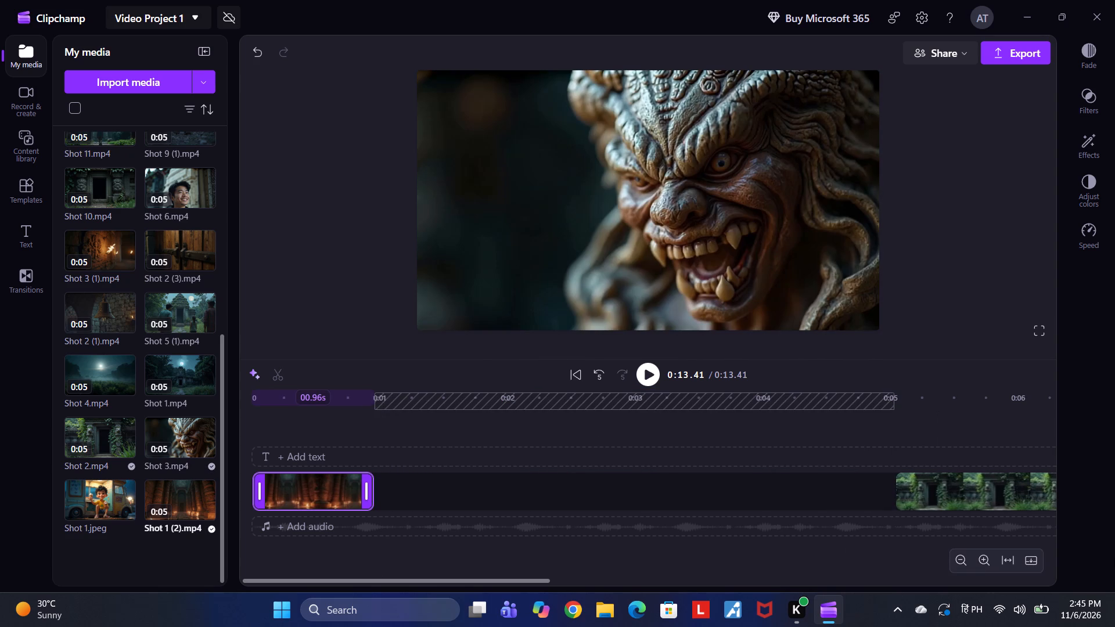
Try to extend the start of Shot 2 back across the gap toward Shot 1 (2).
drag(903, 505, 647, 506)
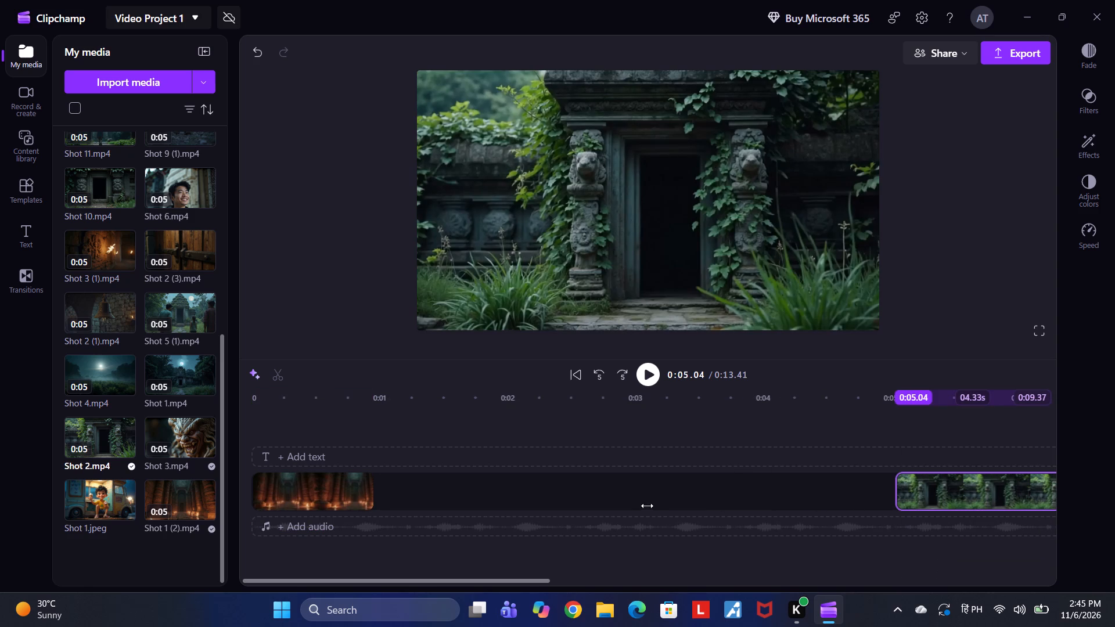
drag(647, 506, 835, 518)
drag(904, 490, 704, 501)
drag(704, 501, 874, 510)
Move Shot 2 on the main track so that it starts directly at the end of Shot 1 (2).
drag(950, 480, 474, 468)
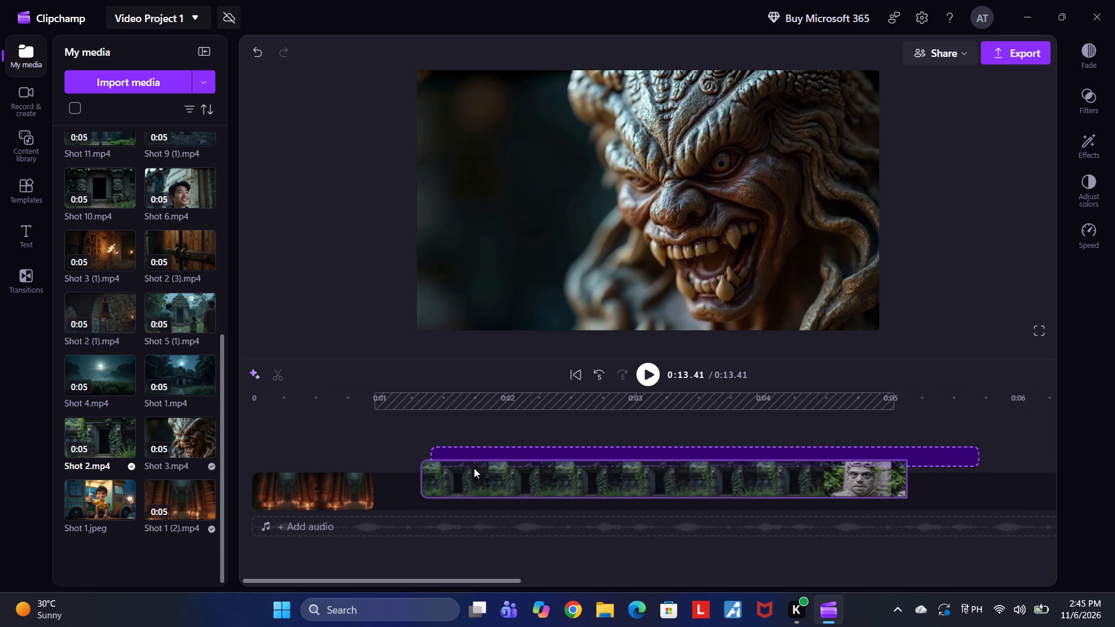
drag(474, 468, 380, 476)
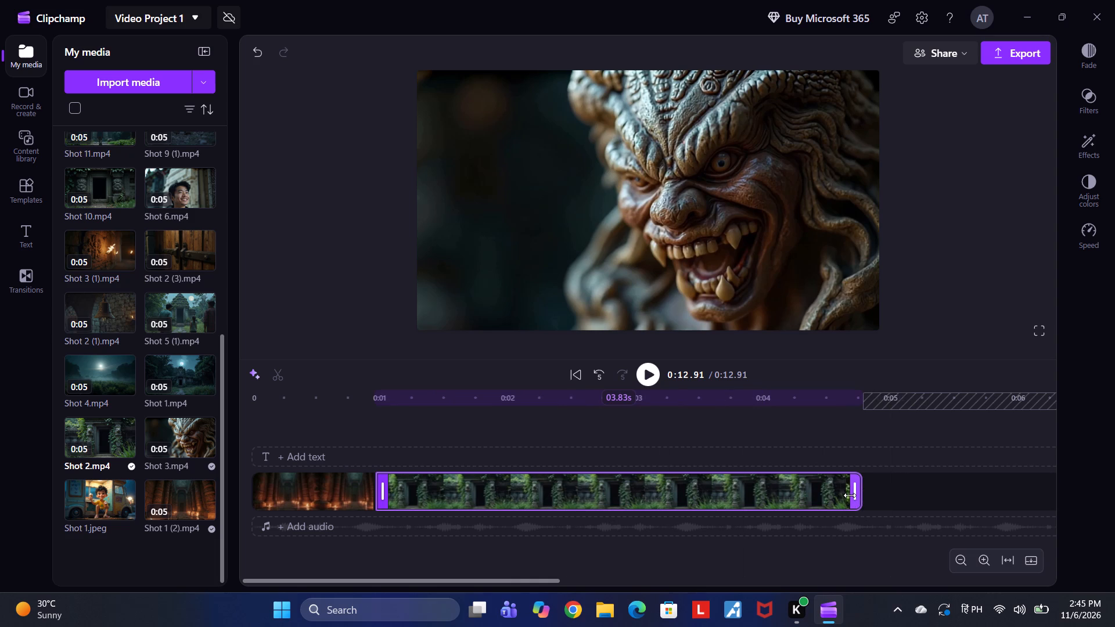
Trim the end of Shot 2 on the timeline to a length of about 1.48 s.
drag(850, 495, 583, 499)
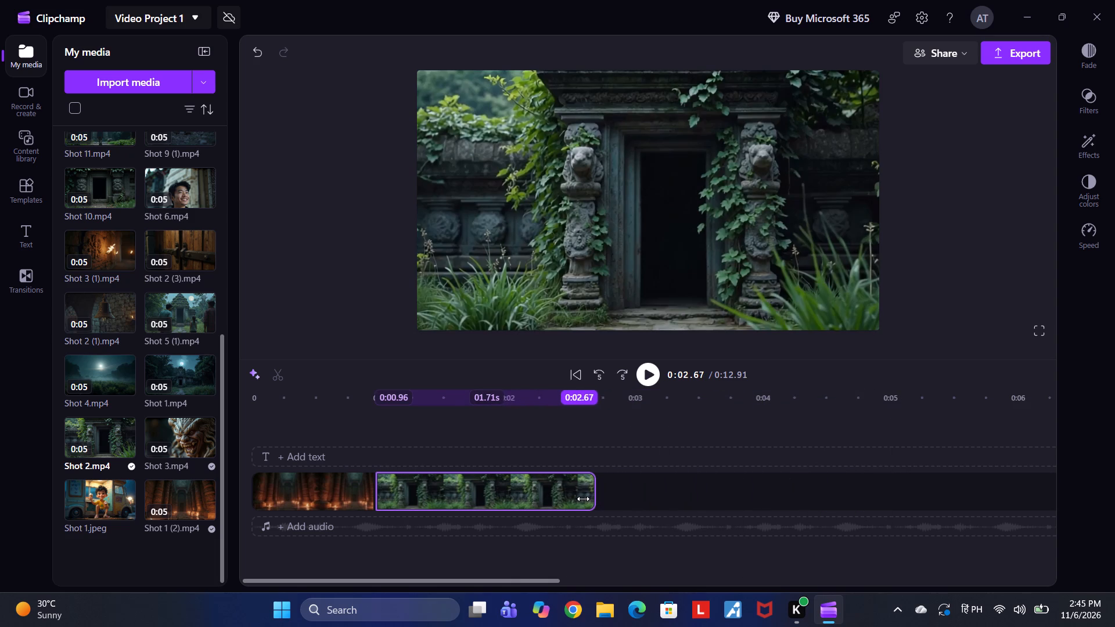
drag(583, 499, 549, 499)
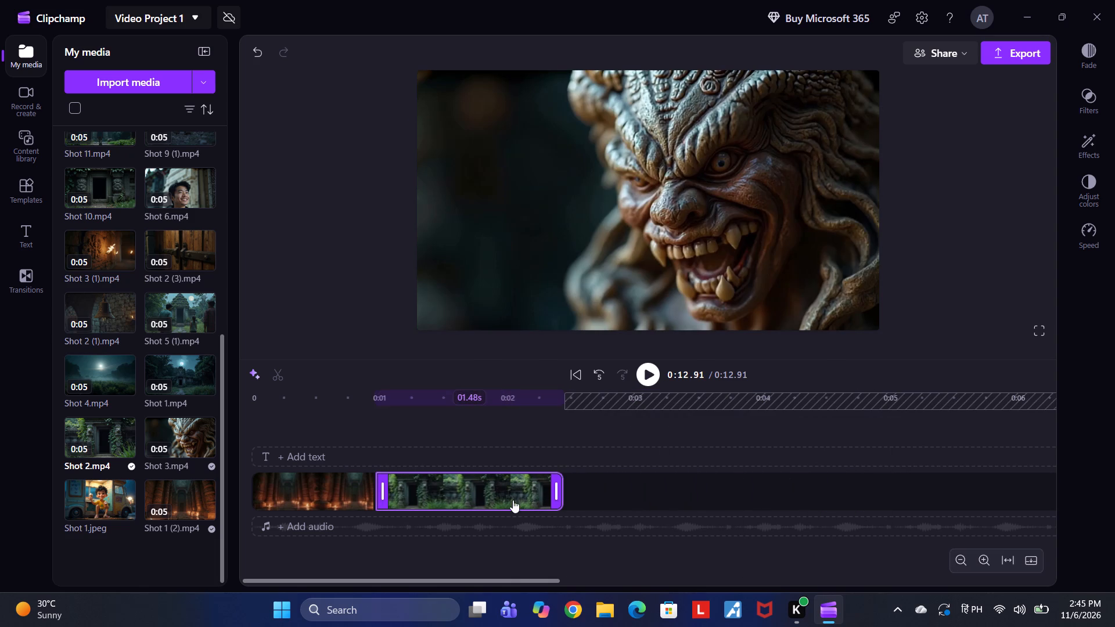
Add a transition at the cut between Shot 1 (2) and Shot 2.
click(373, 491)
click(375, 488)
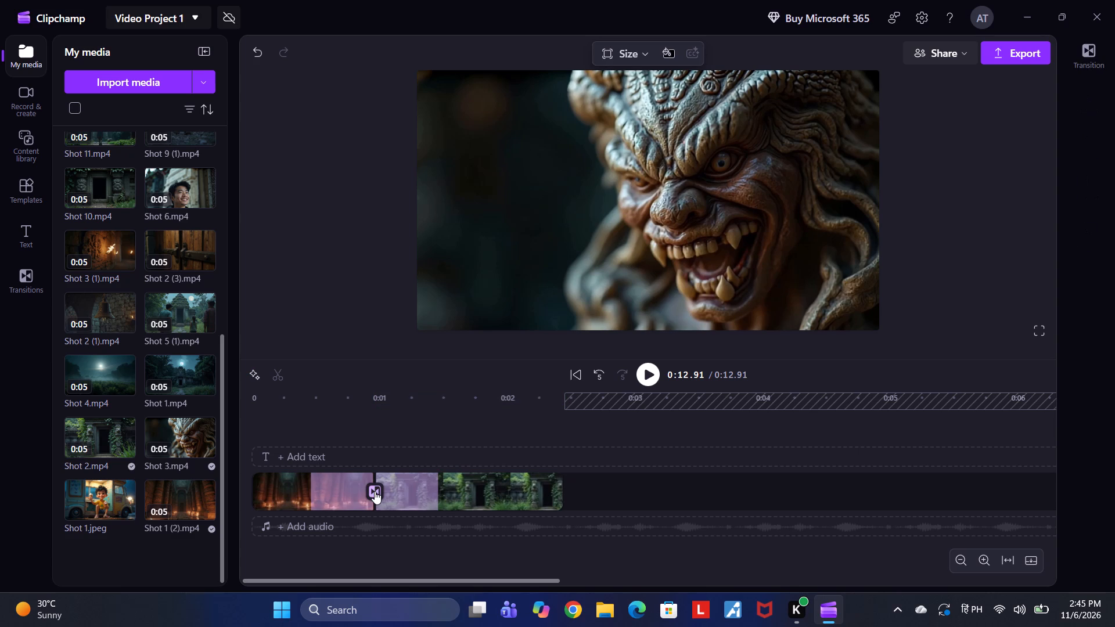
double_click(375, 491)
click(376, 490)
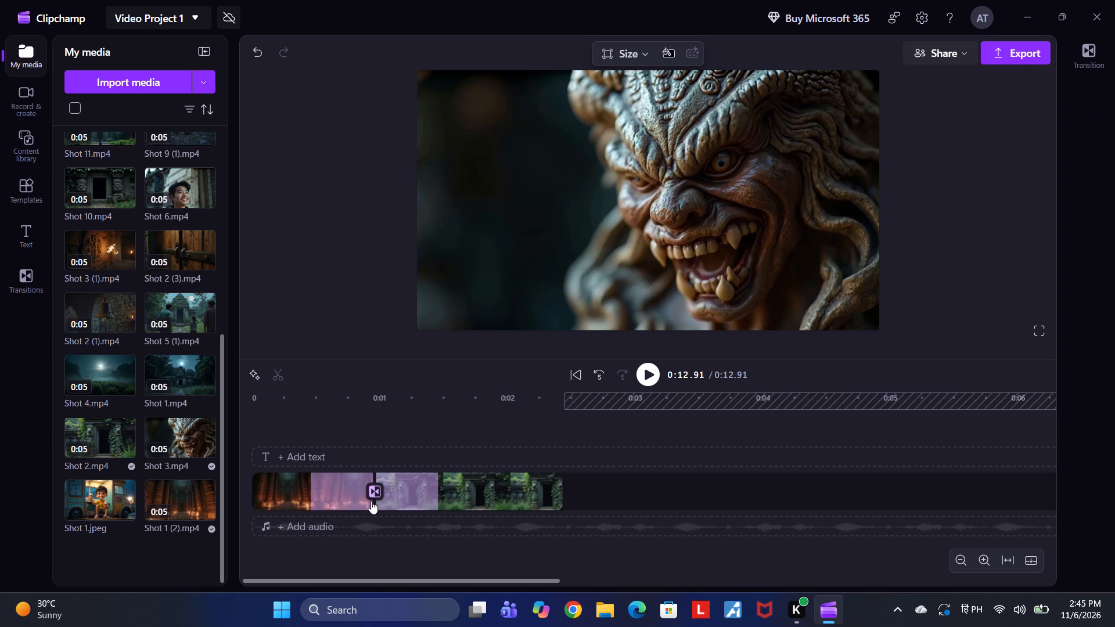
click(372, 495)
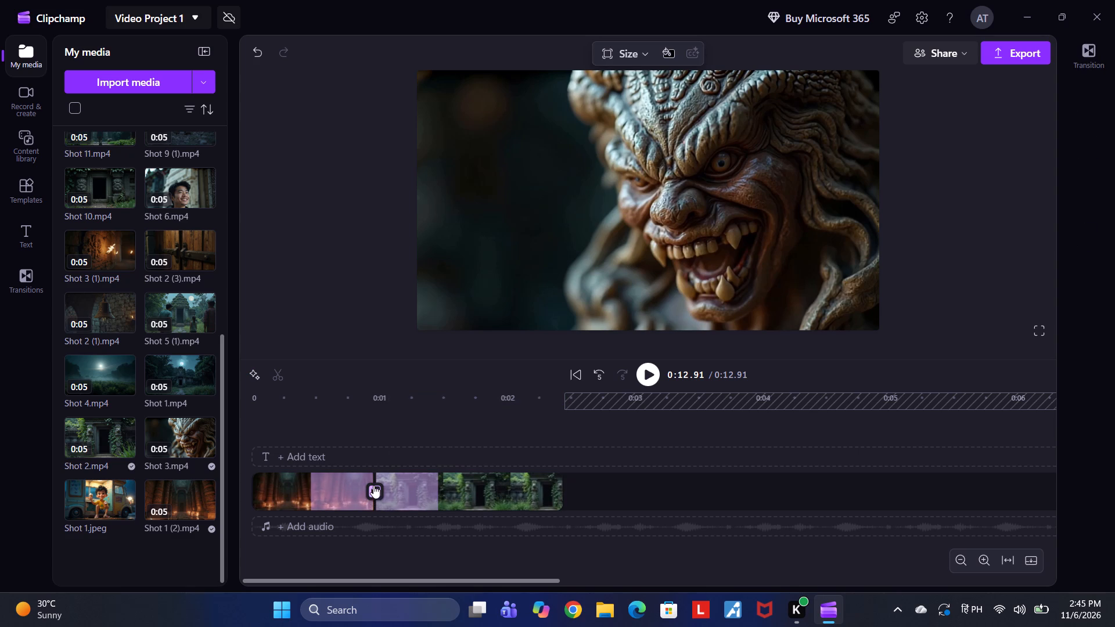
click(373, 485)
Play the timeline, seeking back and forward, to review the shortened clips and the transition.
click(653, 380)
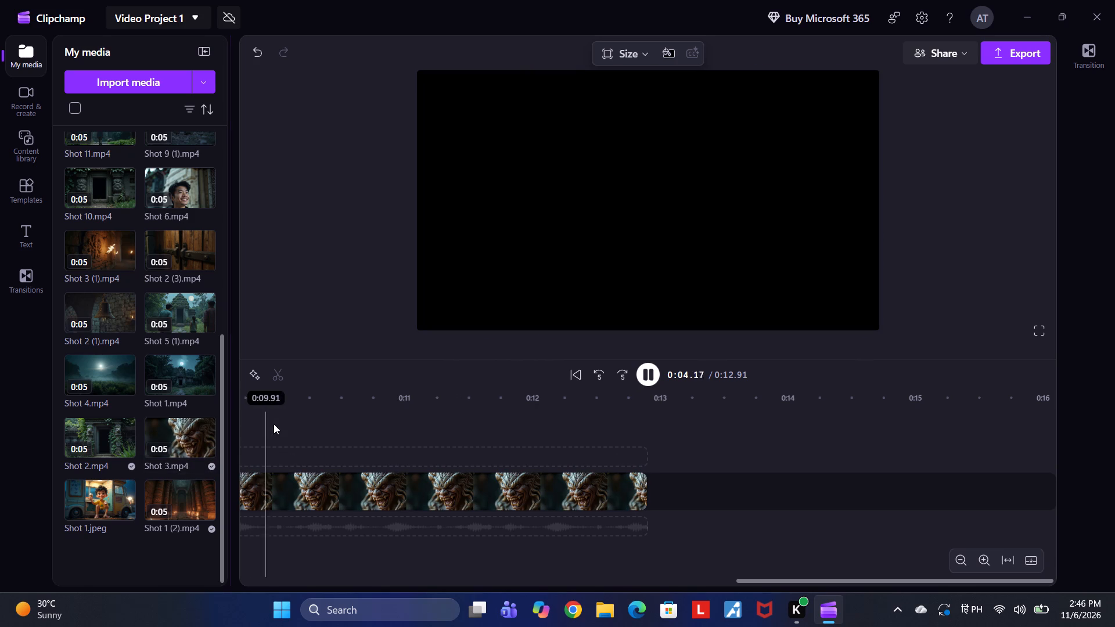
click(603, 370)
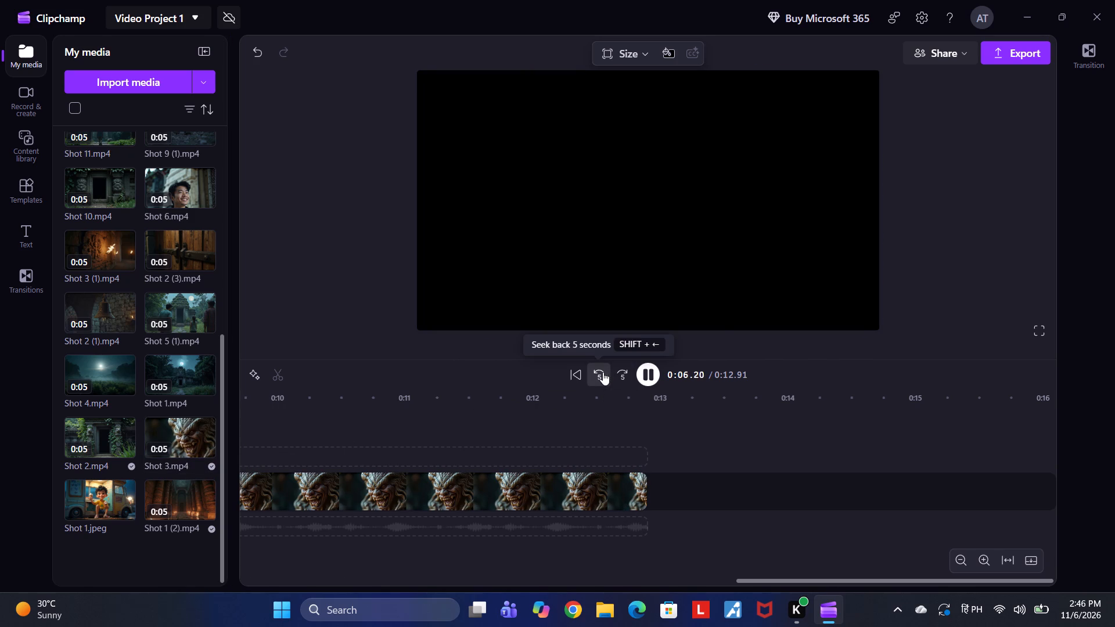
double_click(603, 373)
drag(603, 373, 603, 379)
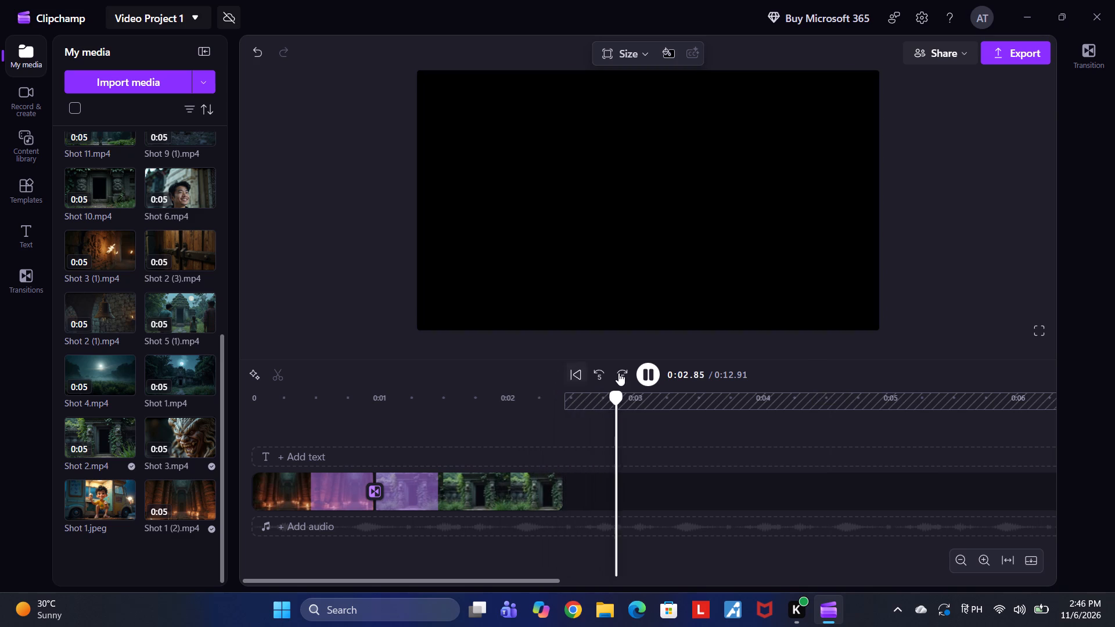
drag(619, 373, 612, 374)
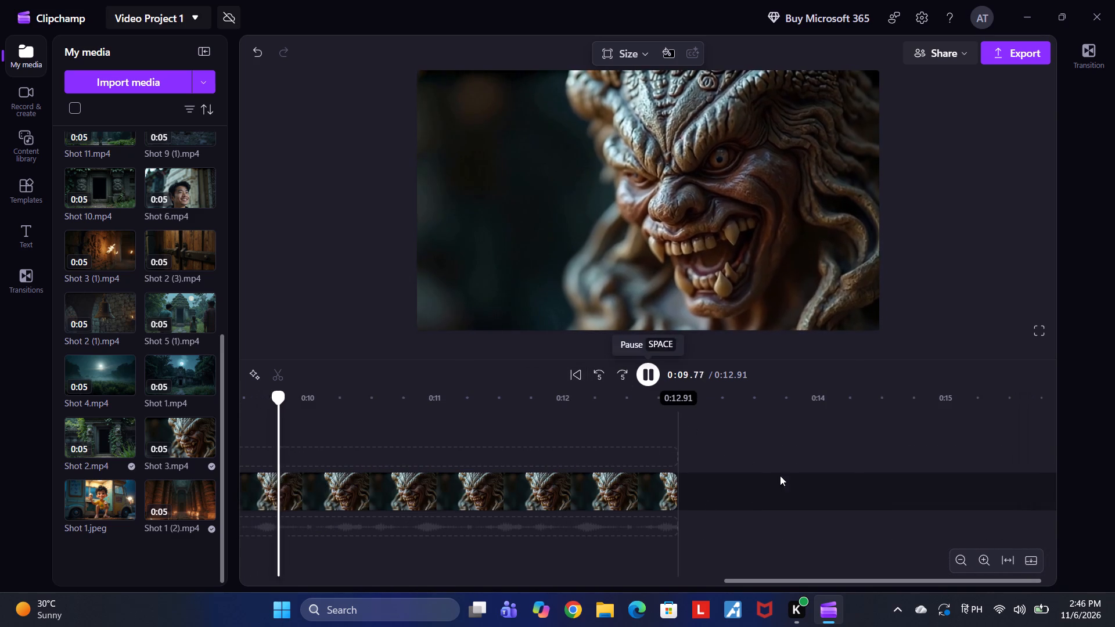
Move Shot 3 on the main track so that it starts directly at the end of Shot 2.
drag(448, 482, 222, 470)
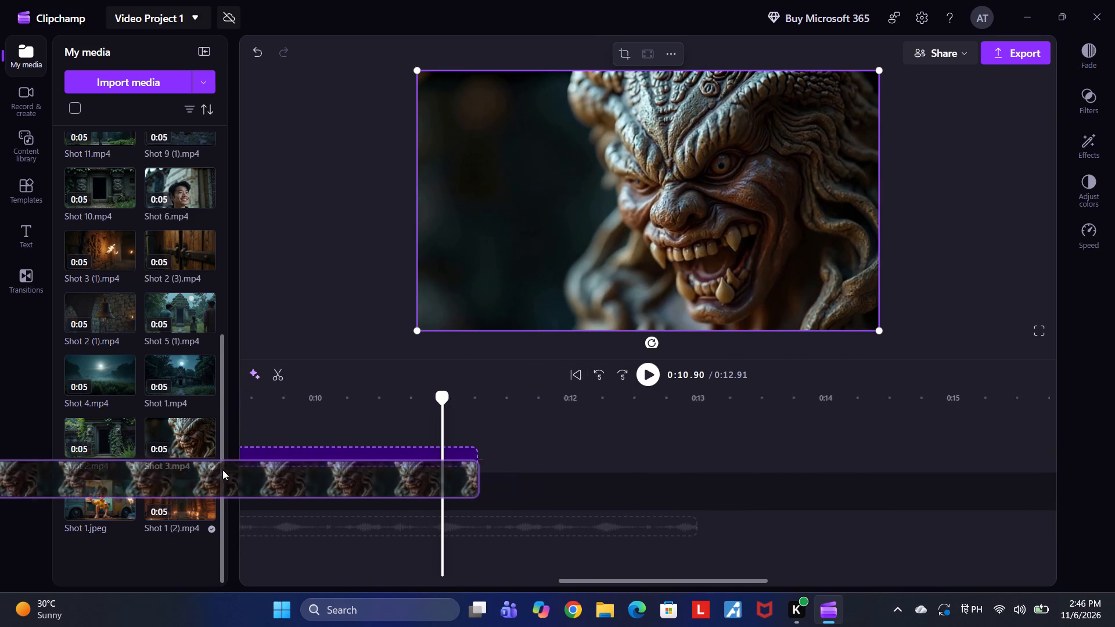
drag(222, 470, 812, 556)
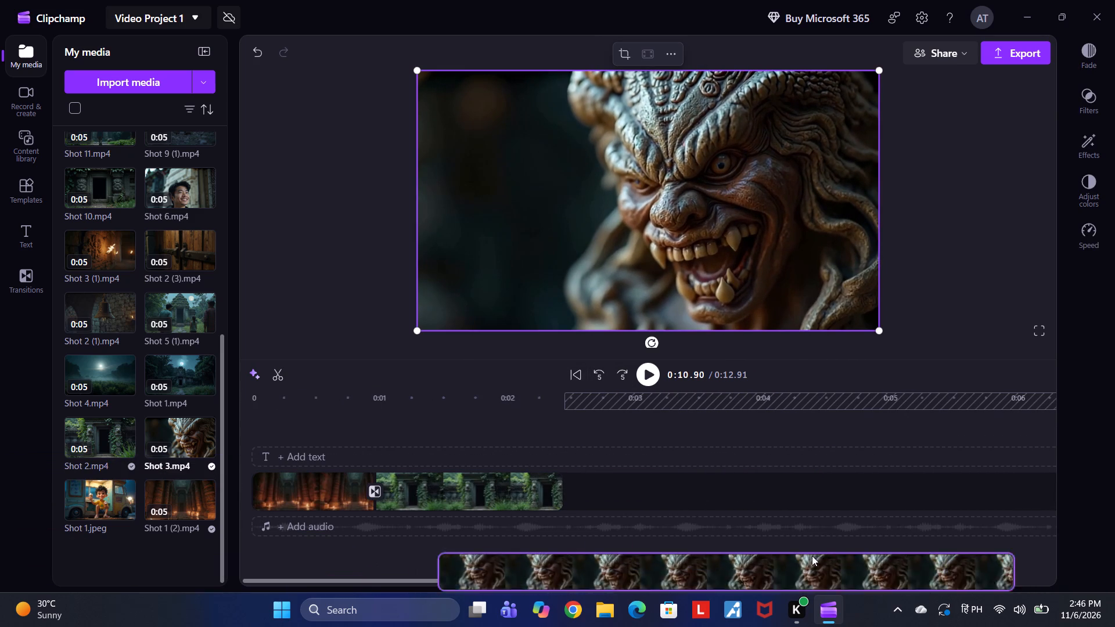
drag(812, 556, 858, 502)
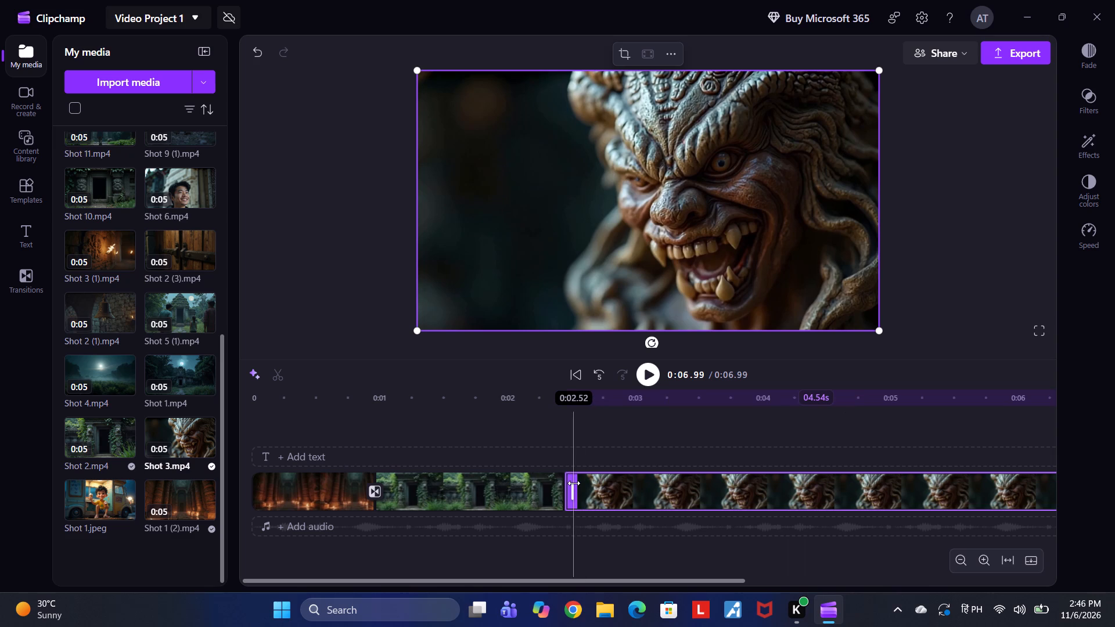
Add a transition at the cut between Shot 2 and Shot 3.
drag(574, 487, 556, 485)
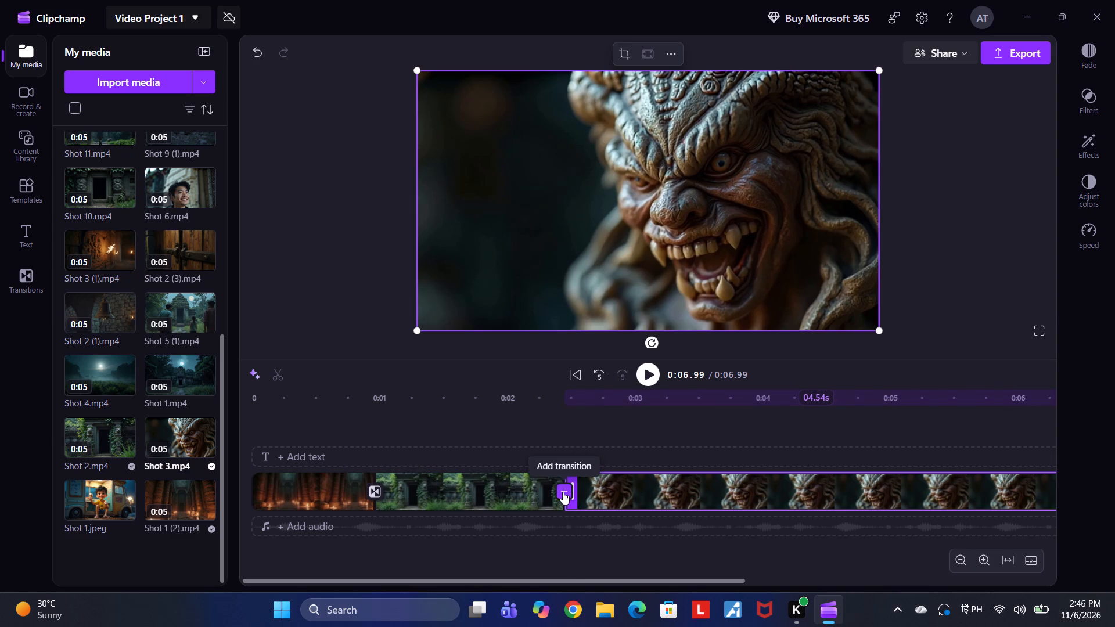
click(563, 492)
click(563, 491)
click(564, 490)
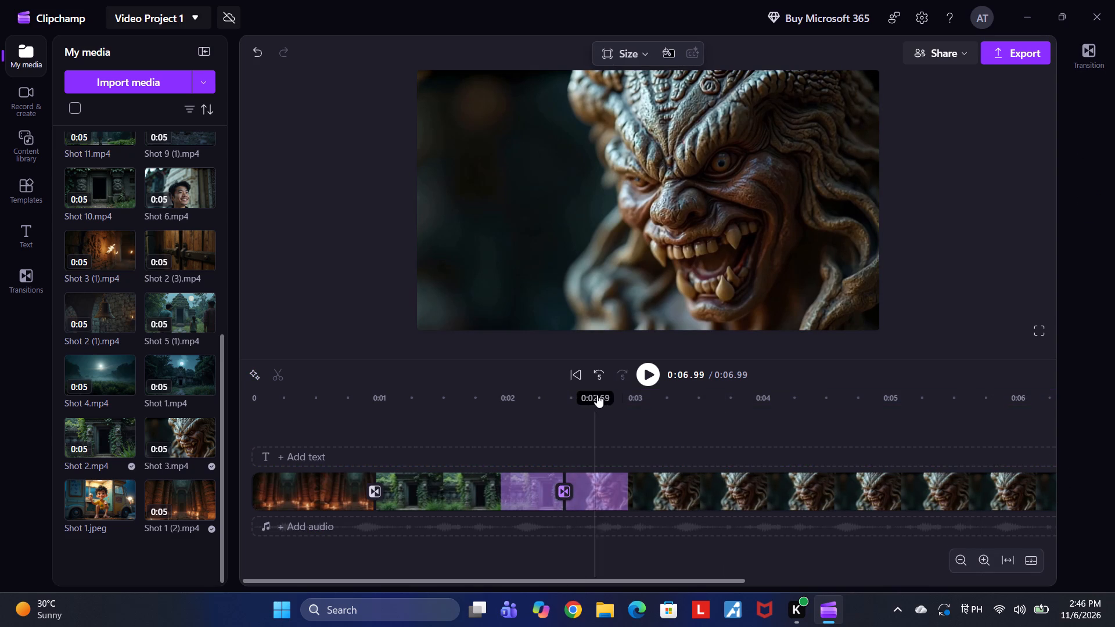
Play the sequence from the start to review the joined clips and transitions.
double_click(618, 380)
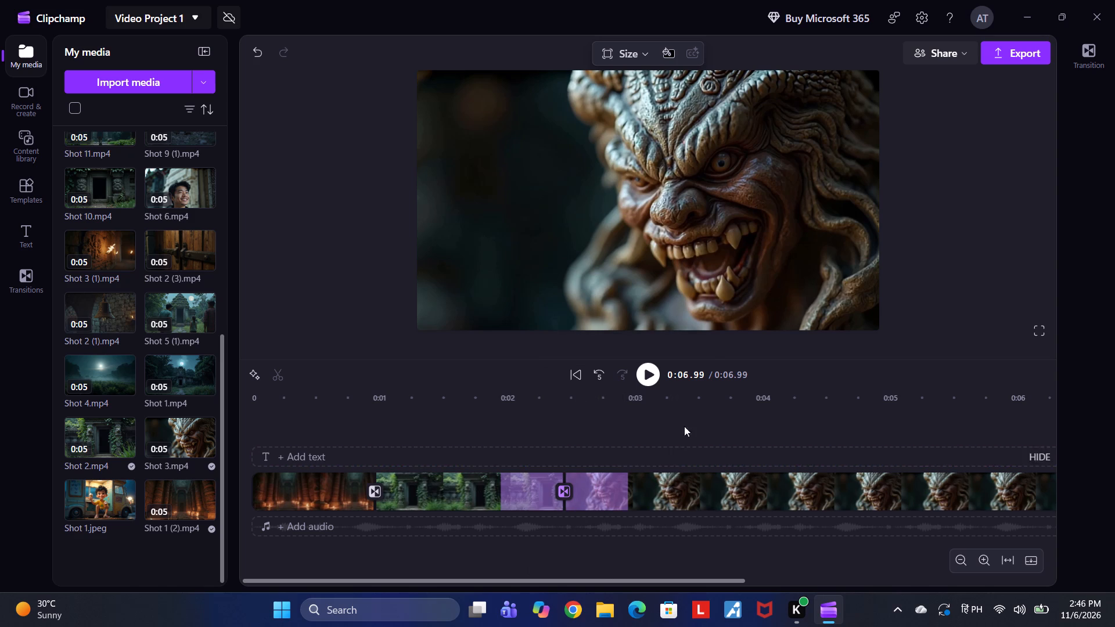
click(642, 378)
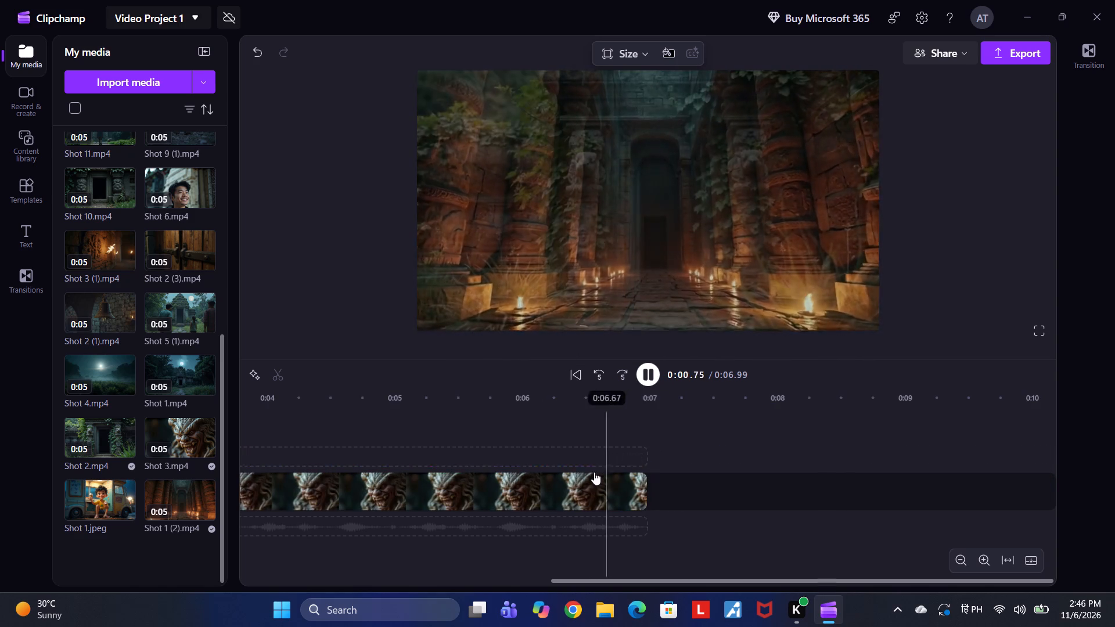
Trim the end of Shot 3 on the timeline to a length of about 2.37 s.
drag(645, 493, 498, 488)
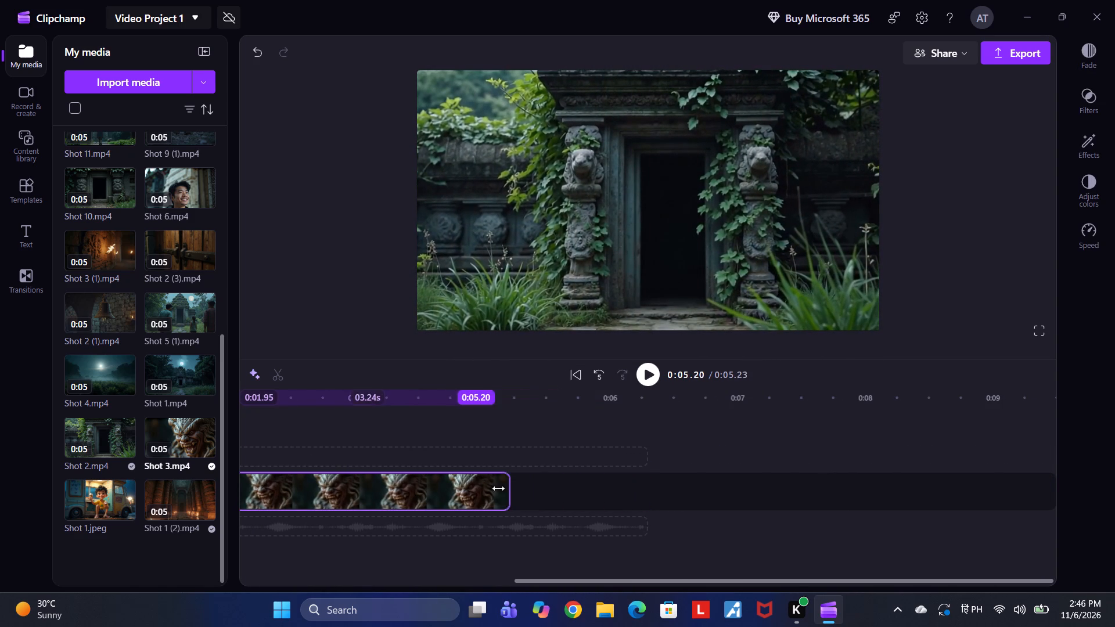
drag(498, 488, 389, 487)
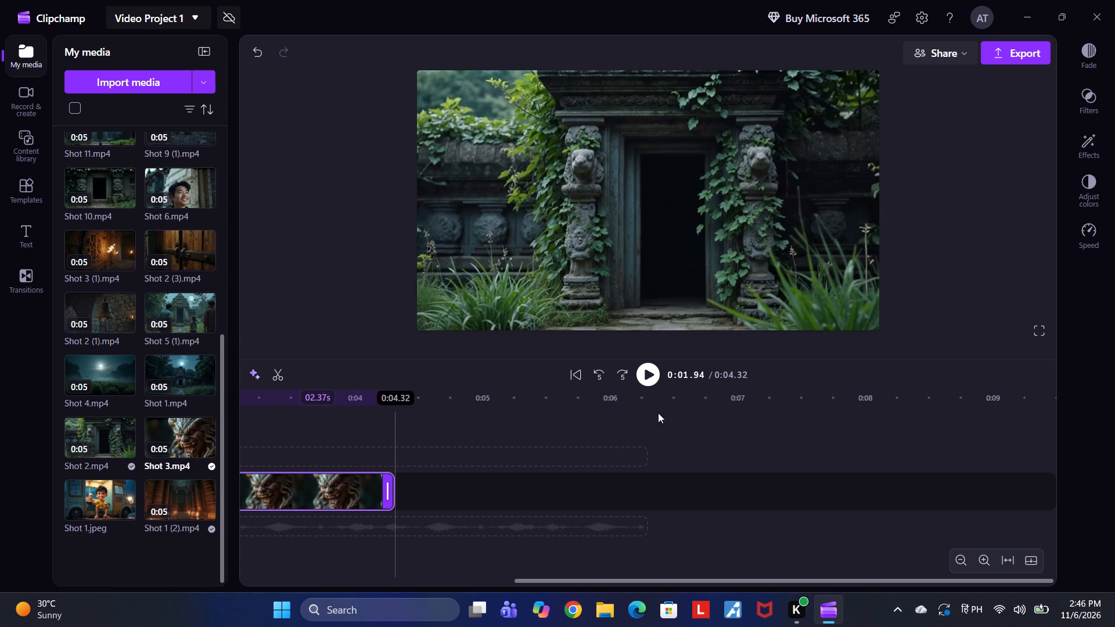
Play the trimmed sequence, then return to its start and play it through to review all three shots.
click(646, 375)
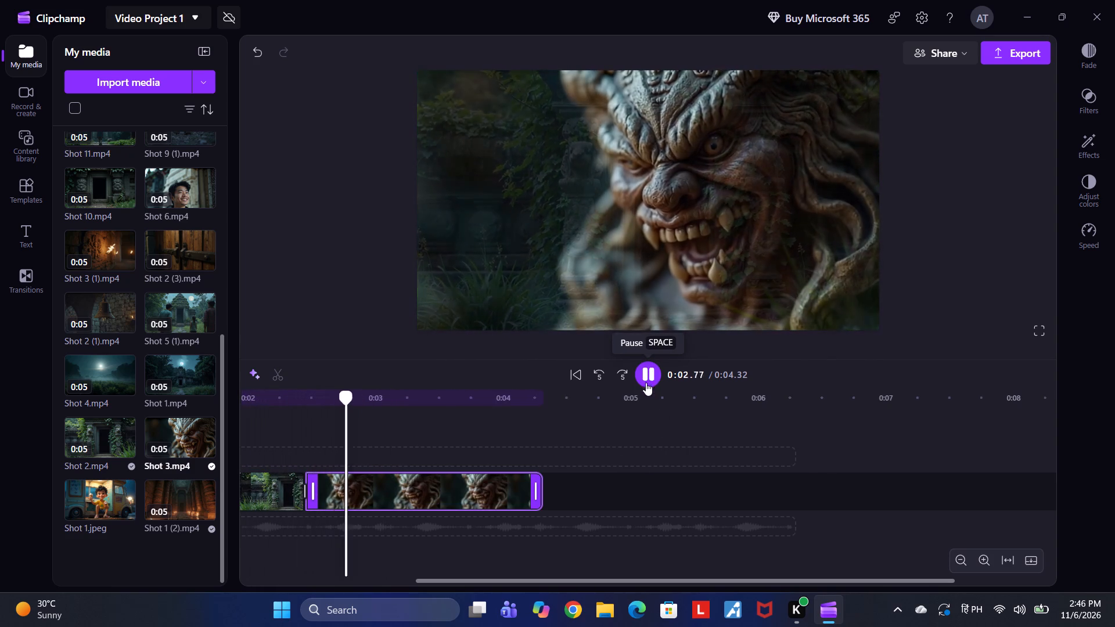
click(577, 372)
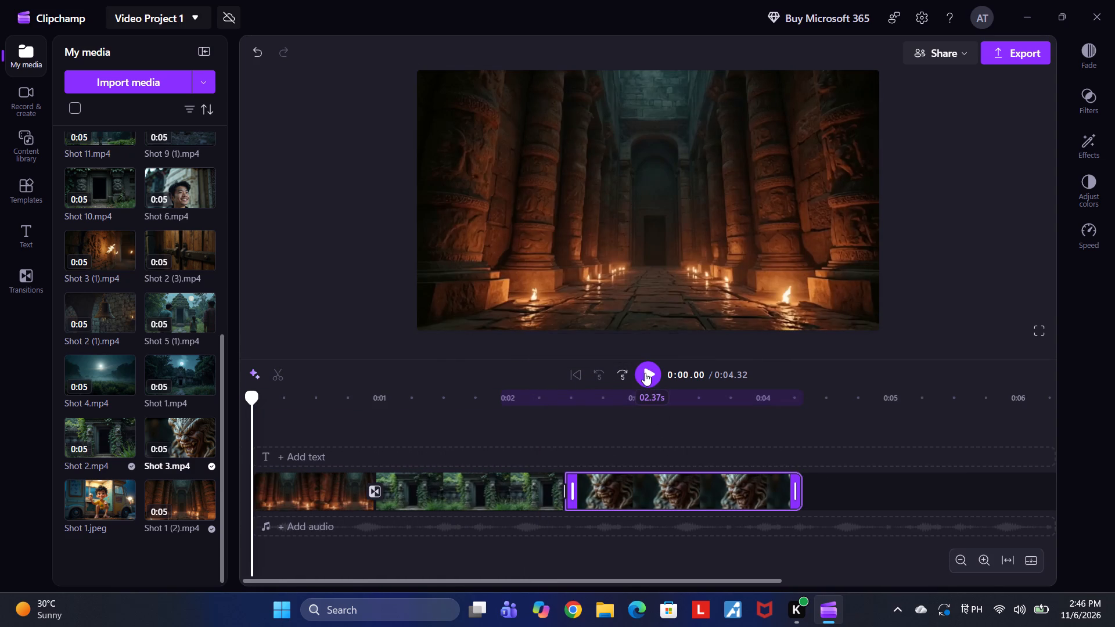
click(646, 373)
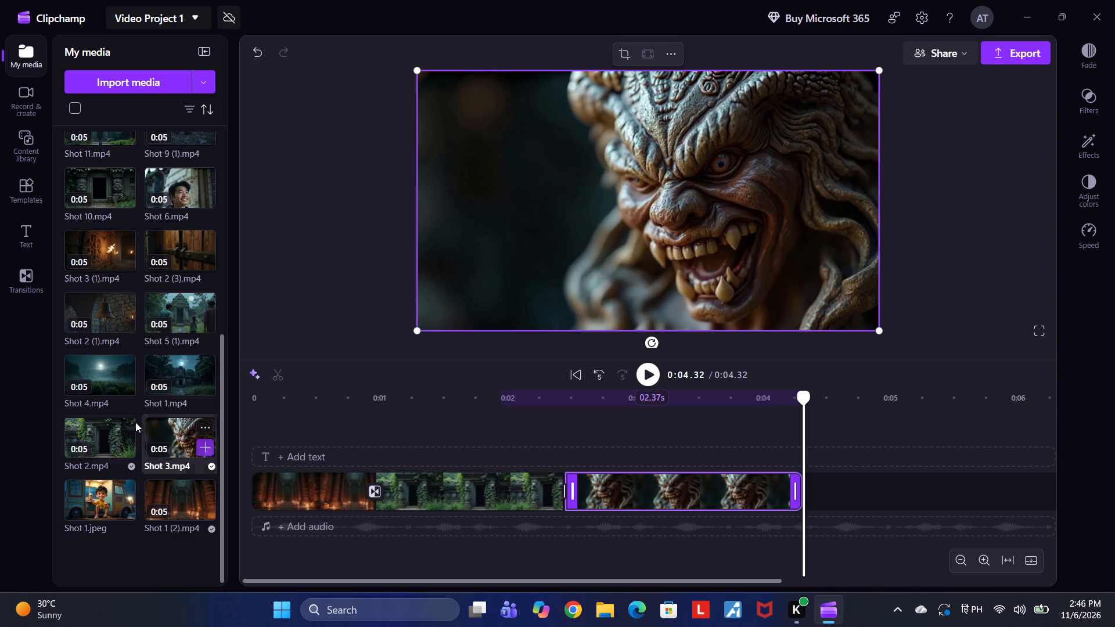
Add the Shot 4.mp4 clip to the timeline's video track directly after Shot 3.
drag(94, 365, 189, 401)
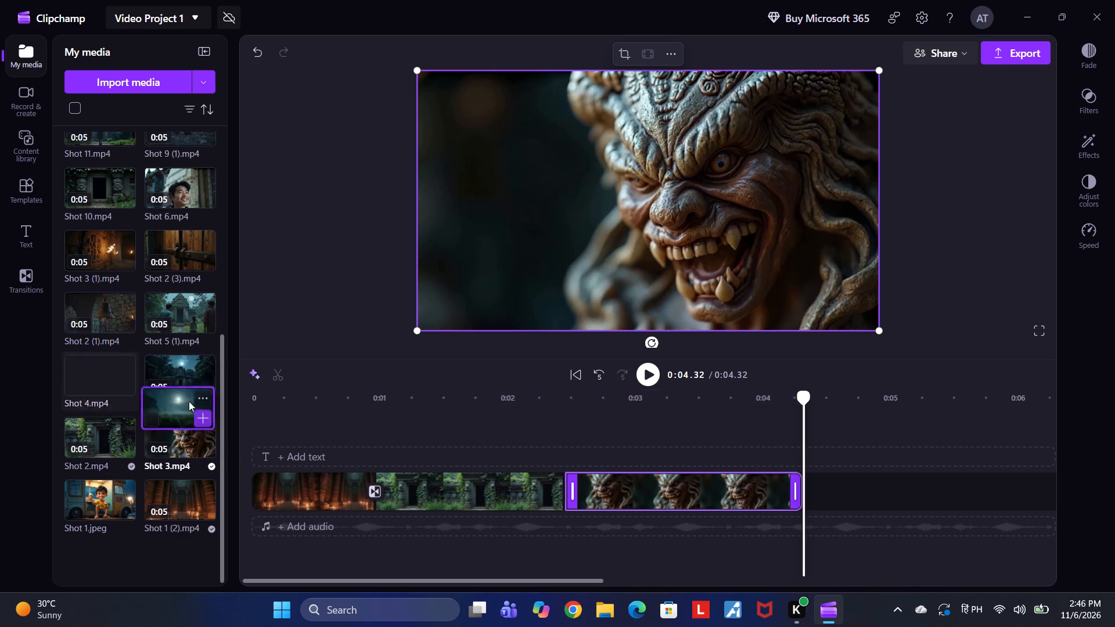
drag(189, 401, 429, 466)
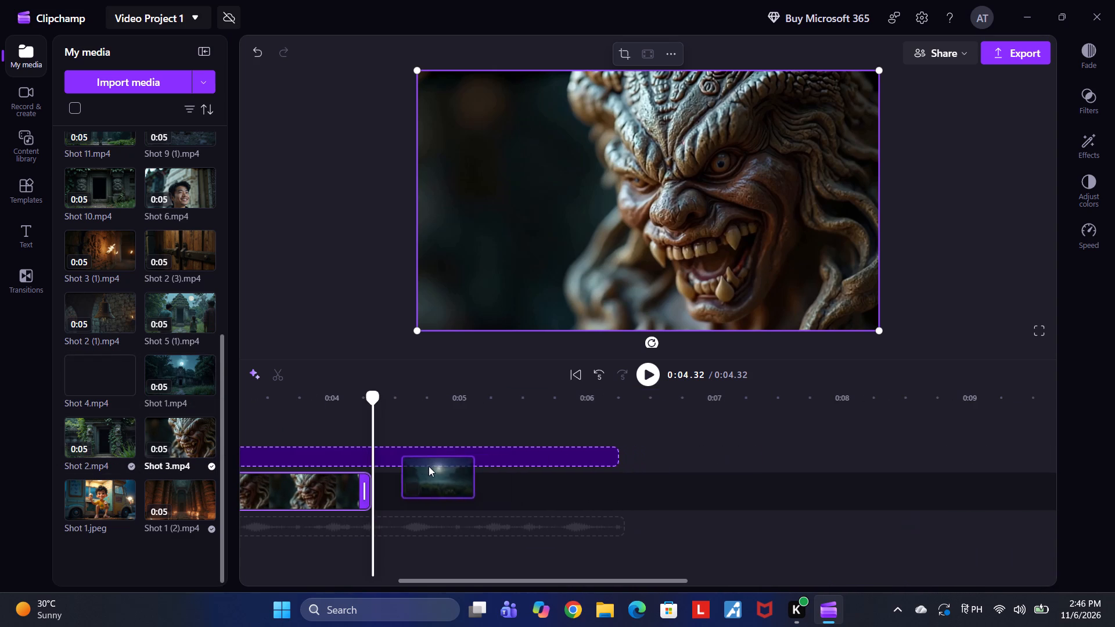
drag(429, 466, 398, 480)
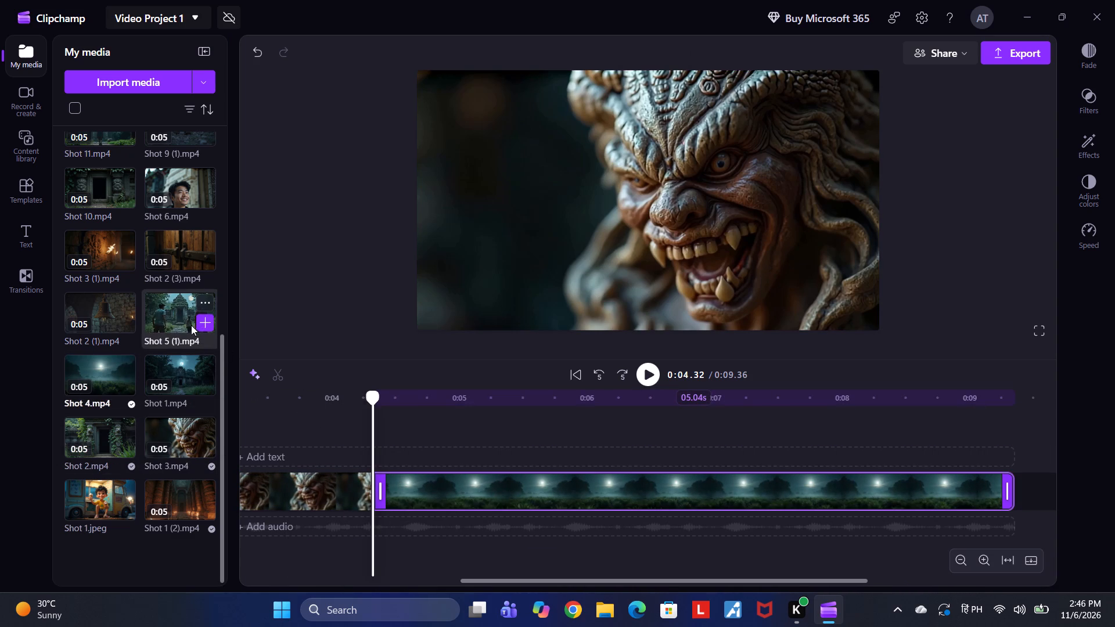
Add the Shot 5 (1).mp4 clip to the video track directly after Shot 4.
drag(164, 319, 494, 502)
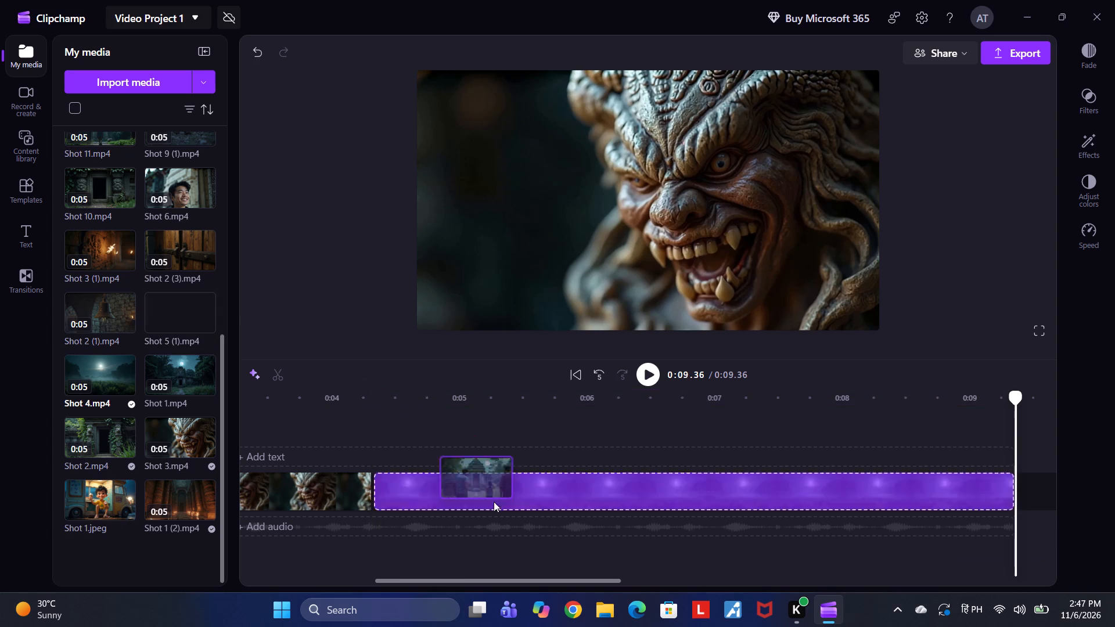
drag(494, 502, 991, 497)
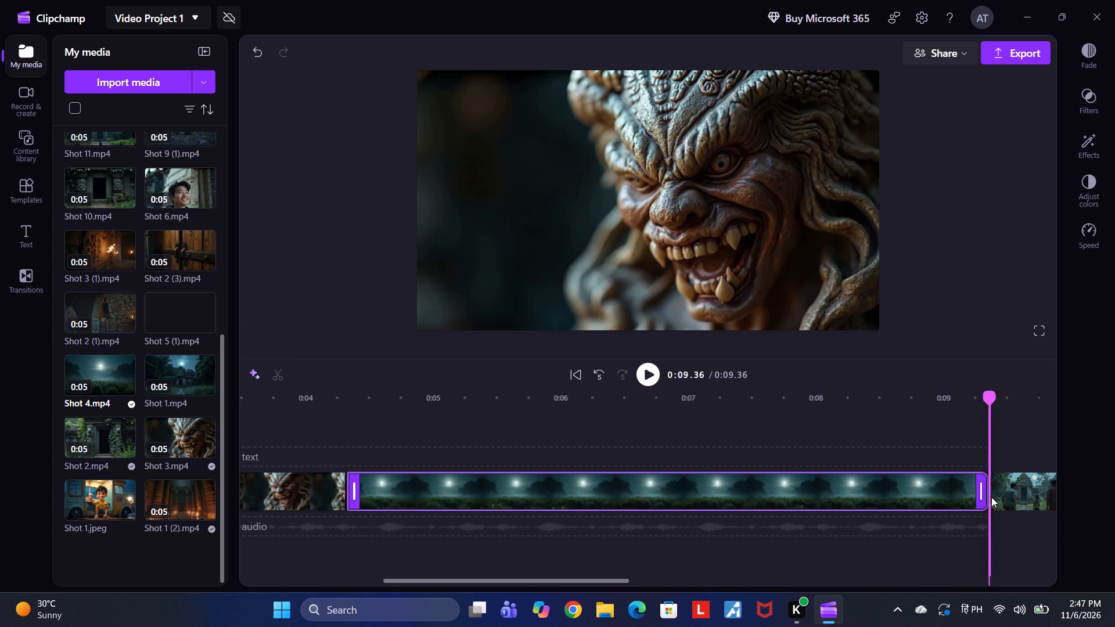
drag(991, 497, 995, 495)
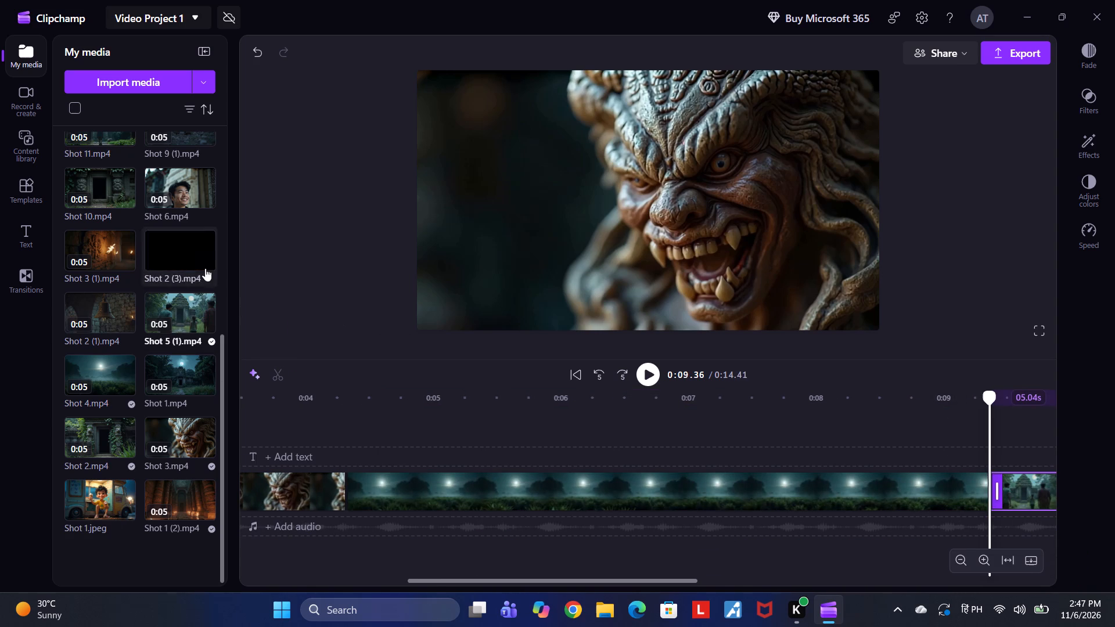
Add the Shot 6.mp4 clip to the video track directly after Shot 5 (1).
drag(185, 207, 963, 614)
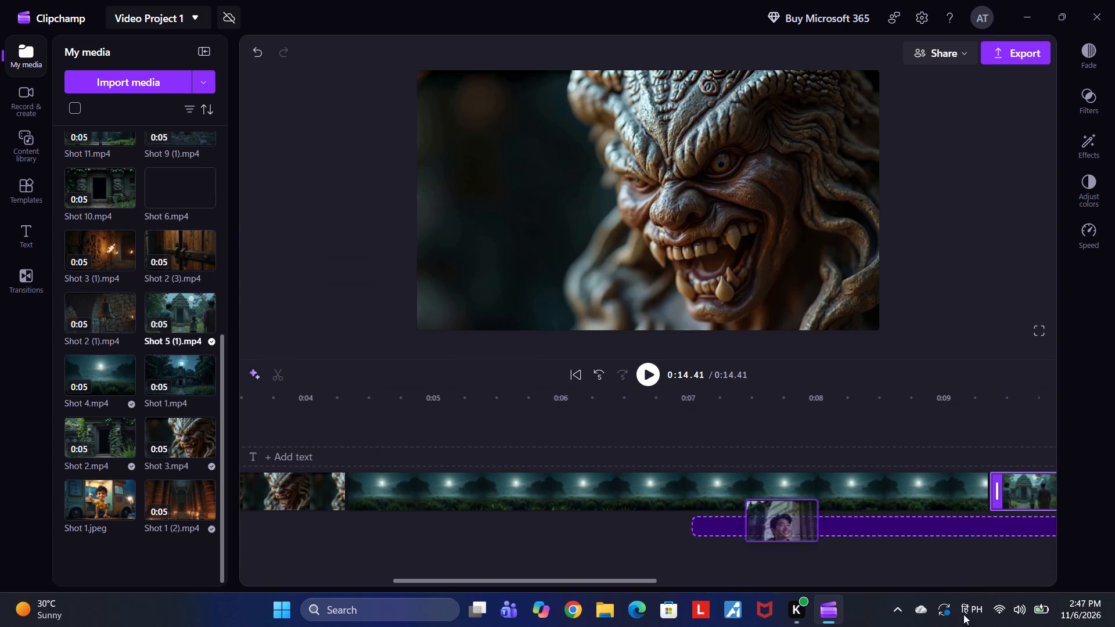
drag(963, 614, 975, 511)
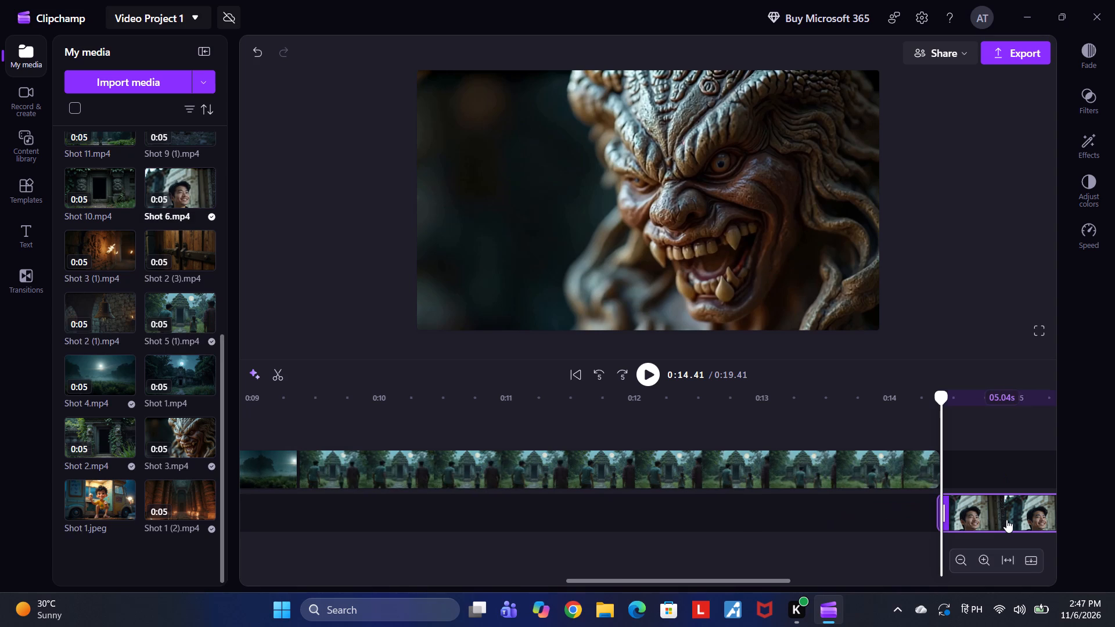
drag(1006, 517, 1005, 484)
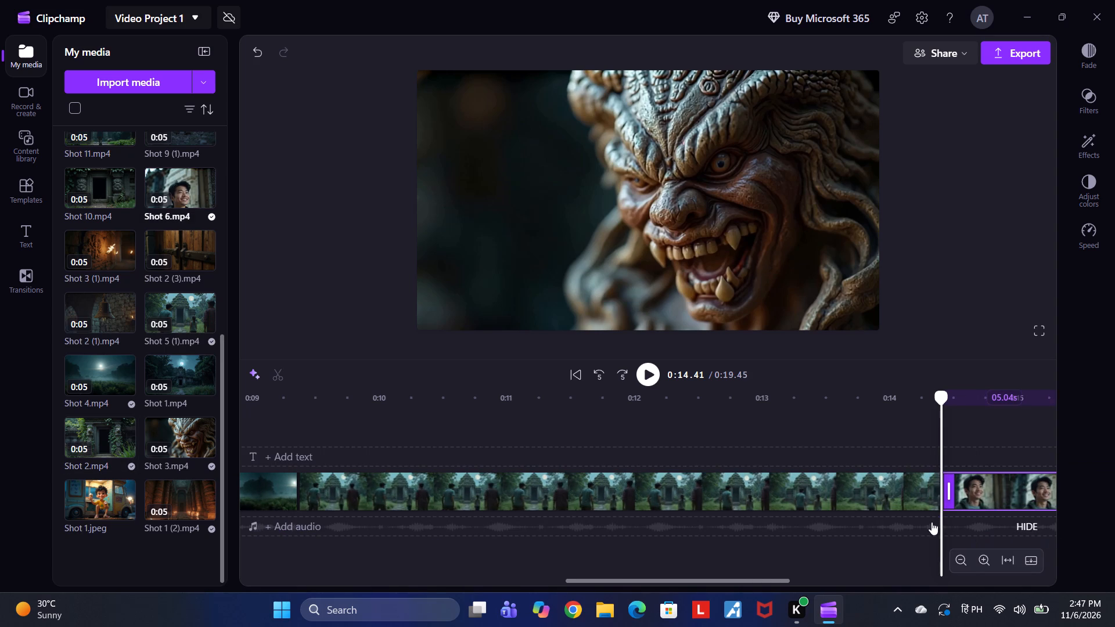
Trim the end of Shot 5 (1) on the timeline to a length of about 1.7 s.
drag(938, 500, 552, 491)
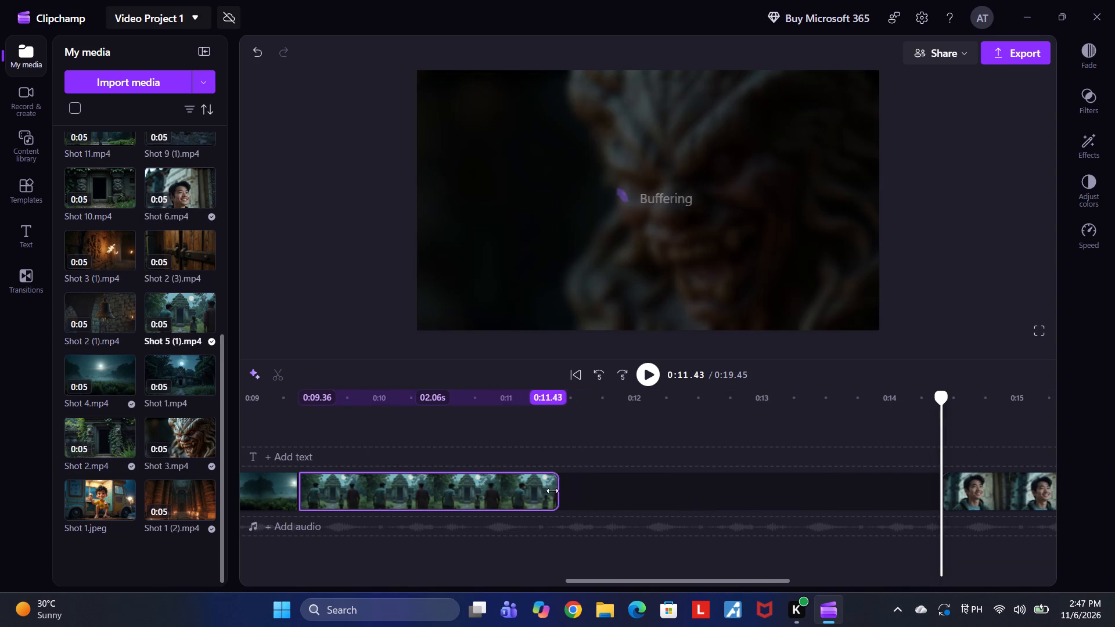
drag(552, 491, 534, 489)
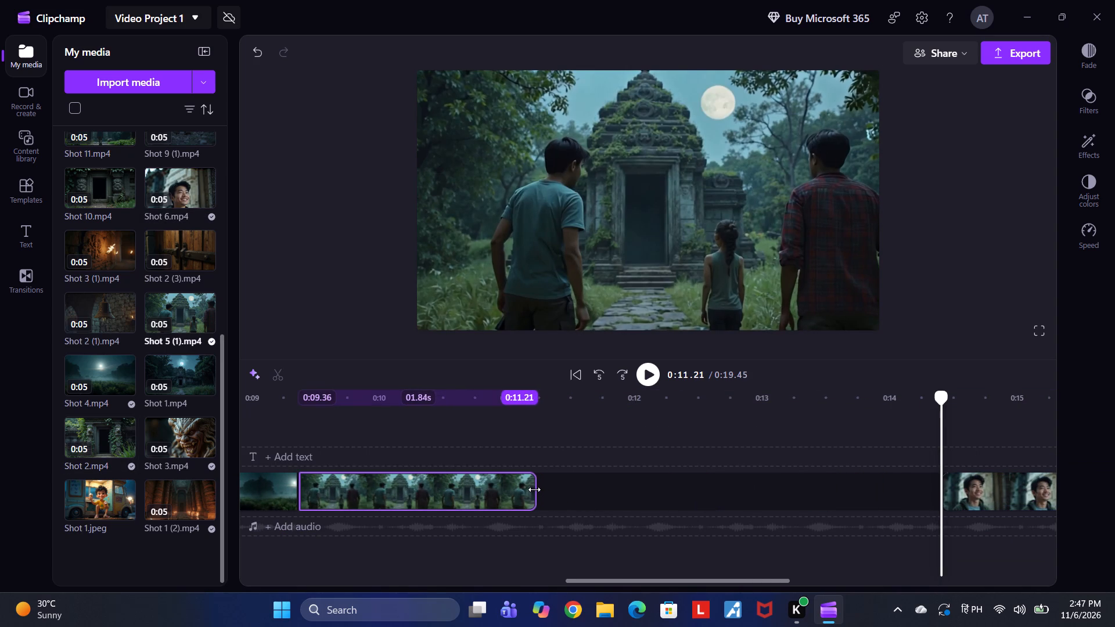
drag(534, 489, 517, 489)
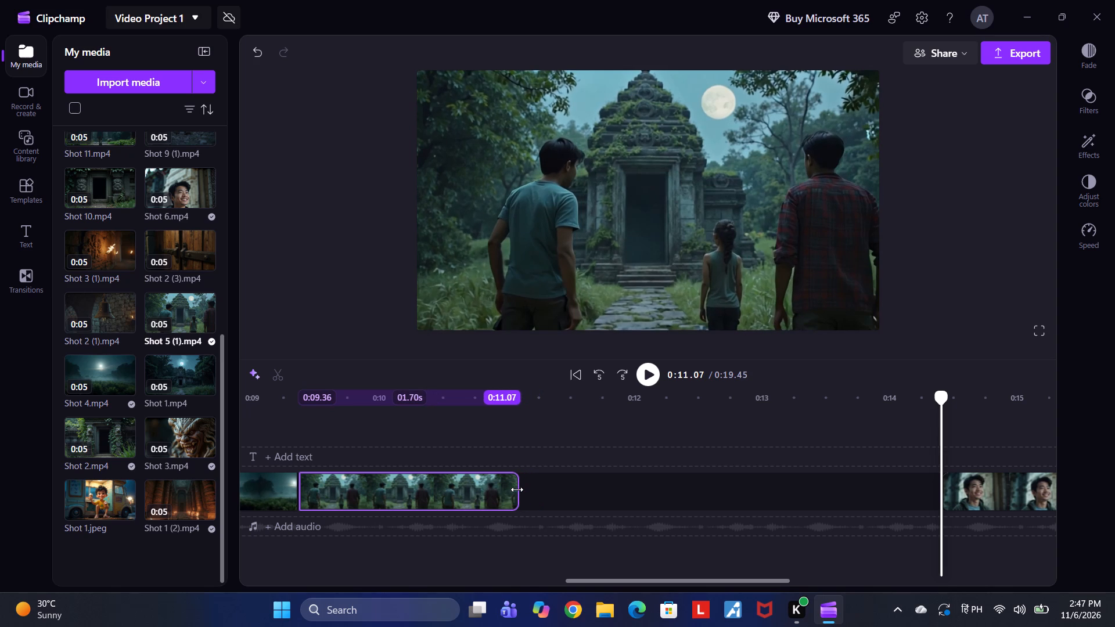
drag(517, 489, 513, 489)
Trim the end of Shot 4 on the timeline to a length of about 1.4 s.
click(283, 472)
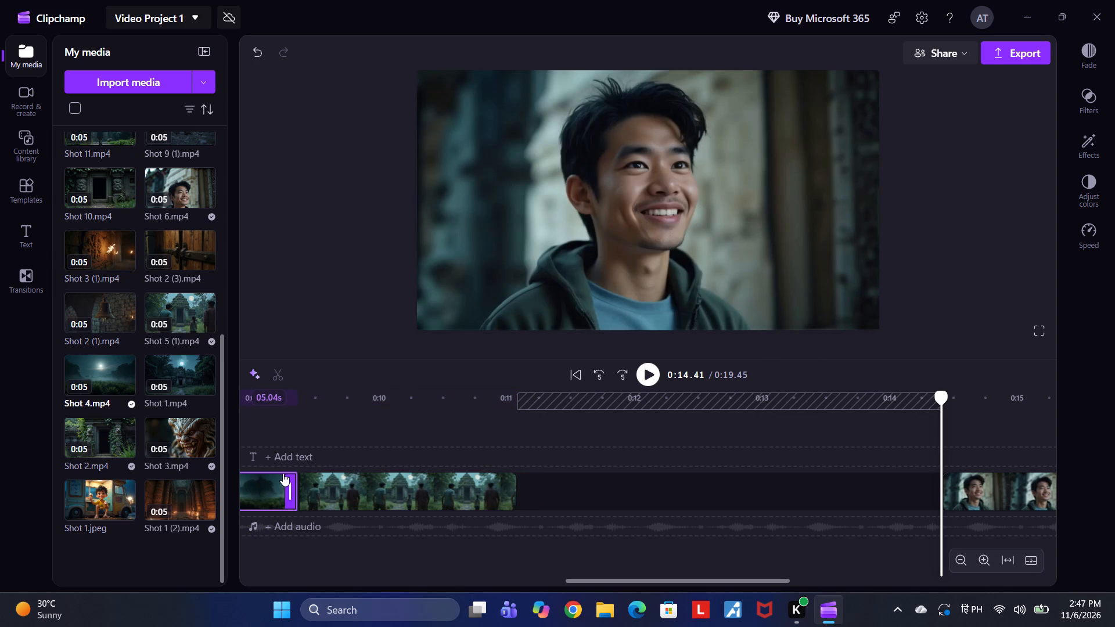
drag(290, 487, 272, 482)
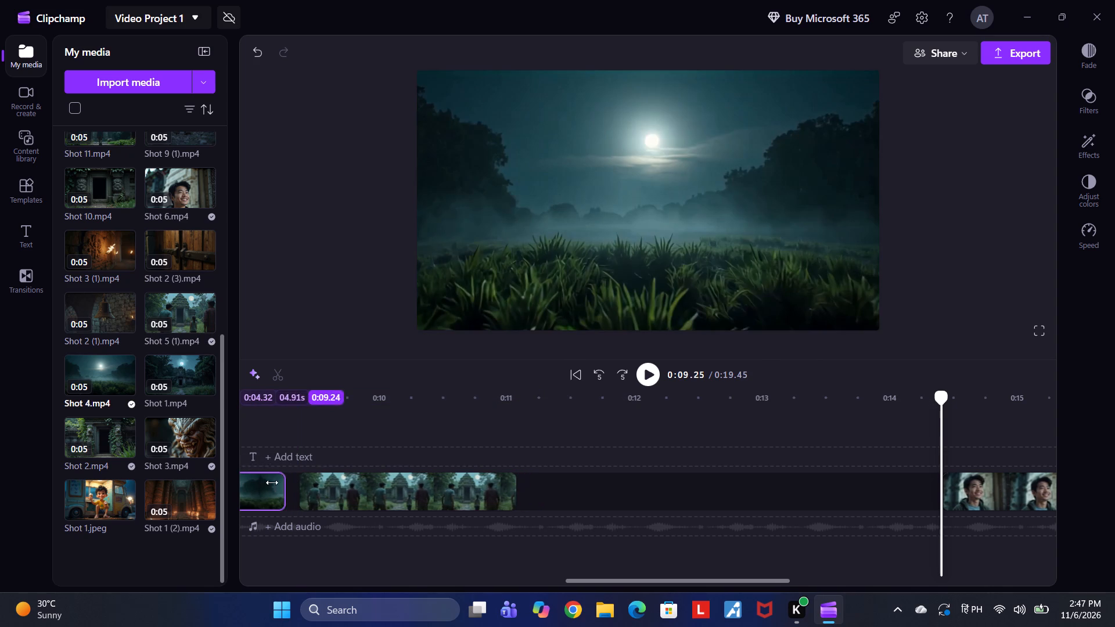
drag(272, 482, 219, 483)
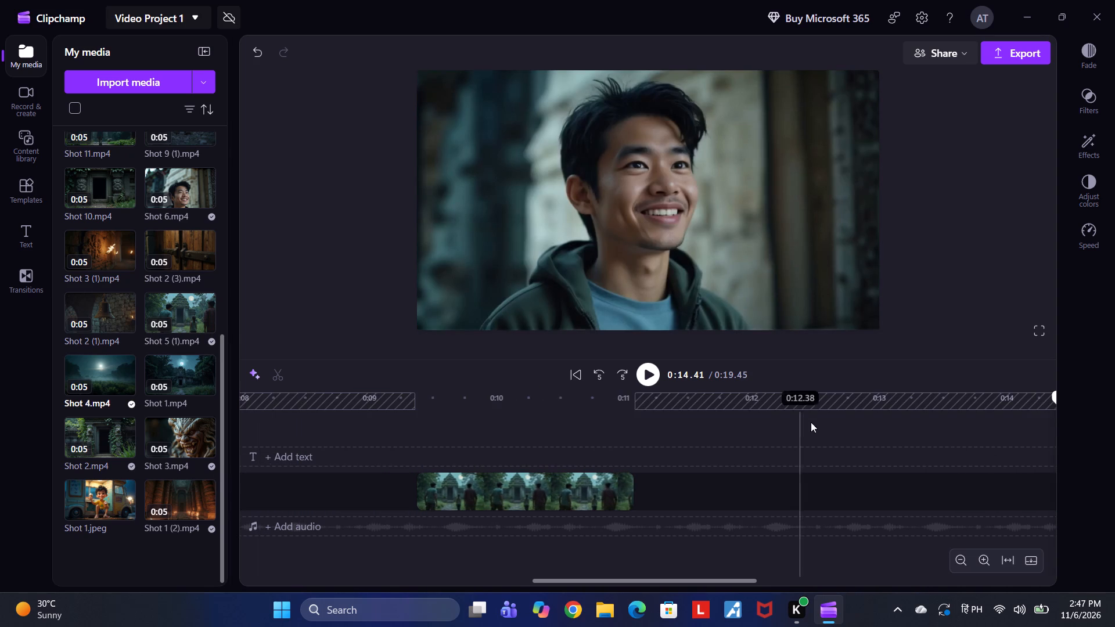
click(582, 368)
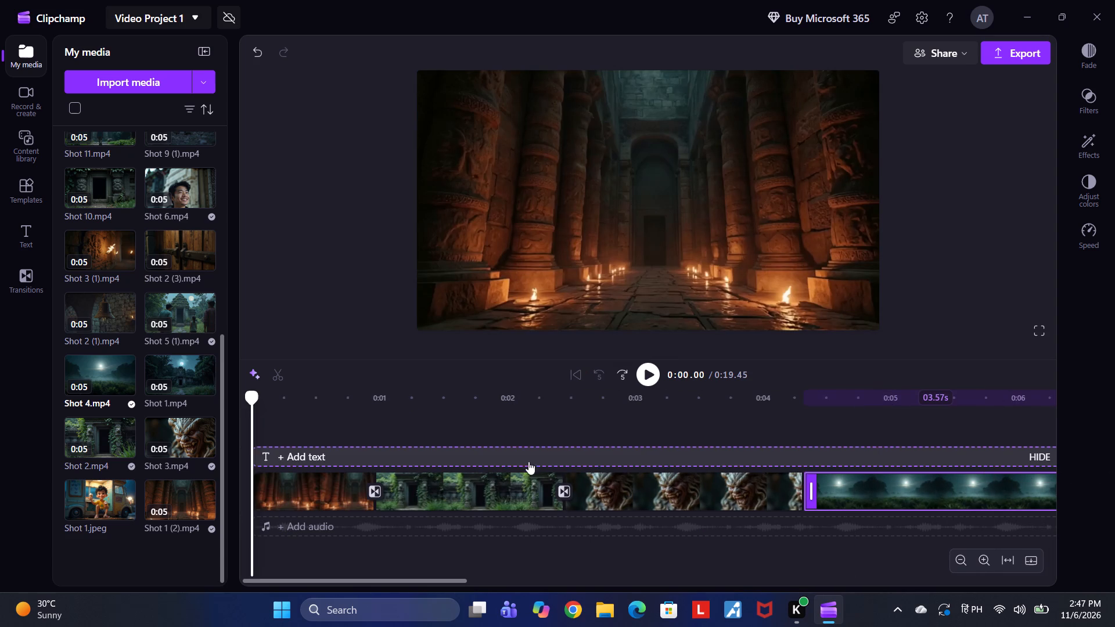
click(627, 372)
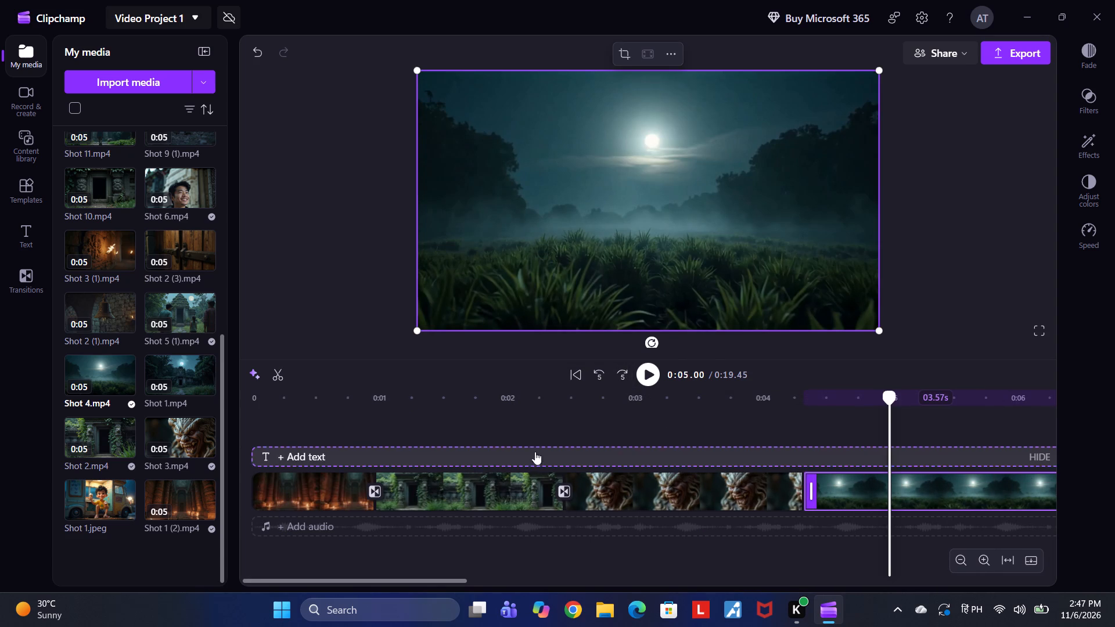
click(625, 376)
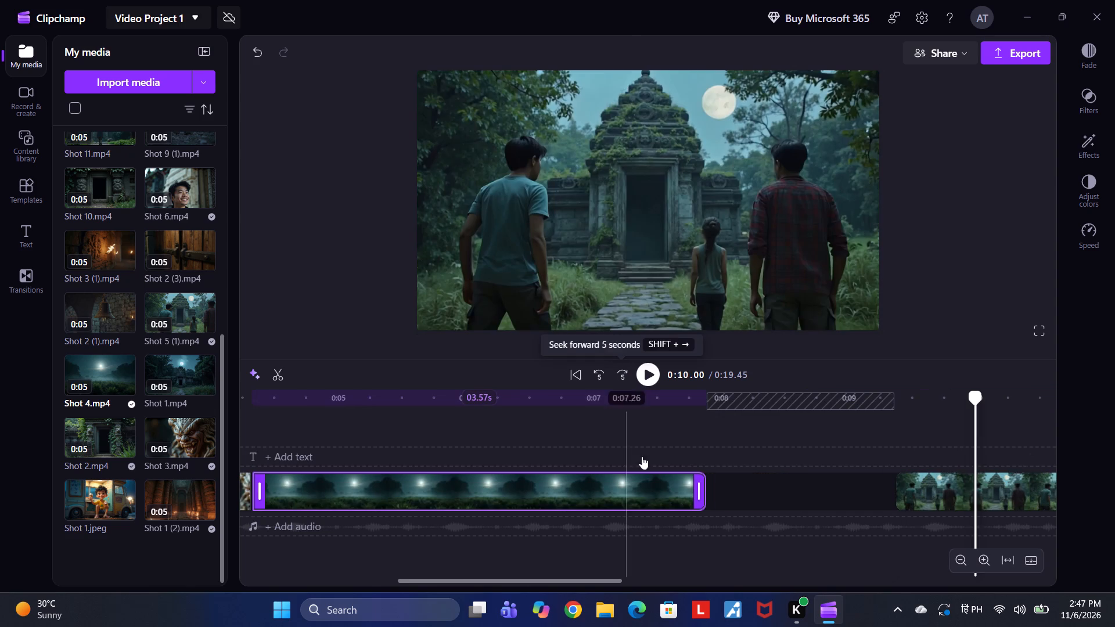
drag(695, 480, 445, 477)
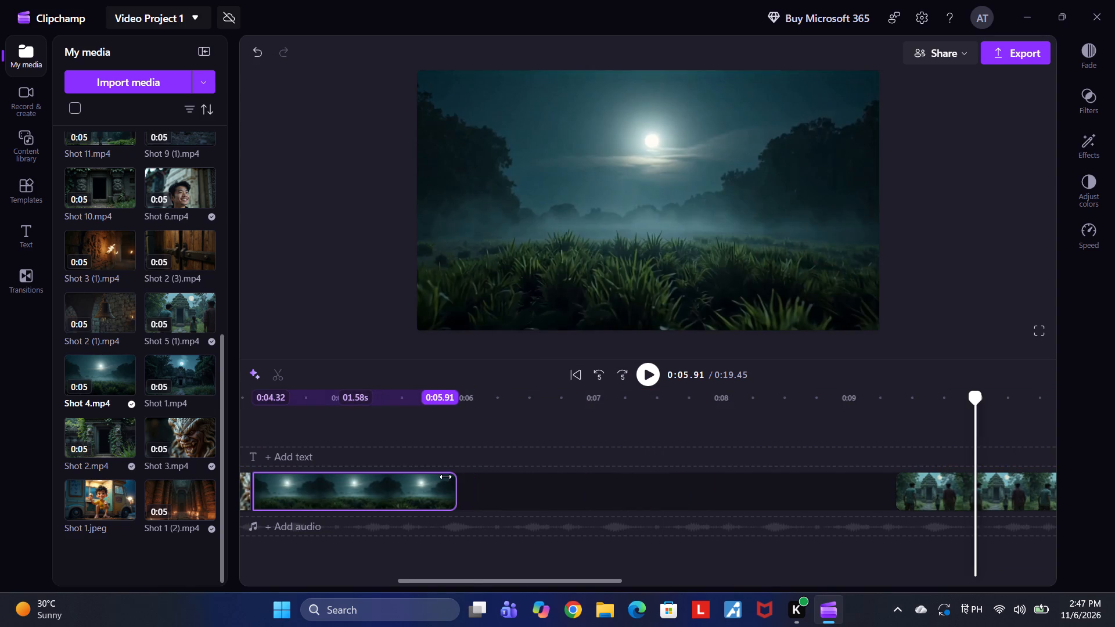
drag(445, 477, 425, 476)
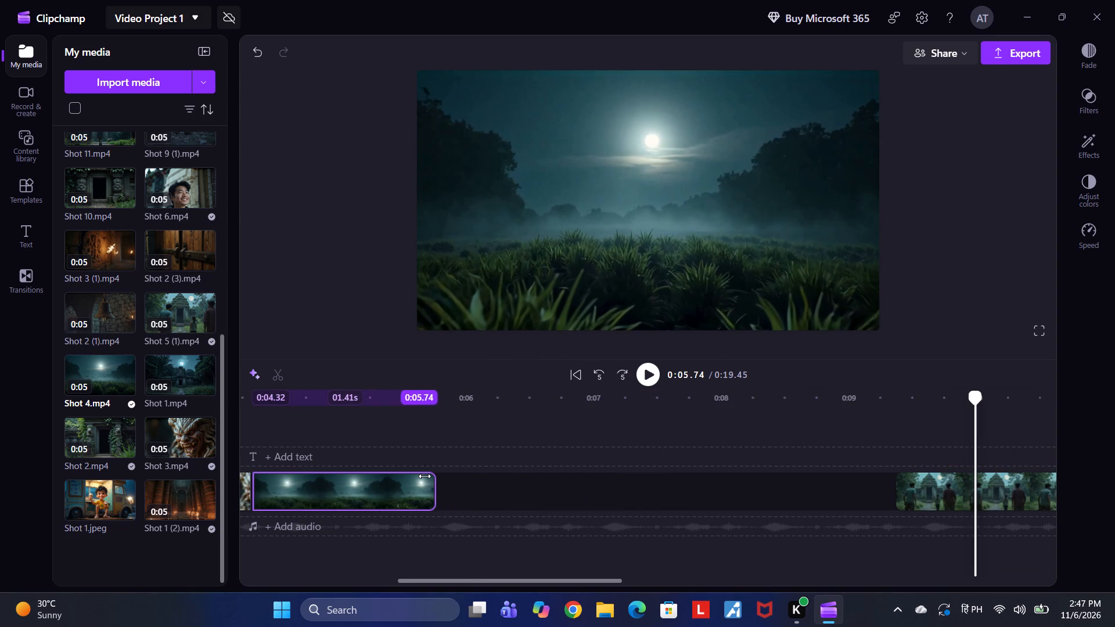
drag(425, 476, 424, 476)
Move Shot 5 (1) back along the video track so it directly follows the end of Shot 4.
drag(947, 503, 889, 491)
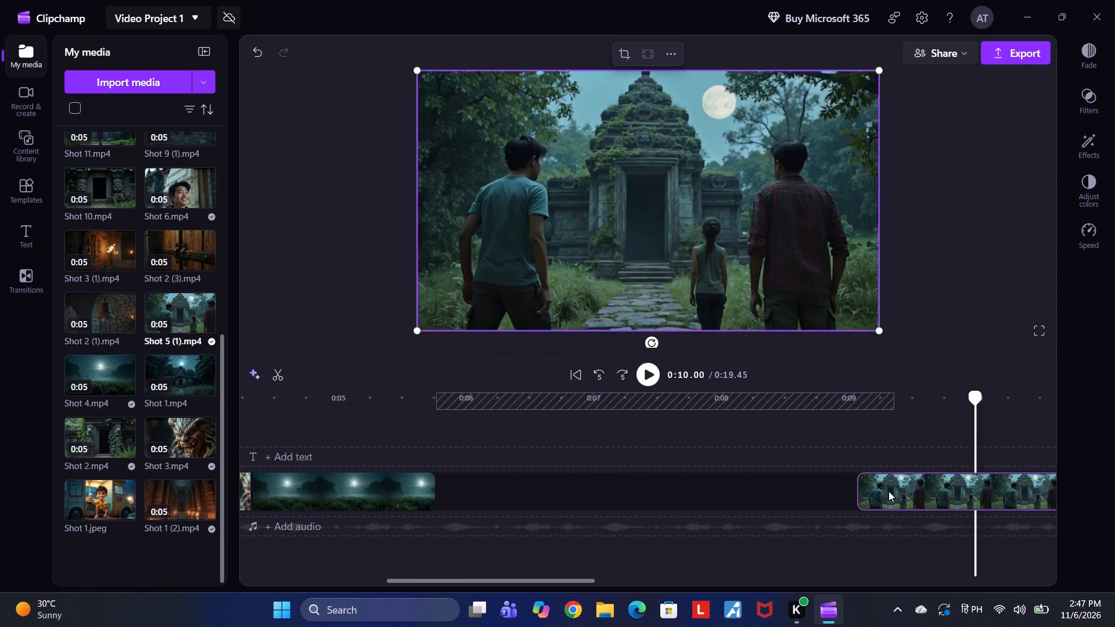
drag(889, 491, 472, 489)
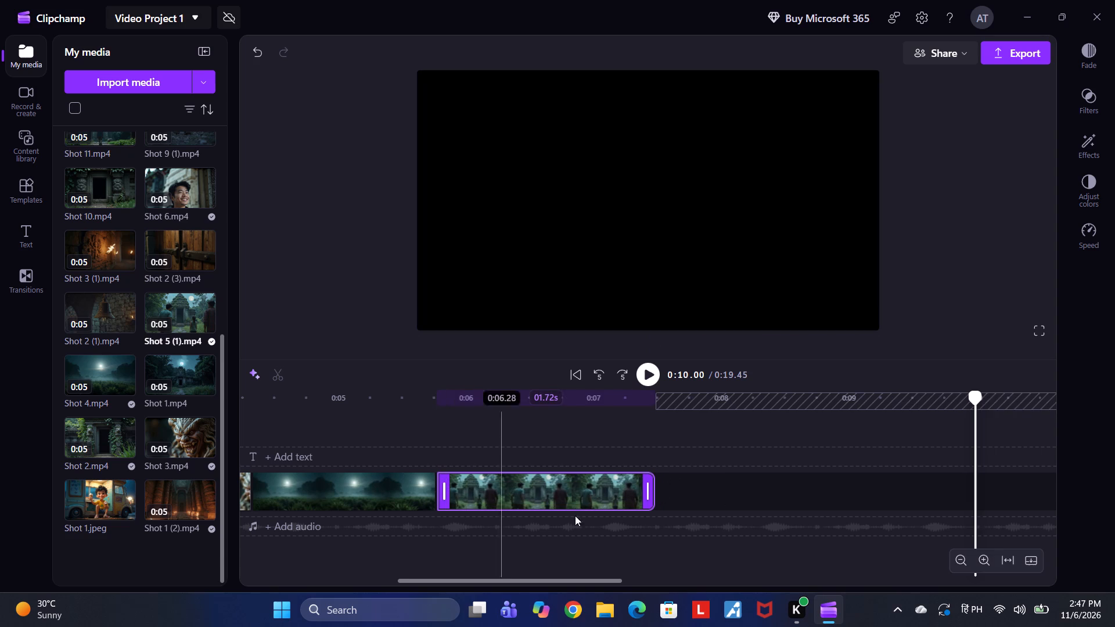
Move Shot 6 back along the video track and place it between Shot 4 and Shot 5 (1).
click(625, 370)
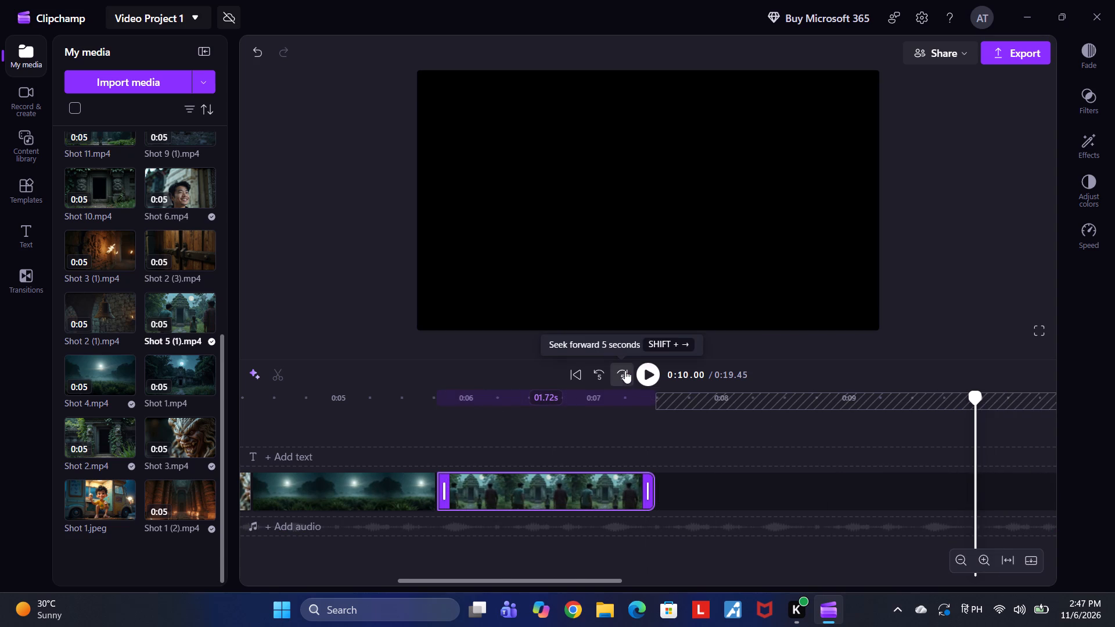
click(625, 370)
drag(808, 502, 598, 500)
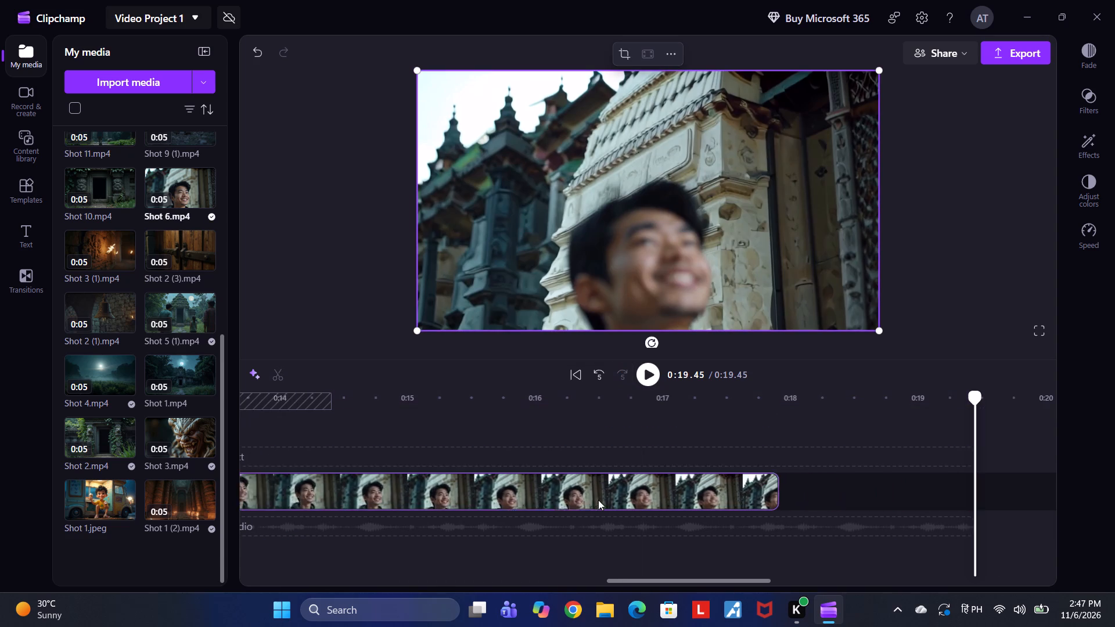
drag(598, 500, 210, 485)
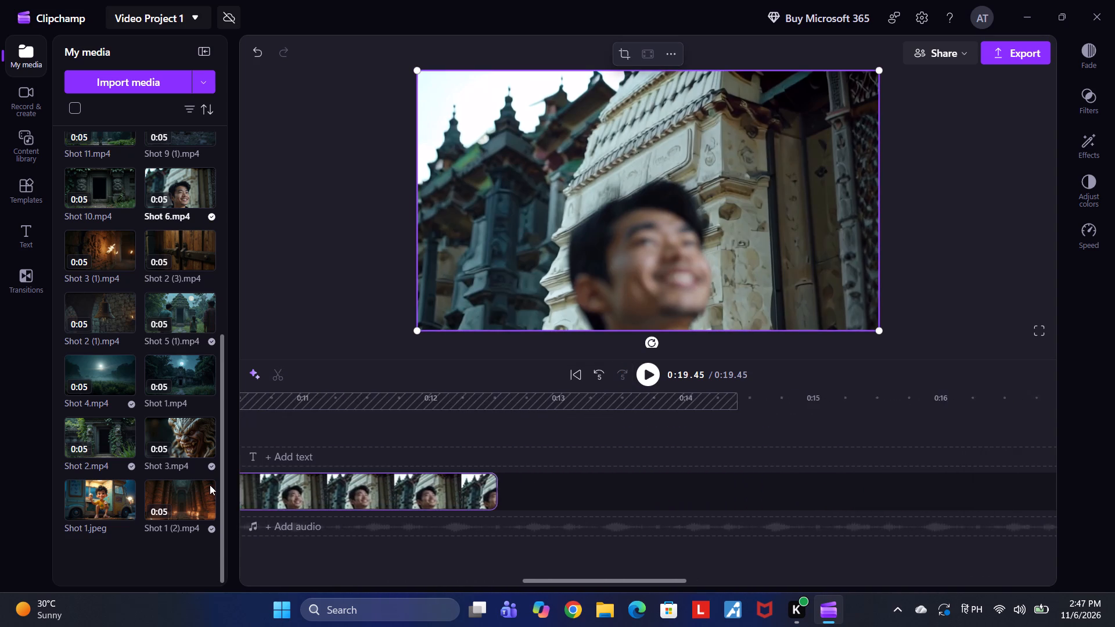
drag(210, 485, 237, 528)
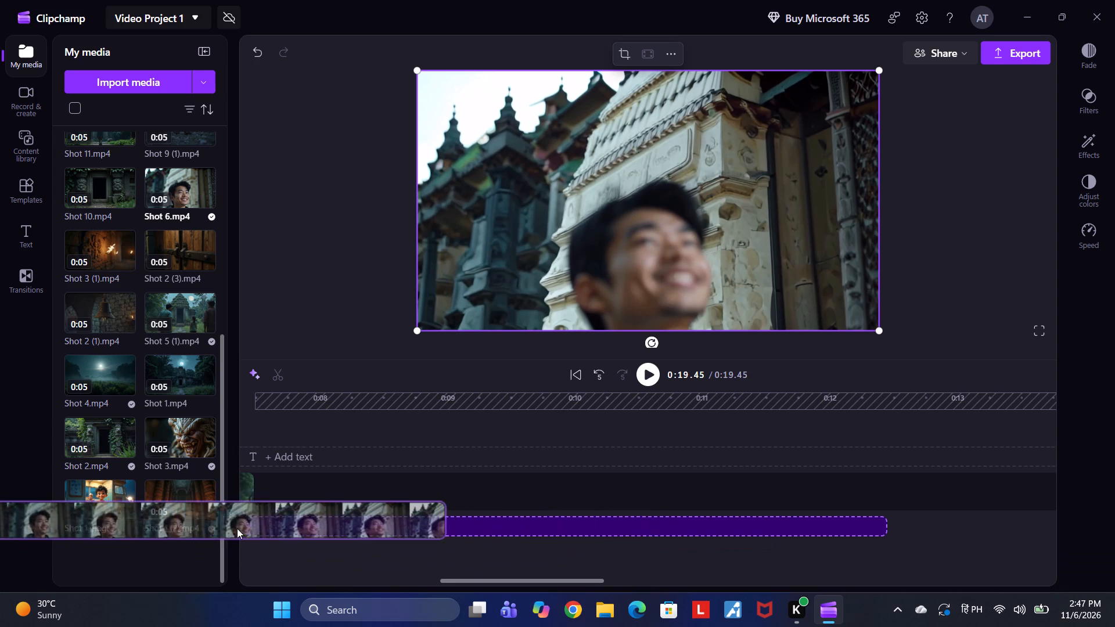
drag(237, 528, 377, 475)
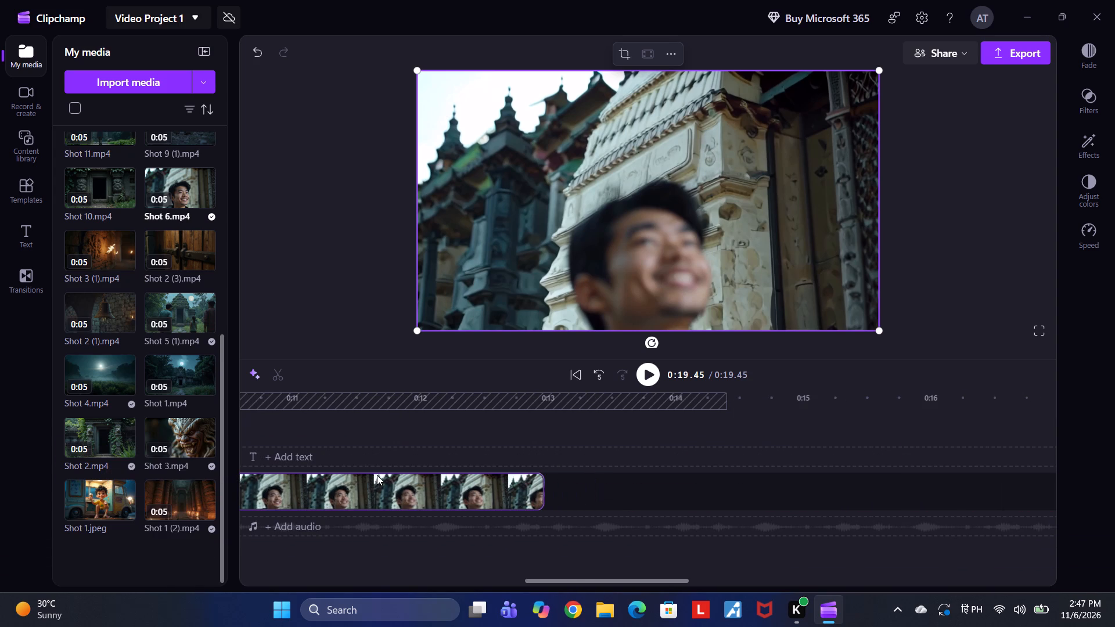
drag(377, 475, 256, 475)
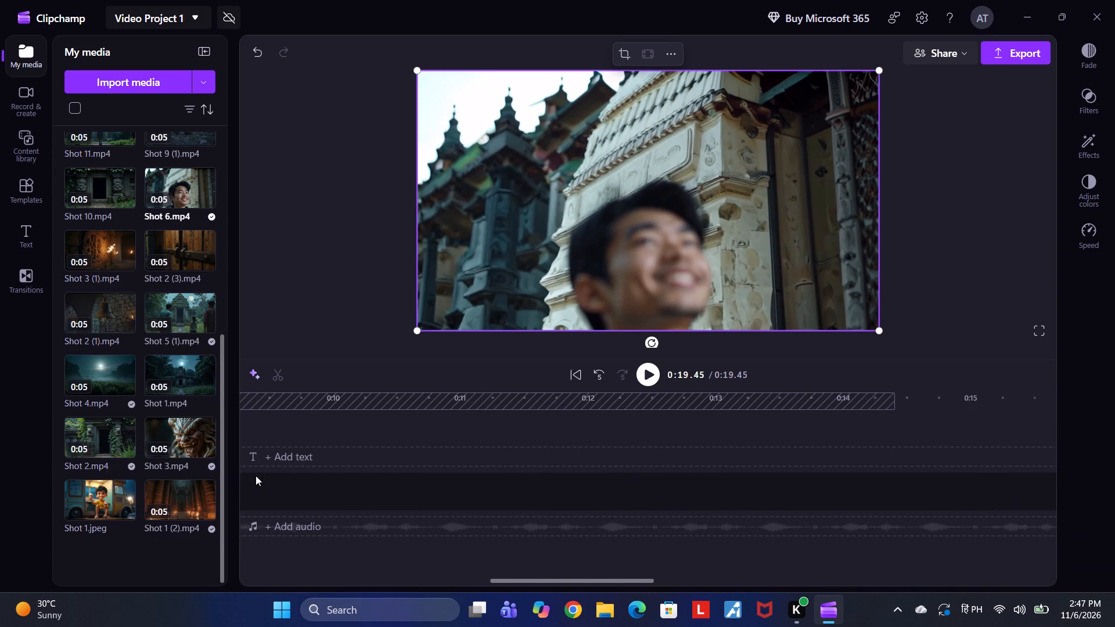
drag(256, 475, 255, 475)
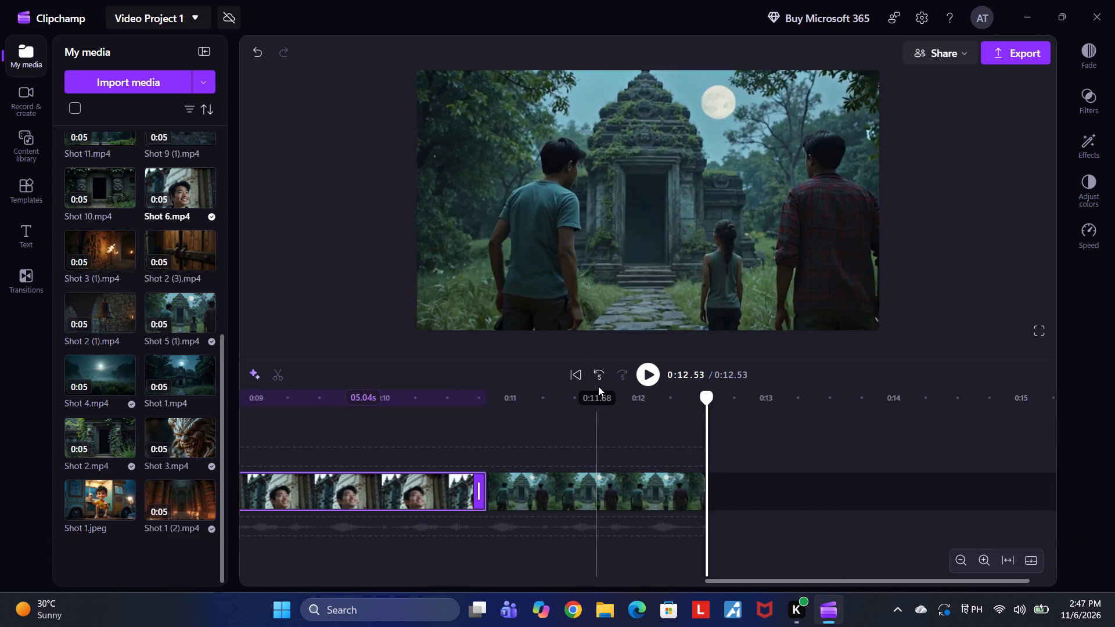
Add a transition at the cut between Shot 3 and Shot 4.
click(600, 379)
click(600, 379)
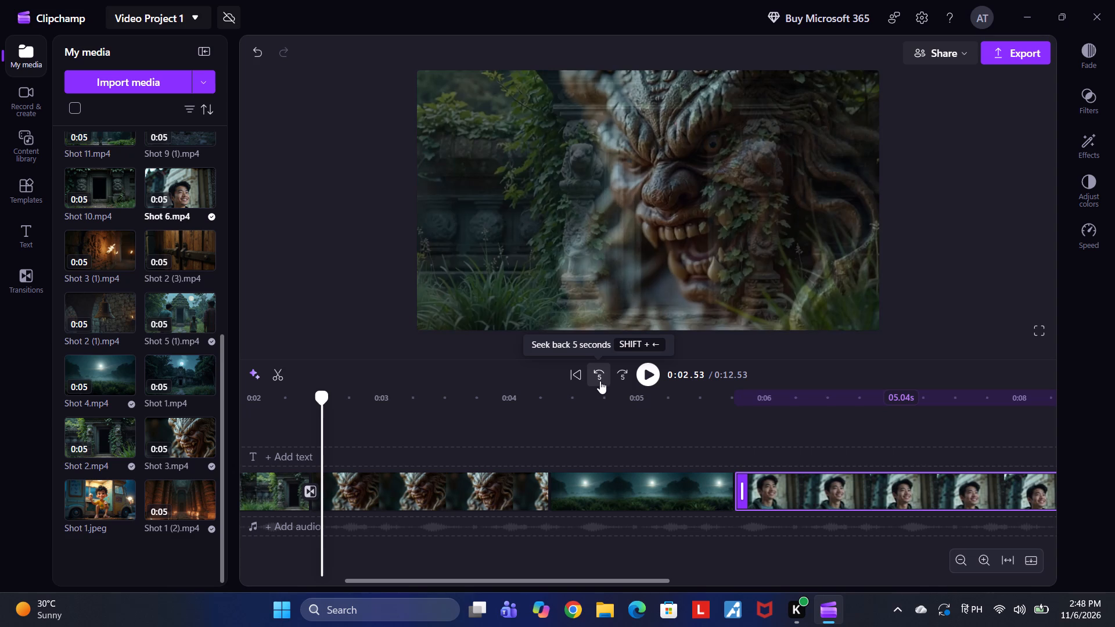
click(600, 381)
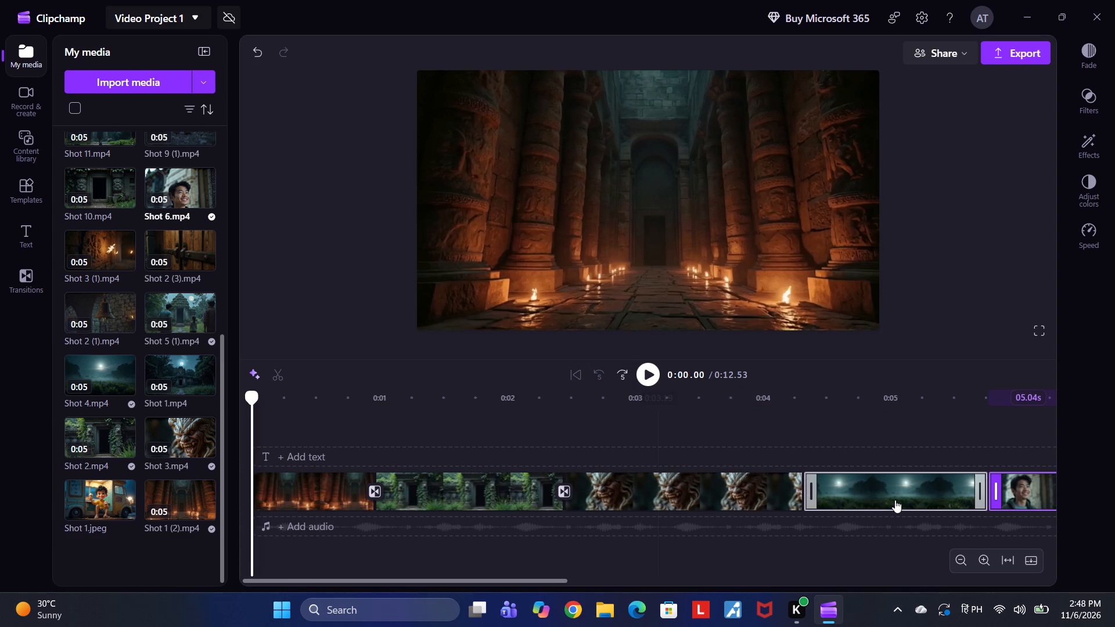
click(804, 492)
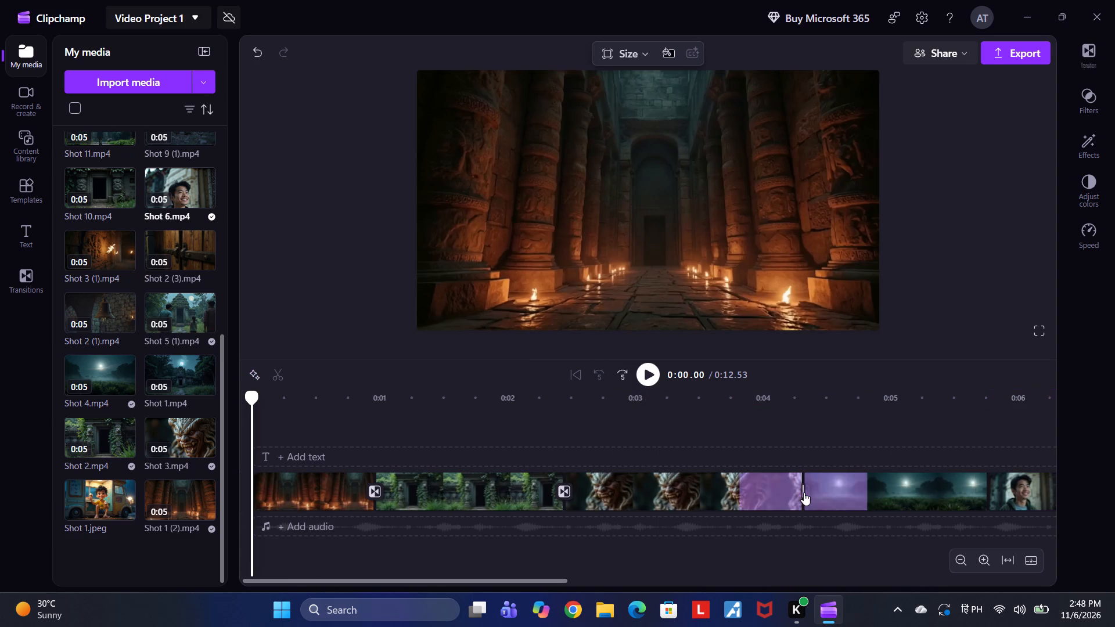
click(804, 492)
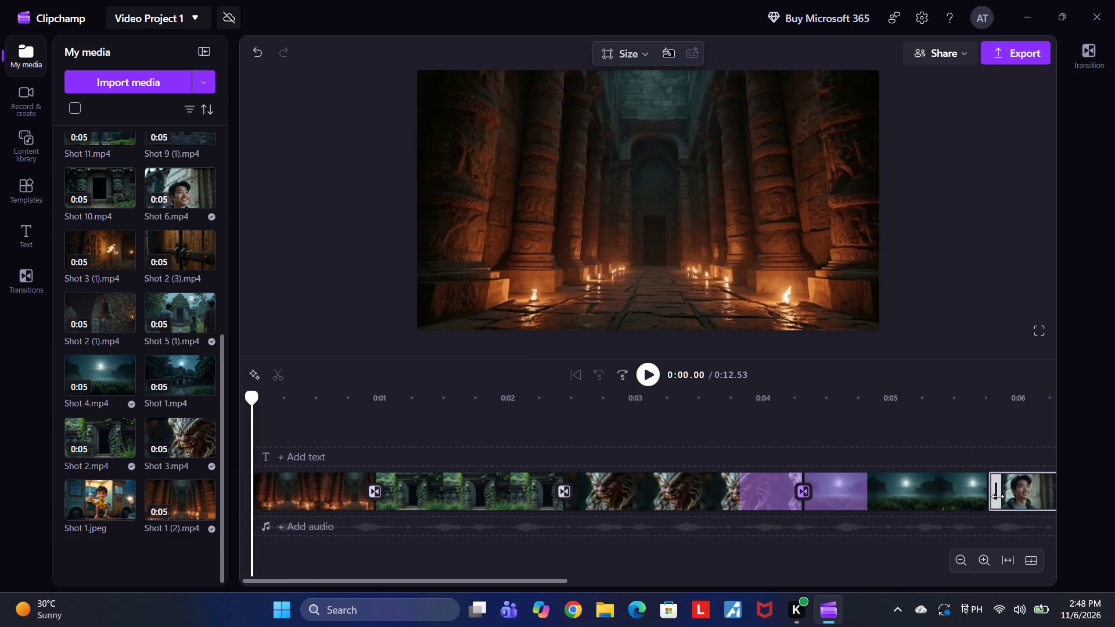
Add a transition at the cut between Shot 4 and Shot 6.
click(998, 496)
click(988, 492)
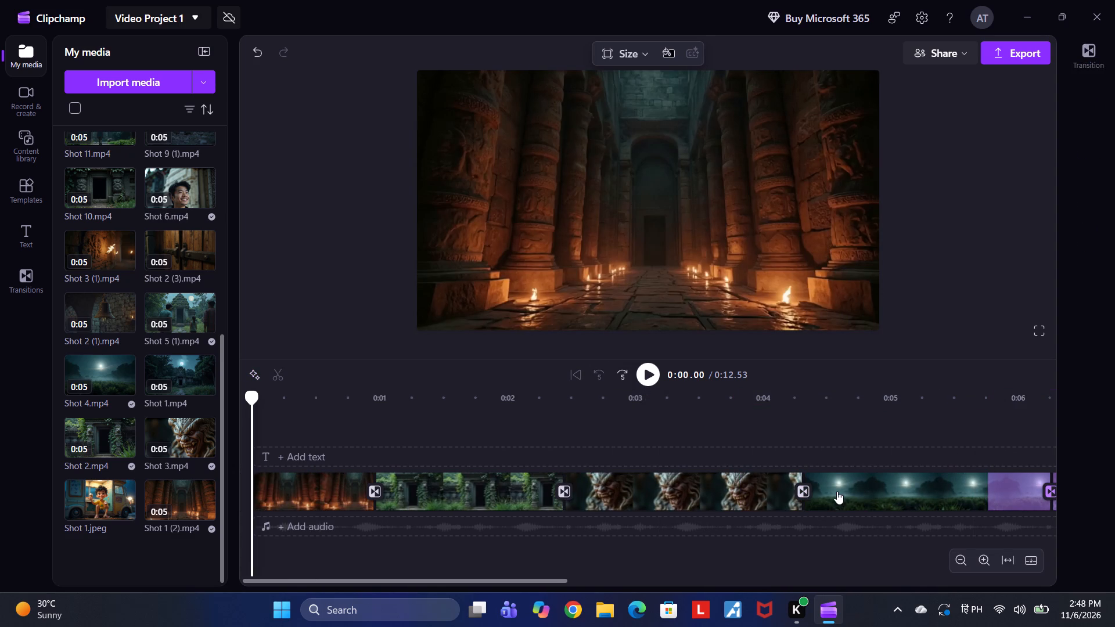
Trim the end of Shot 6 so the clip lasts about 2.2 seconds.
click(616, 374)
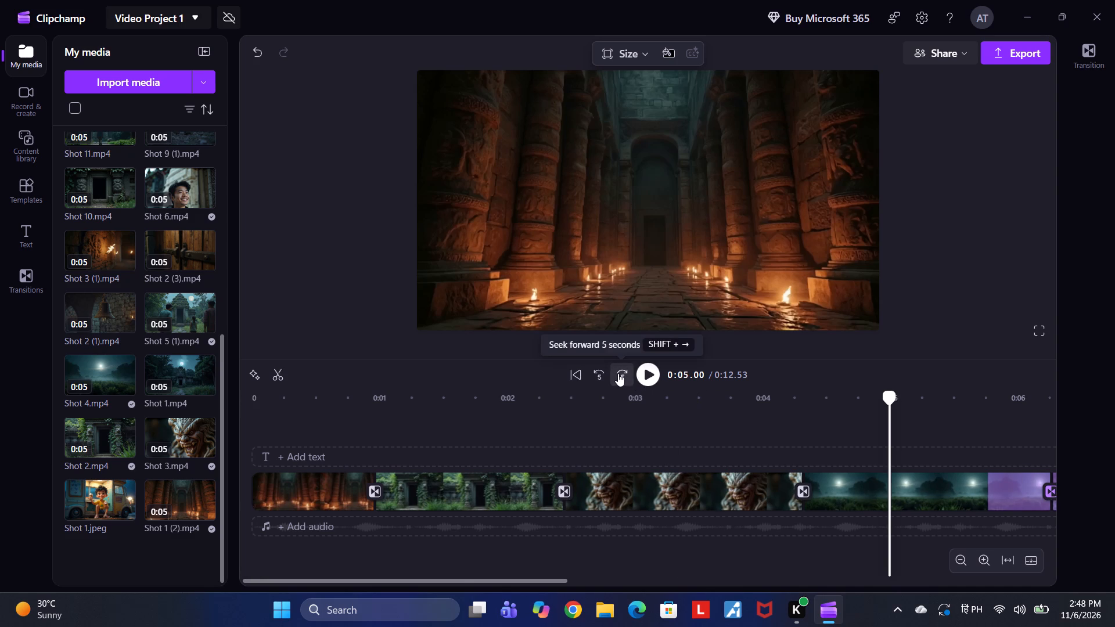
click(618, 373)
click(618, 373)
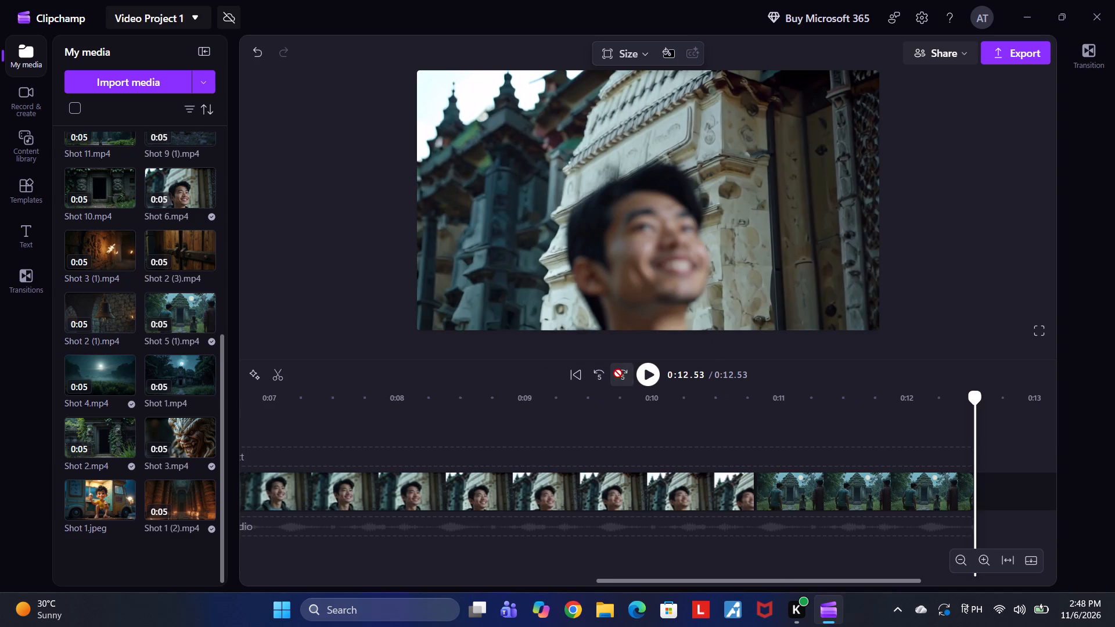
drag(749, 493, 591, 493)
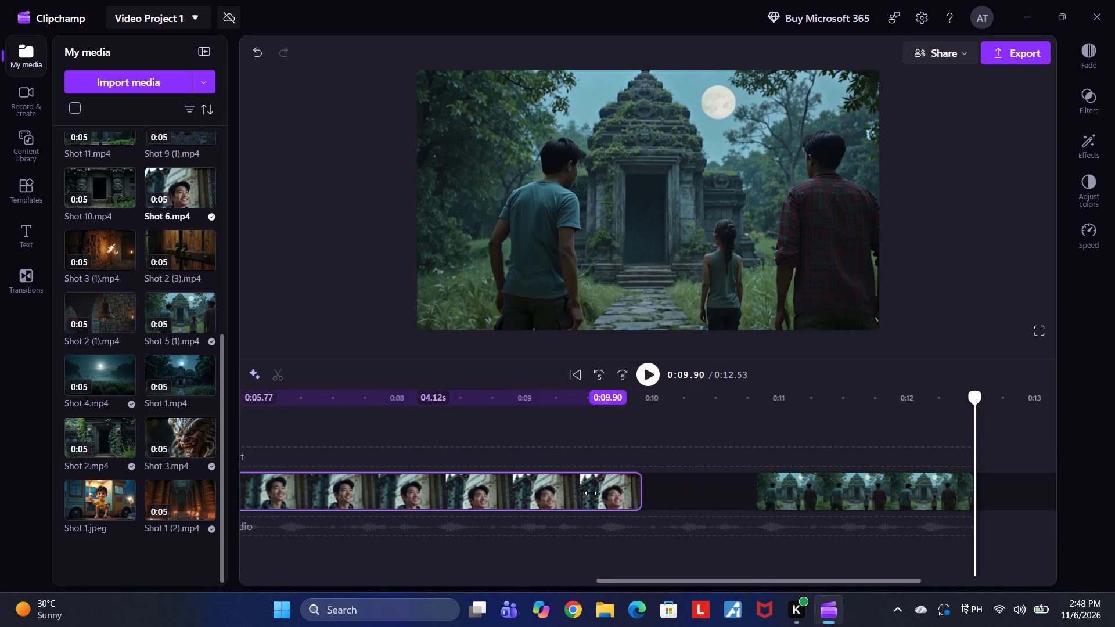
drag(591, 493, 414, 491)
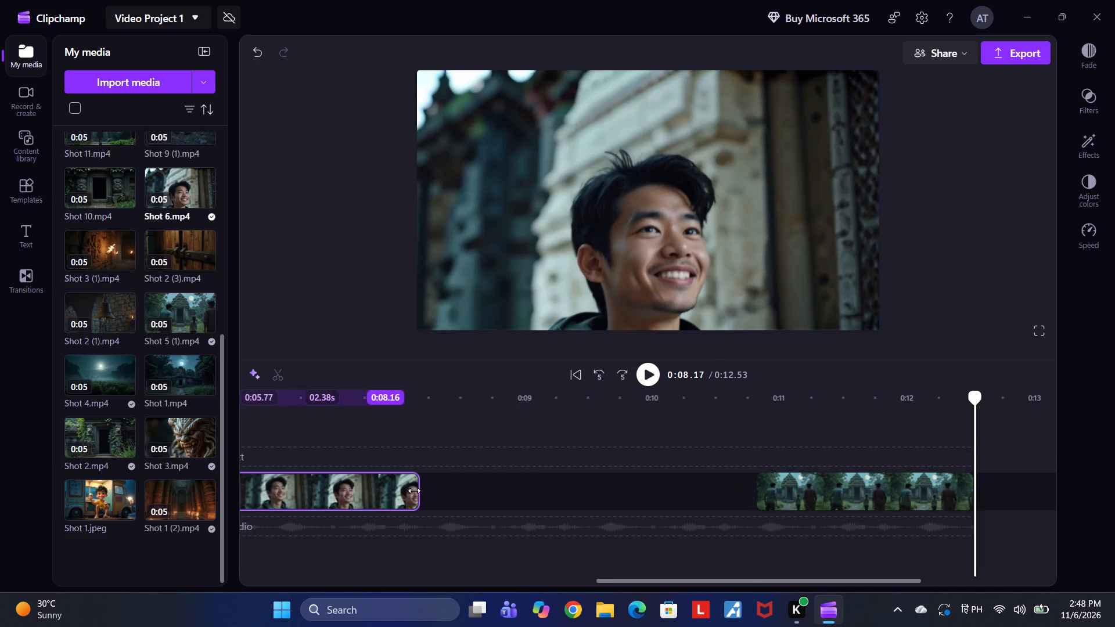
drag(414, 491, 383, 487)
Move Shot 5 (1) back along the video track so it directly follows the trimmed end of Shot 6.
drag(814, 500, 436, 485)
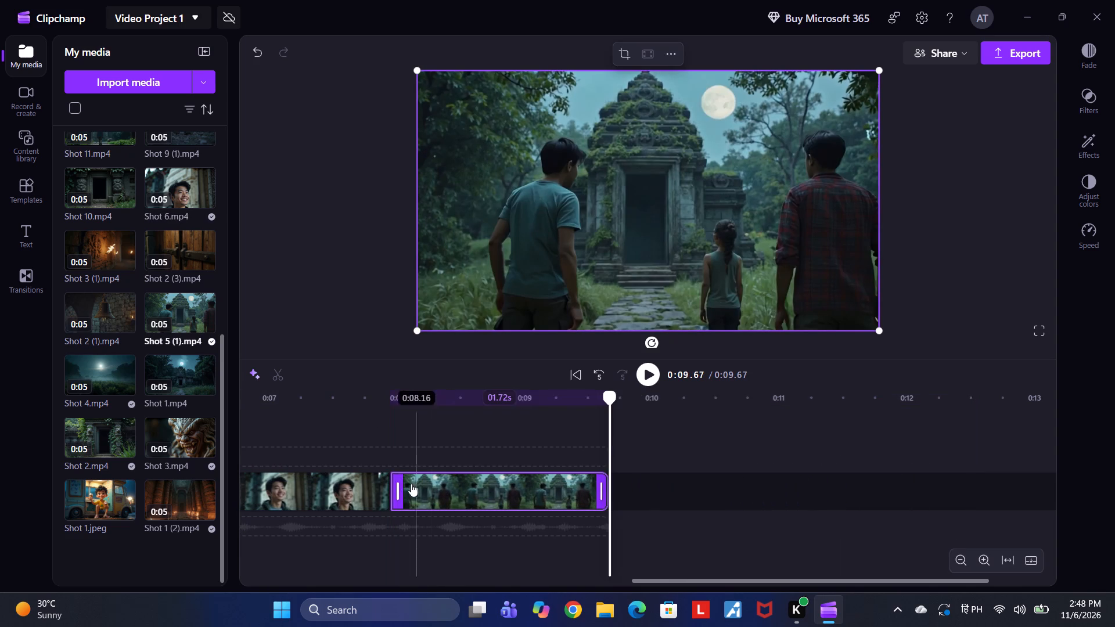
Add a transition at the cut between Shot 6 and Shot 5 (1).
click(433, 492)
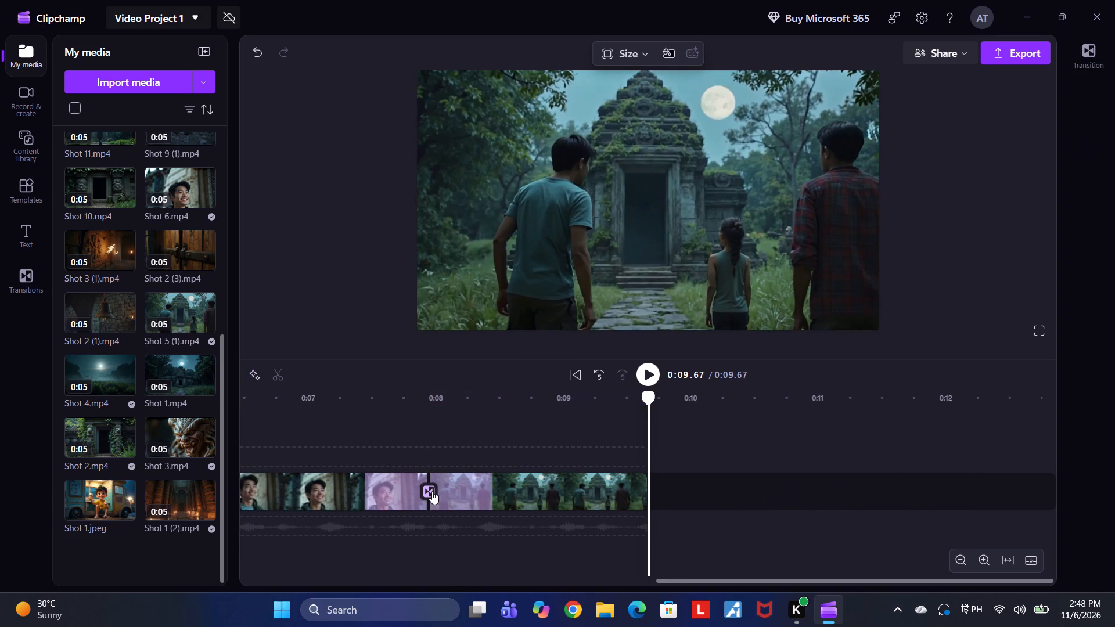
click(432, 491)
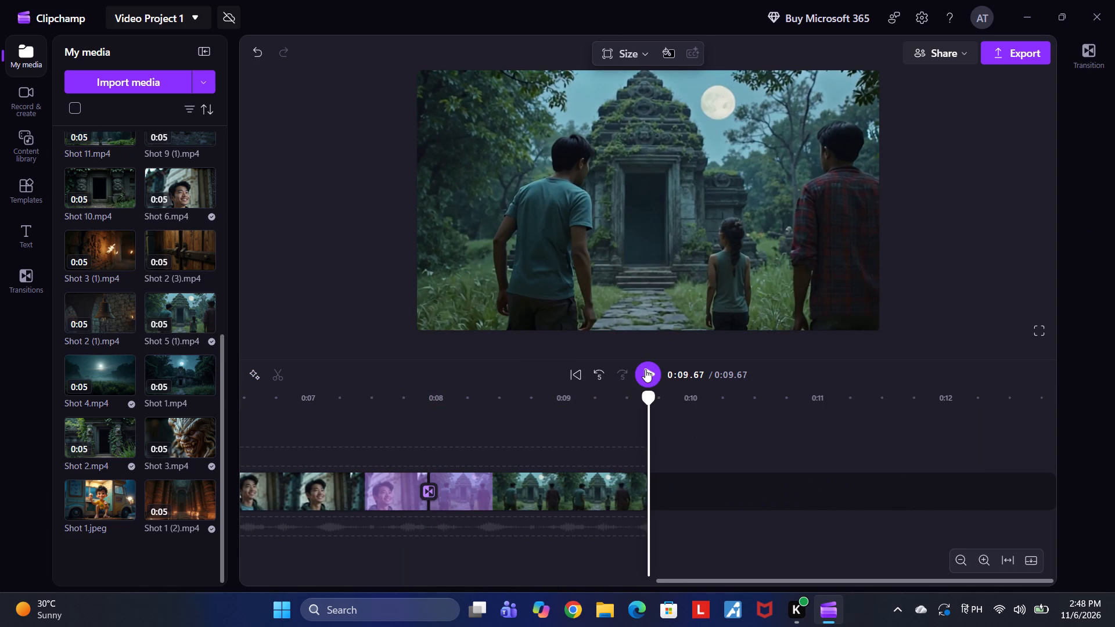
Play the edited sequence through from the start to review the cuts and transitions.
click(645, 369)
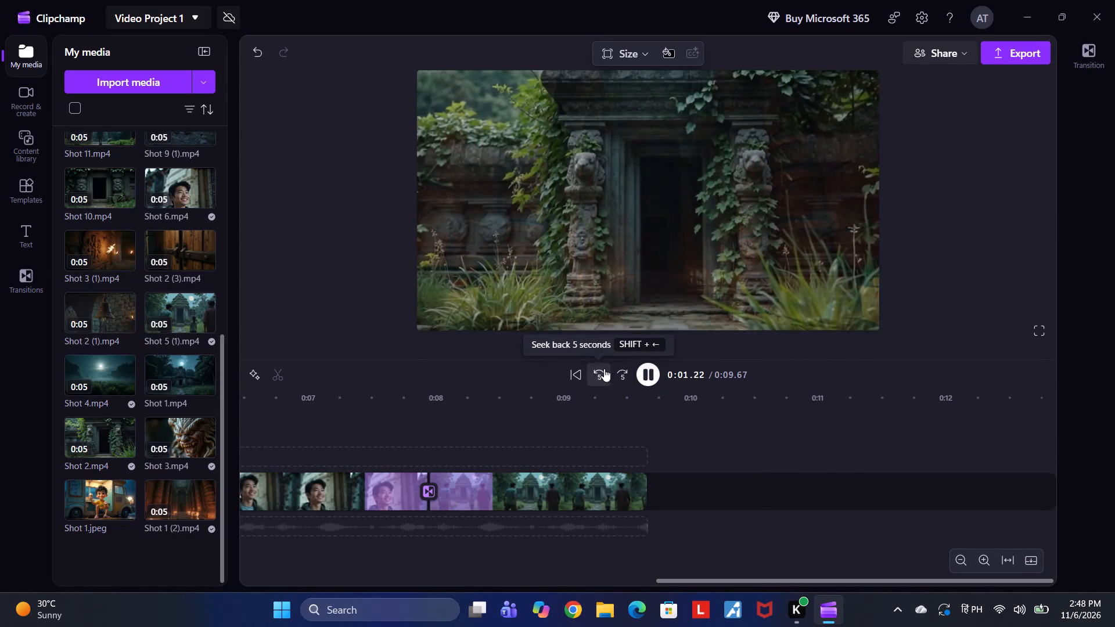
click(583, 373)
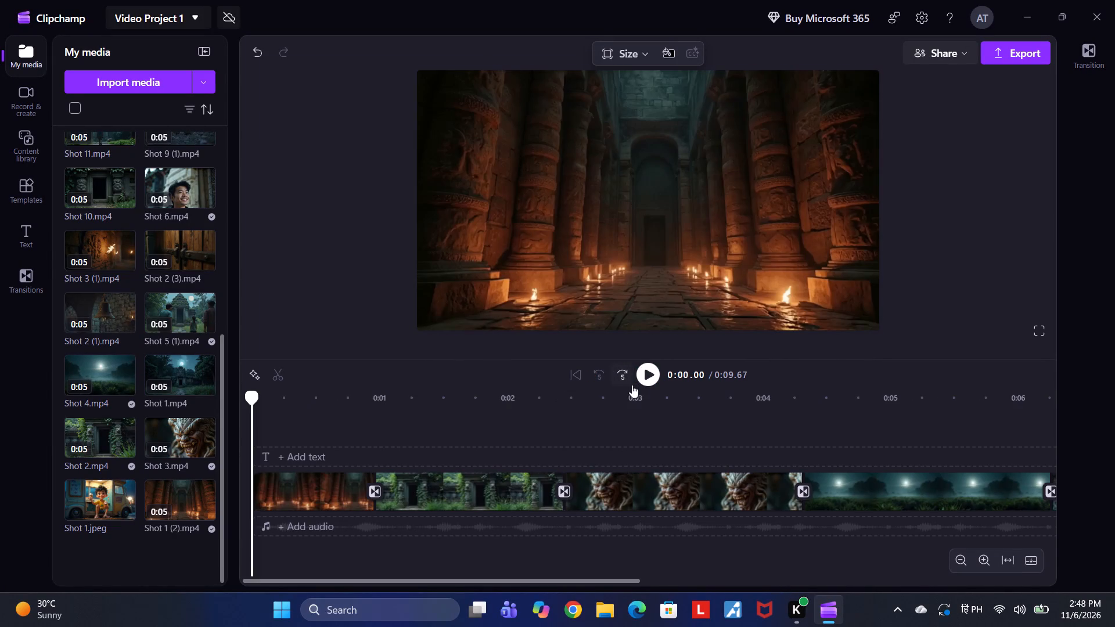
click(647, 378)
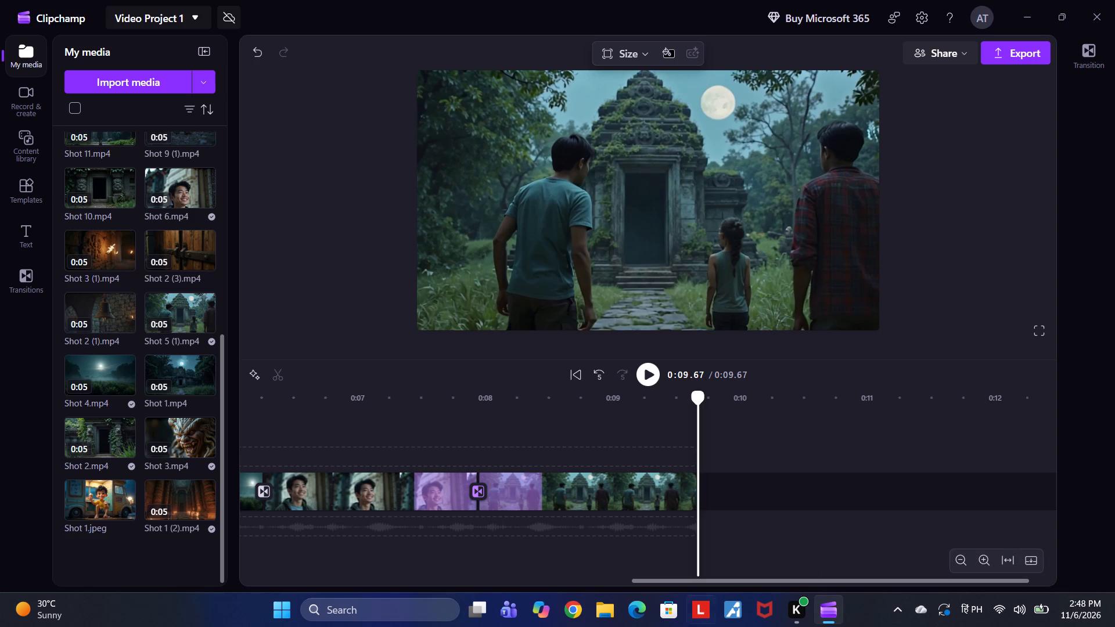
click(570, 371)
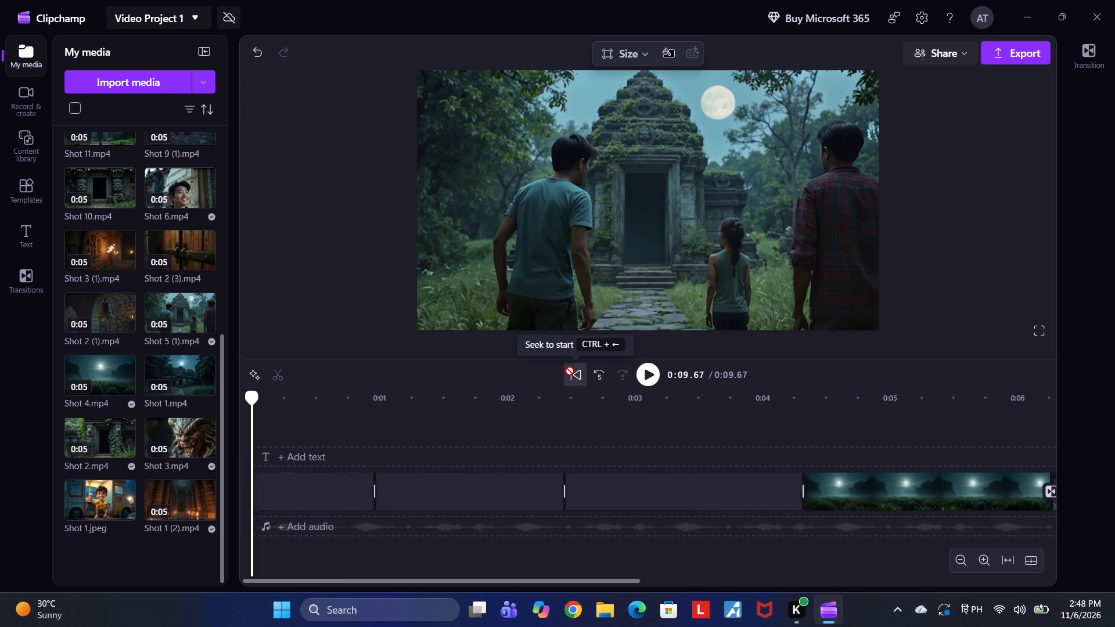
click(645, 374)
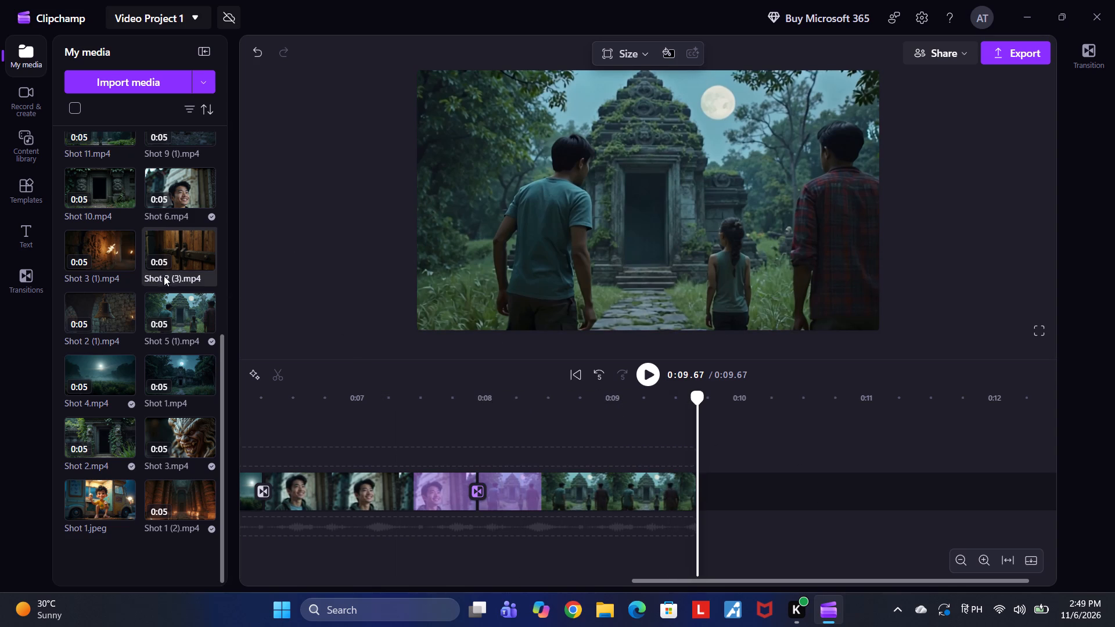
Browse the imported clips in the media library to choose the next shot for the sequence.
scroll(168, 273, down, 9)
scroll(174, 257, up, 3)
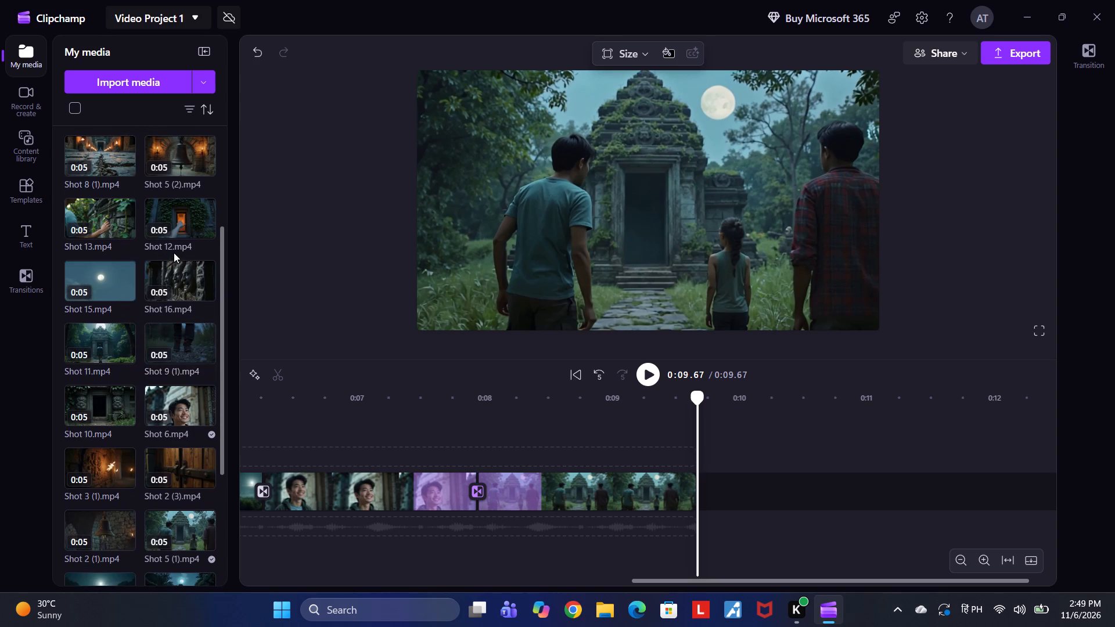
scroll(174, 265, down, 1)
scroll(174, 266, up, 1)
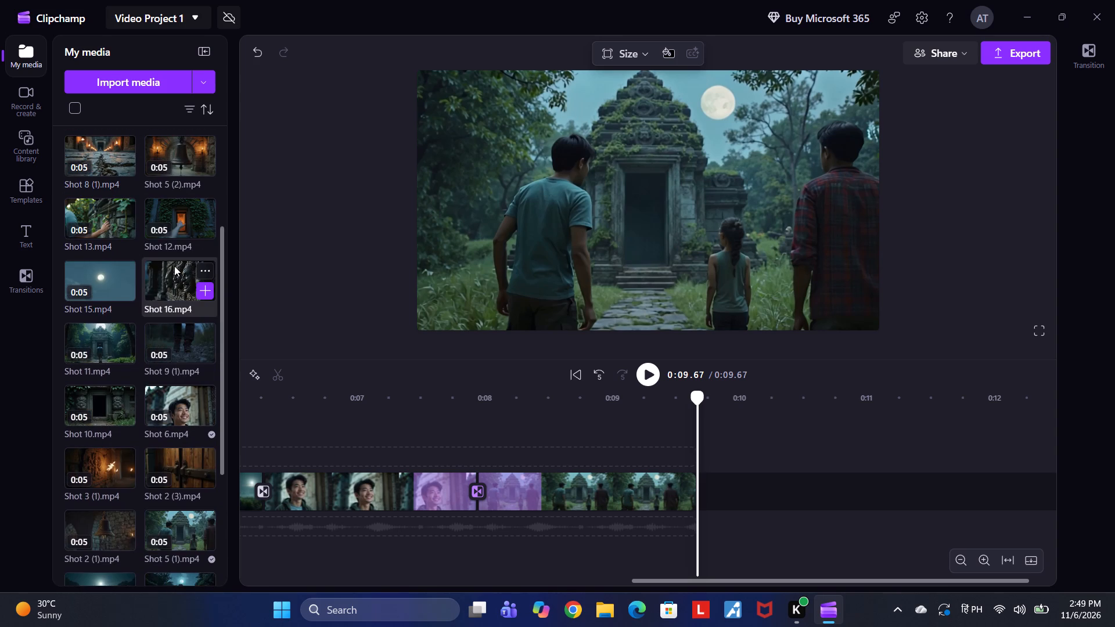
scroll(174, 266, up, 3)
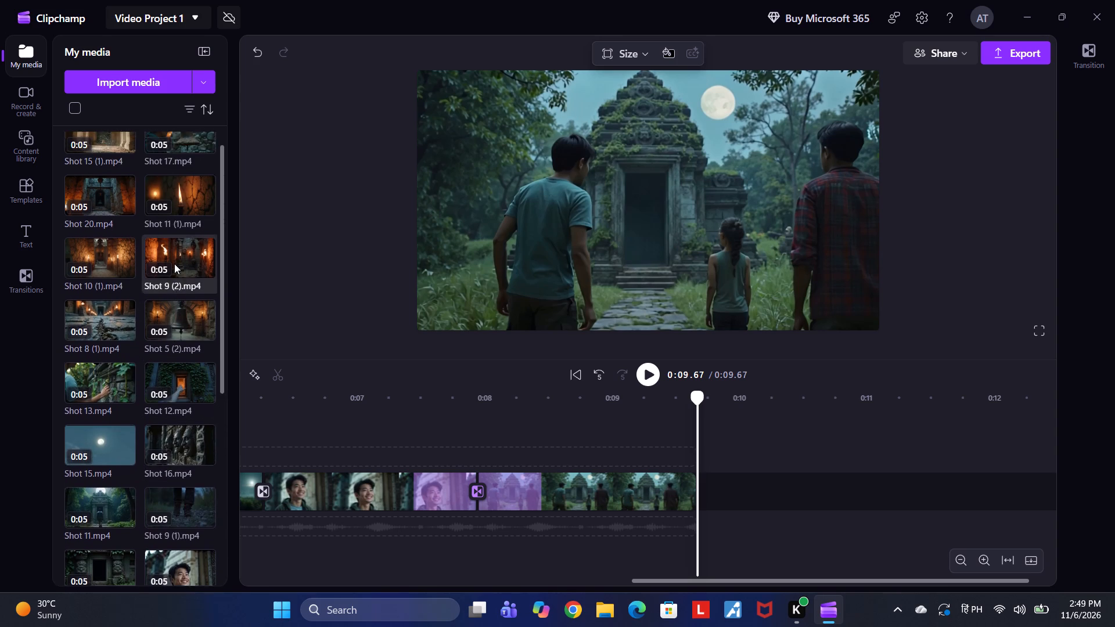
scroll(174, 264, up, 6)
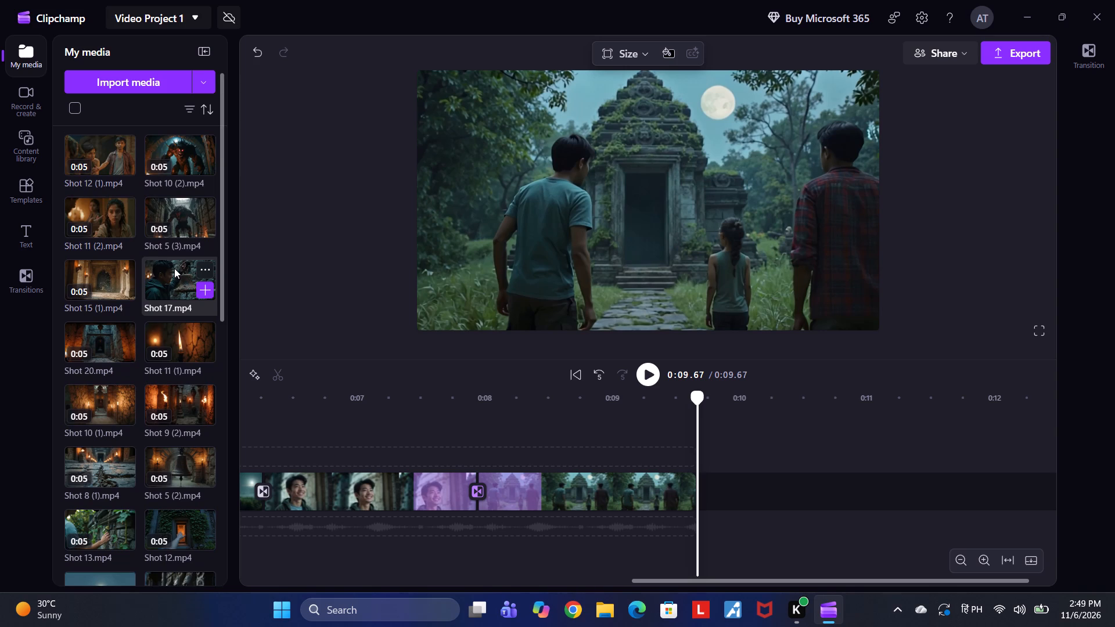
scroll(174, 268, up, 7)
scroll(175, 266, down, 7)
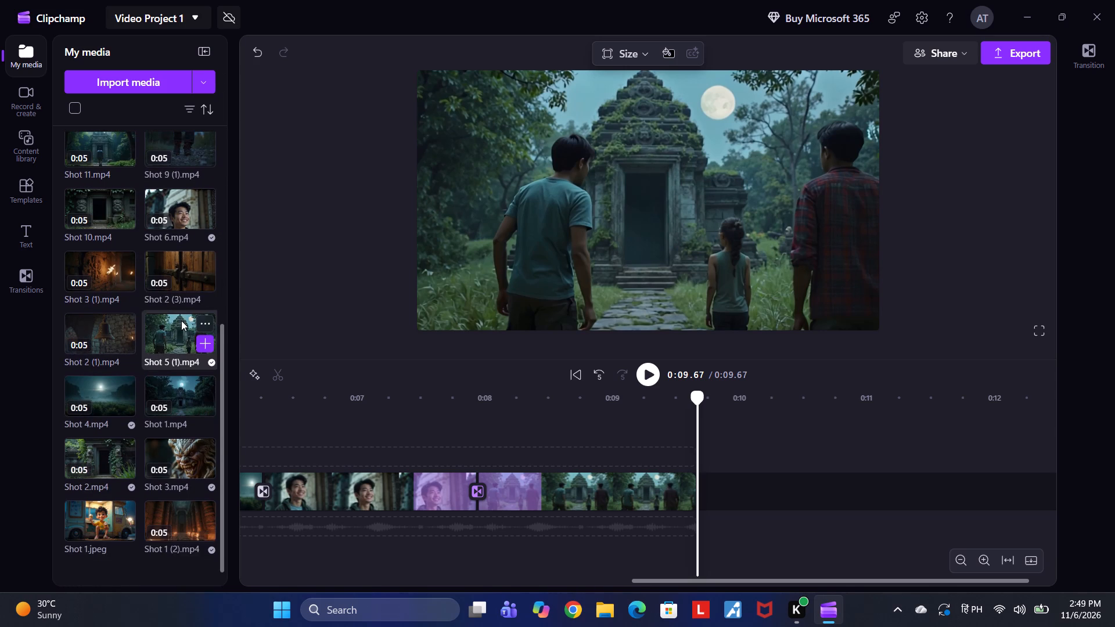
scroll(181, 320, down, 3)
scroll(182, 319, up, 5)
scroll(182, 316, down, 5)
scroll(182, 317, up, 2)
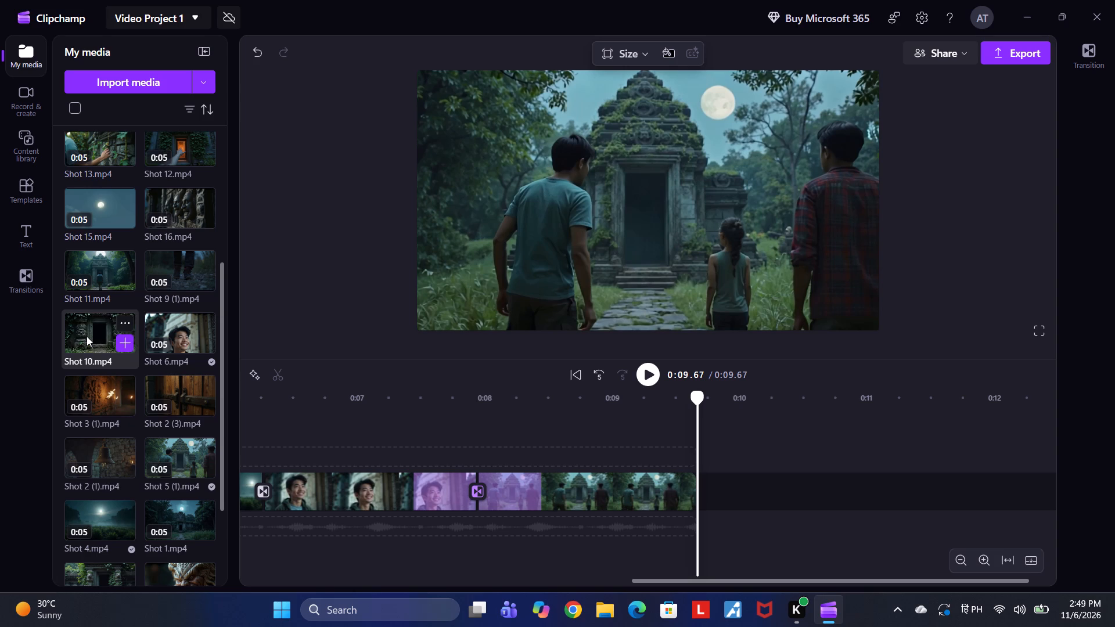
Add Shot 10 to the video track directly after Shot 5 (1), leaving no gap.
drag(87, 336, 723, 485)
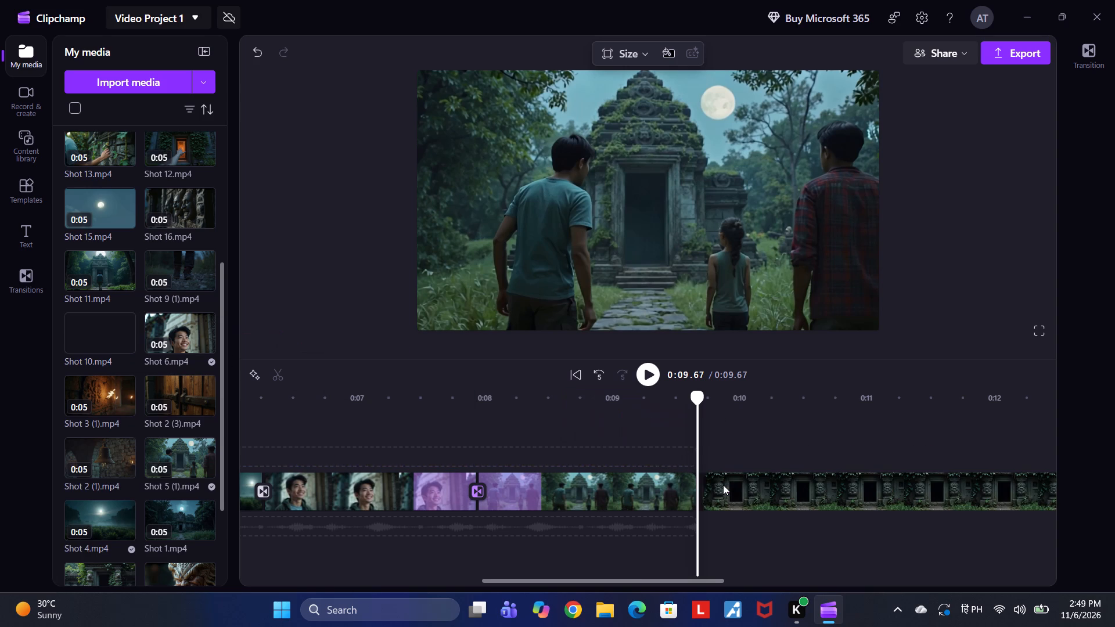
drag(723, 485, 721, 486)
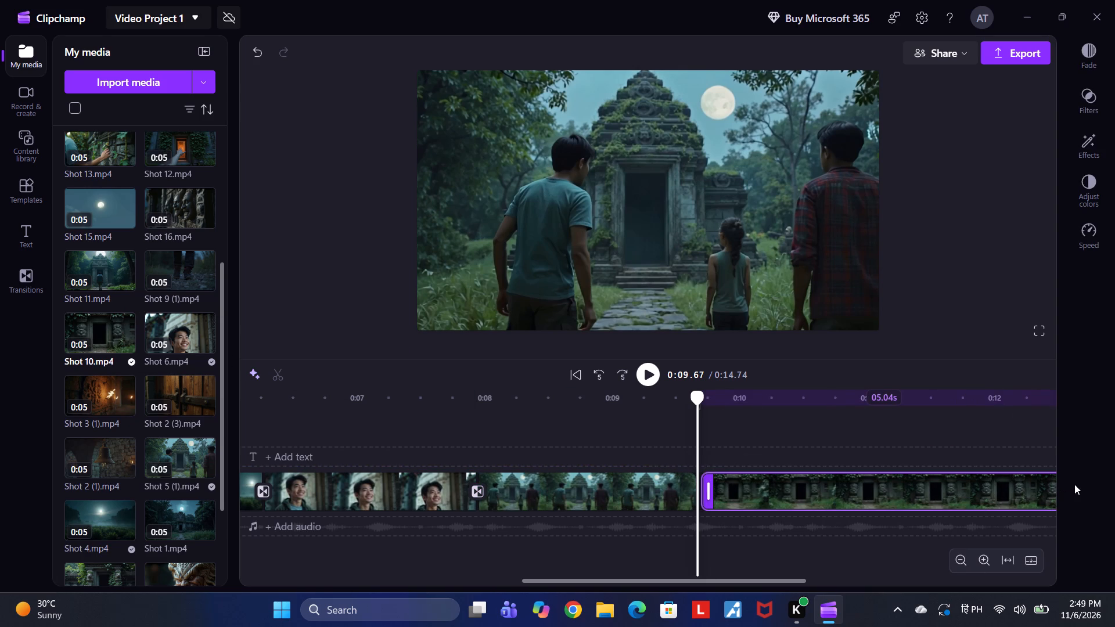
drag(1034, 480, 1026, 481)
drag(1026, 481, 829, 492)
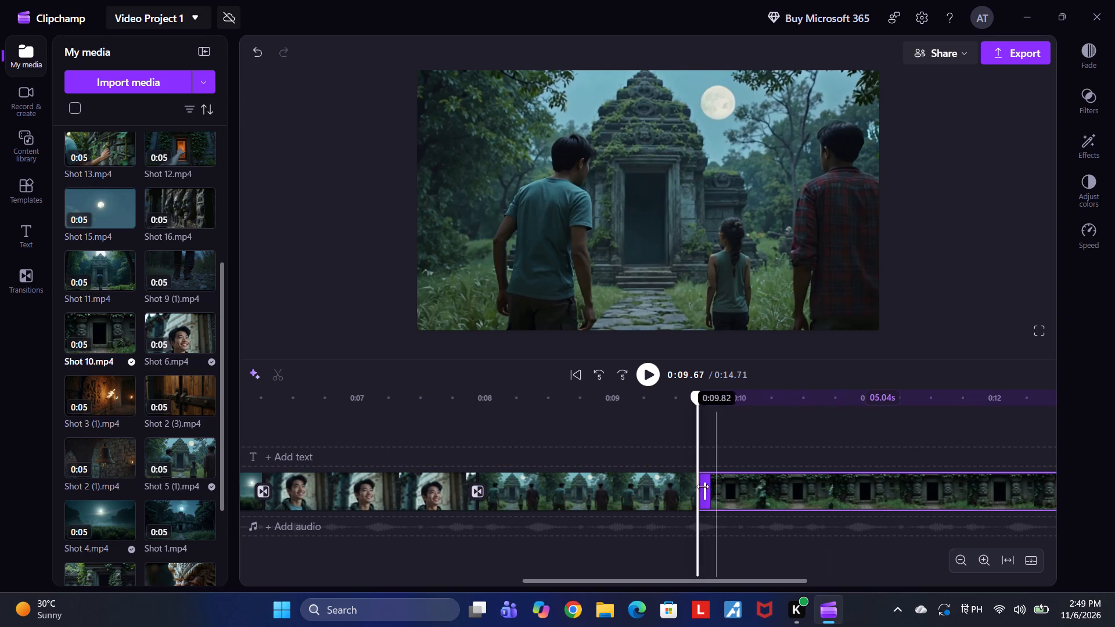
Trim the end of Shot 10 so the clip lasts about 1.74 seconds.
click(625, 373)
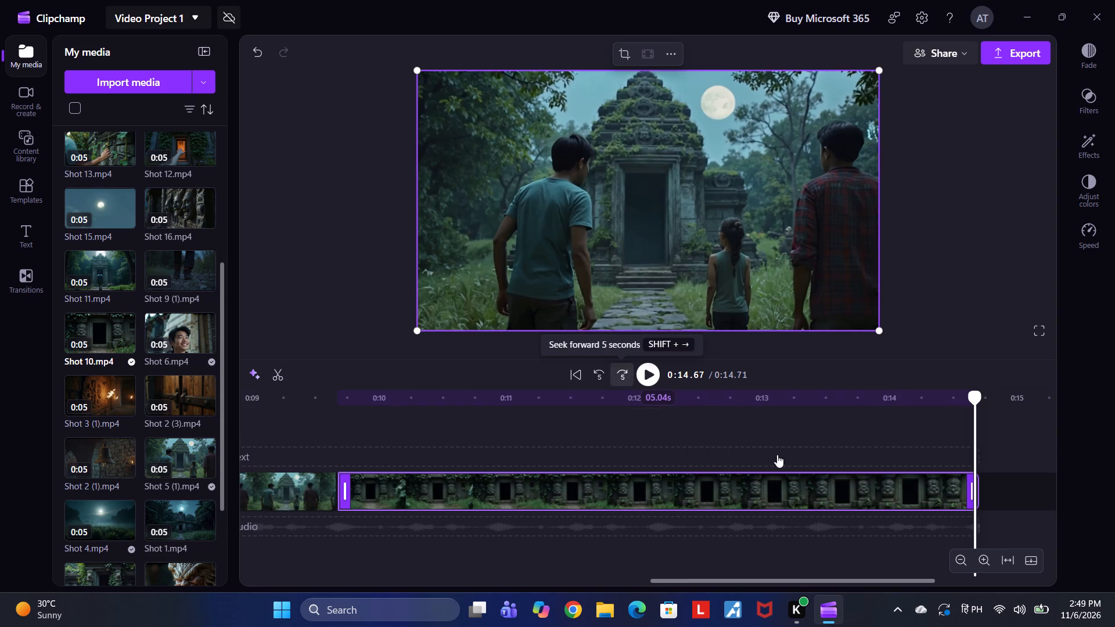
drag(969, 495, 738, 491)
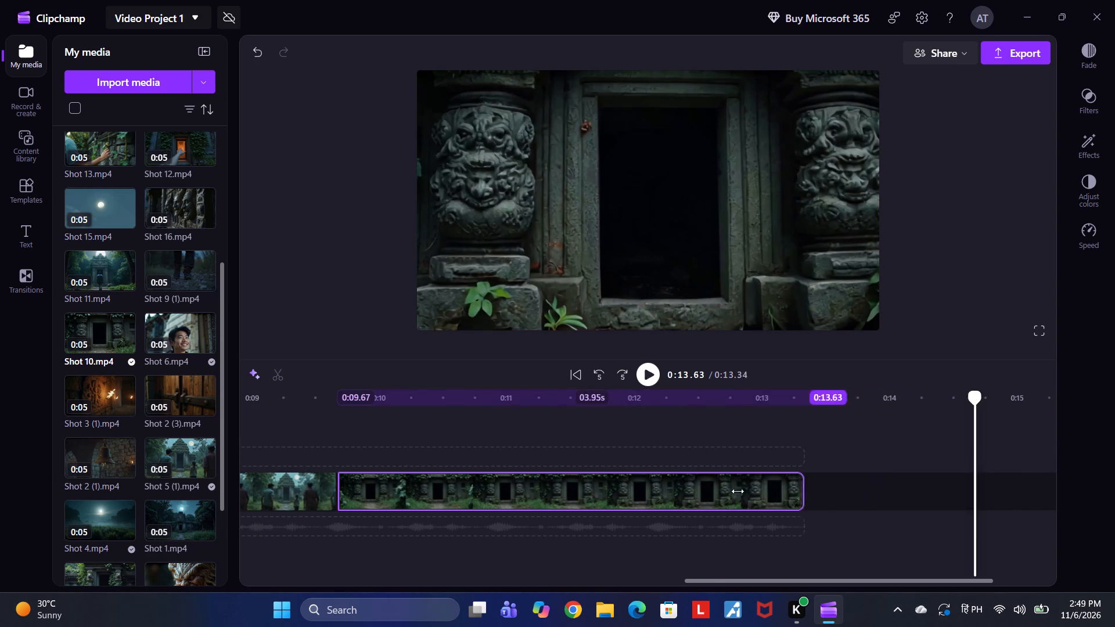
drag(738, 491, 873, 519)
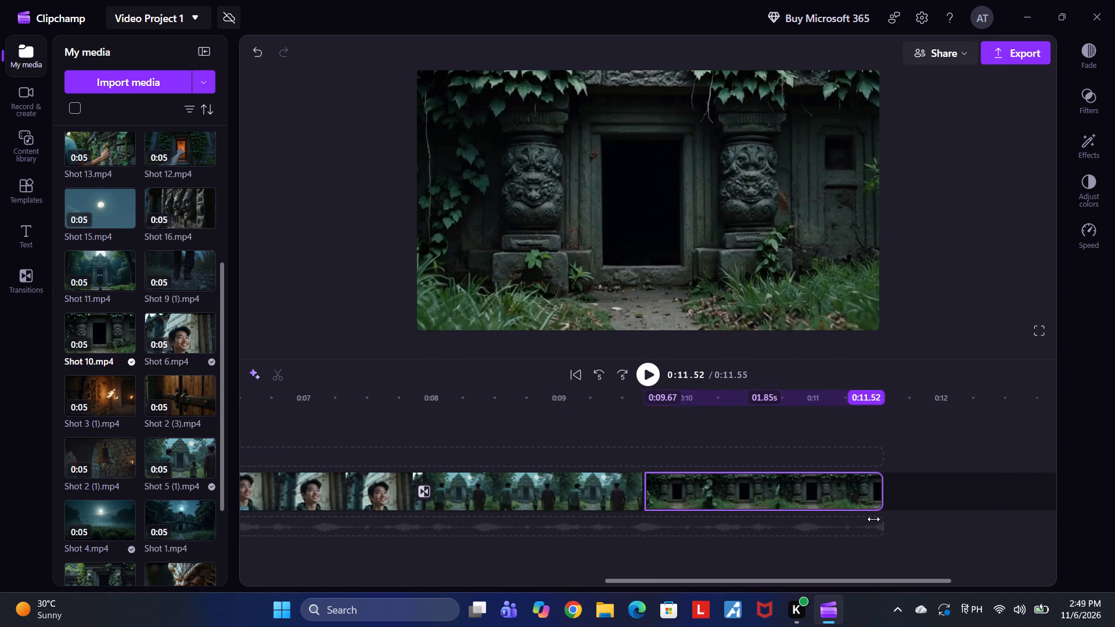
drag(873, 519, 857, 519)
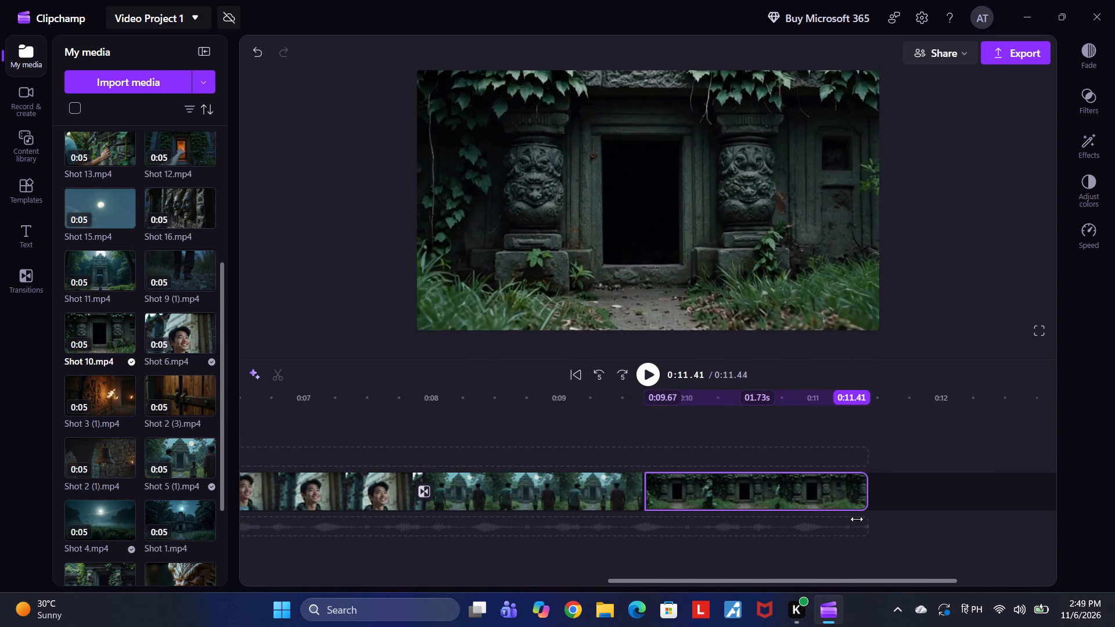
drag(857, 519, 856, 519)
Add a transition at the cut between Shot 5 (1) and Shot 10.
click(648, 496)
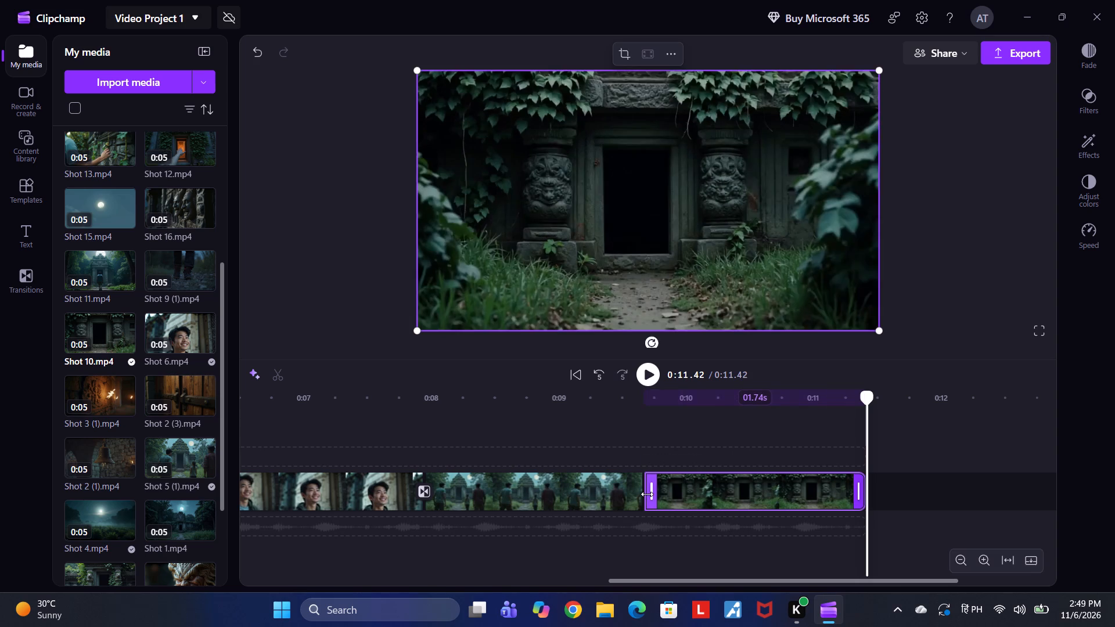
click(647, 494)
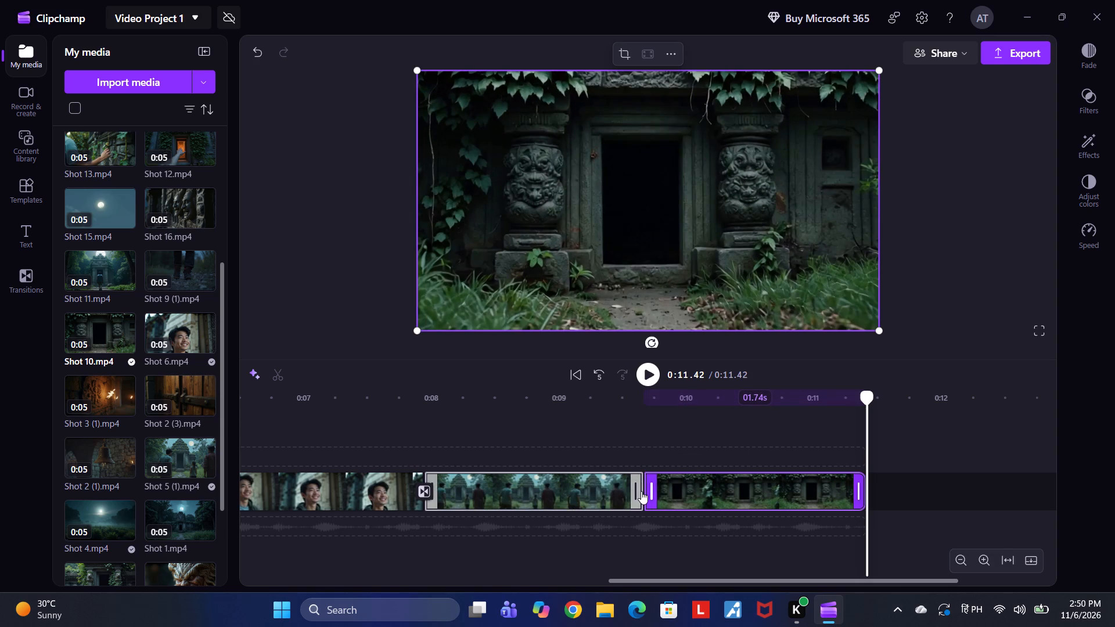
click(641, 491)
click(643, 489)
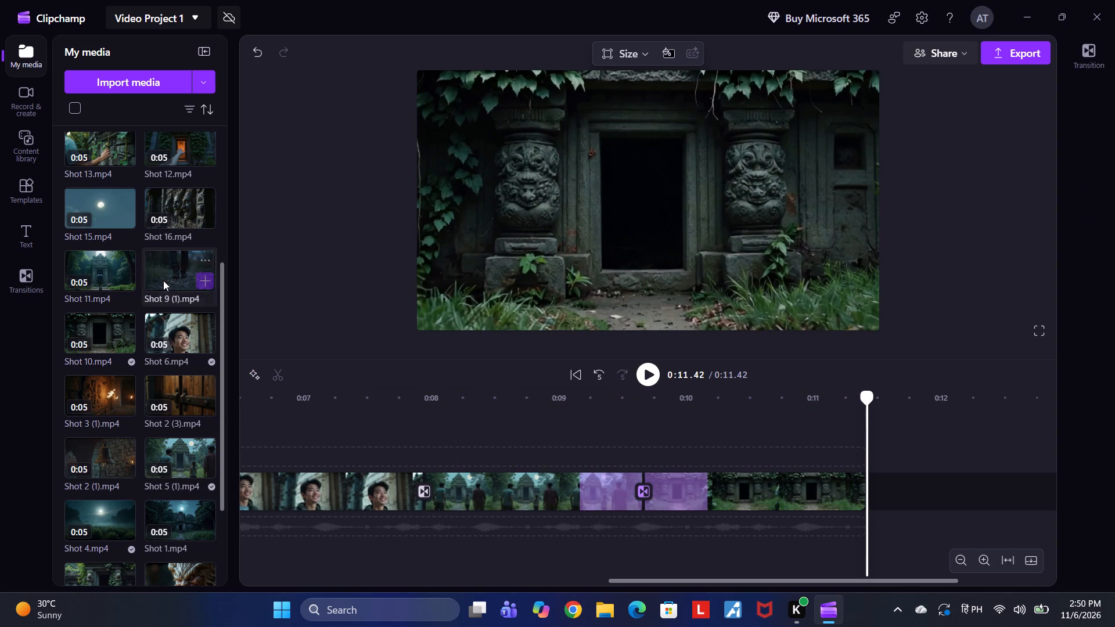
Add Shot 11 to the video track directly after the end of Shot 10.
drag(124, 264, 638, 405)
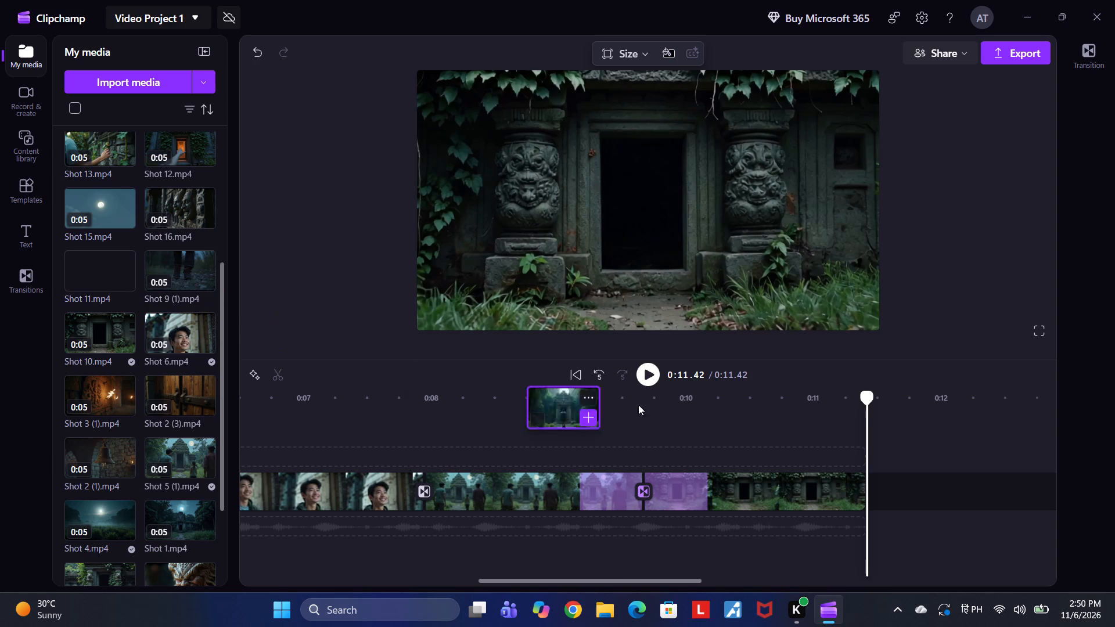
drag(638, 405, 491, 494)
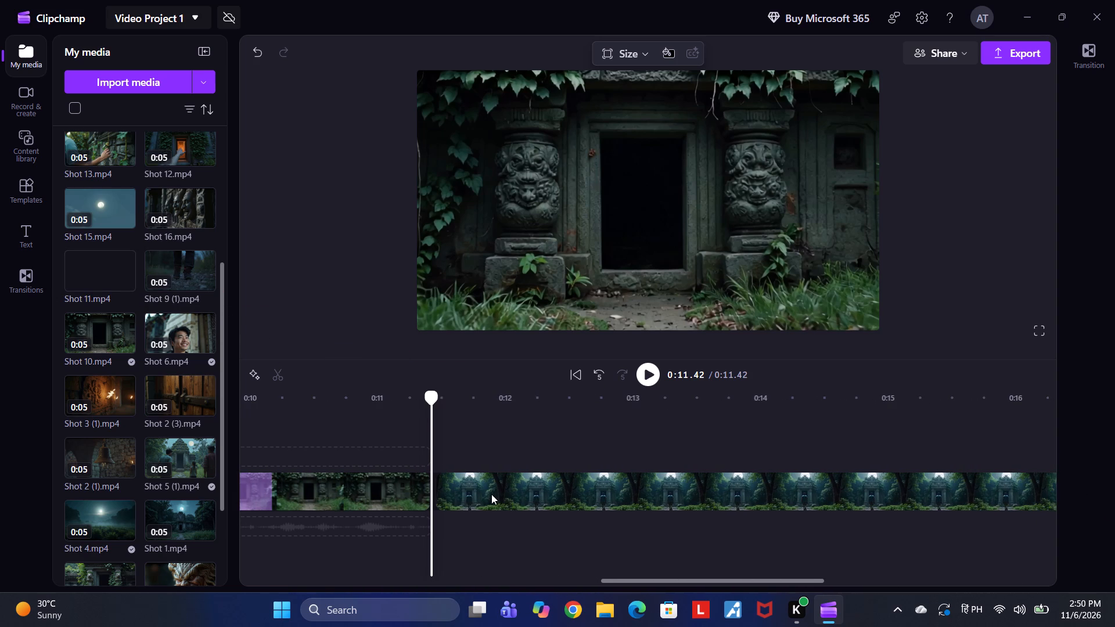
drag(491, 494, 488, 493)
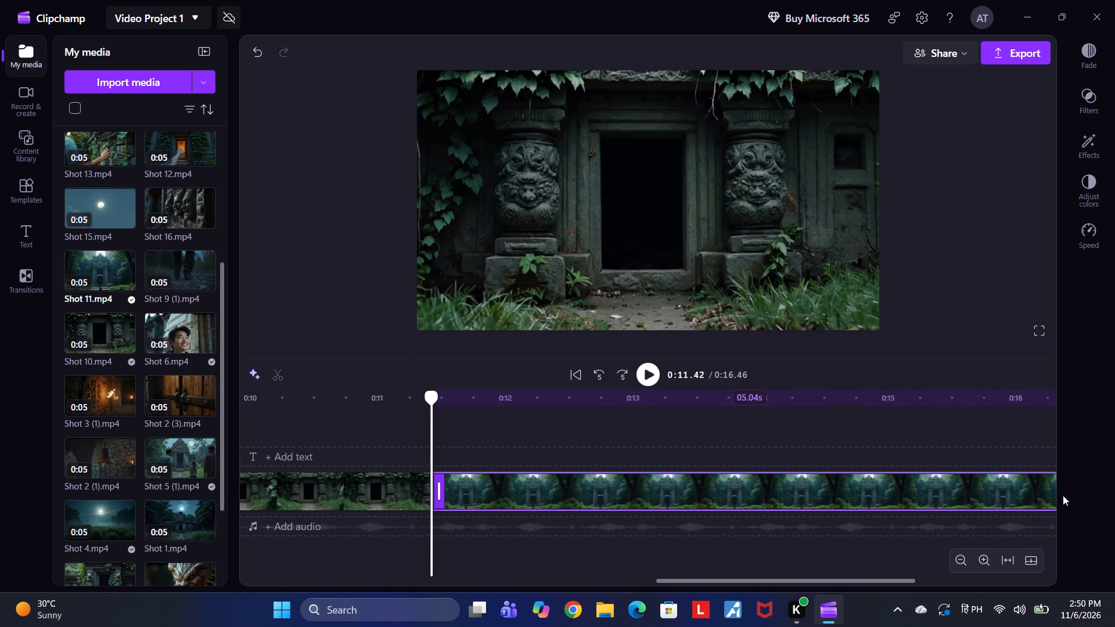
Add a transition at the cut between Shot 10 and Shot 11.
drag(435, 481, 437, 487)
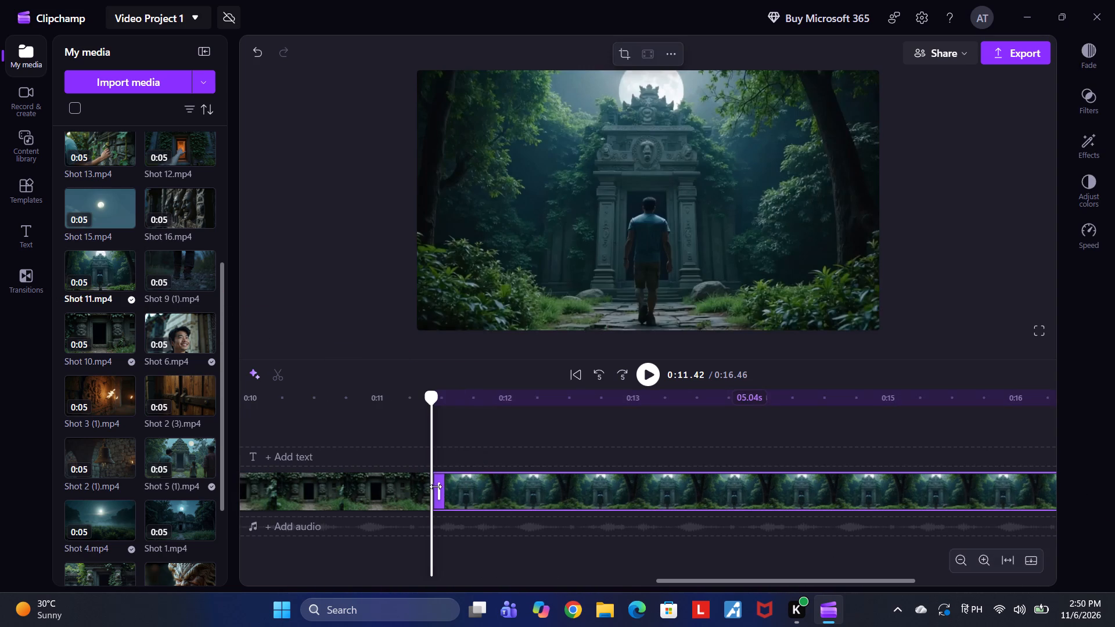
click(434, 487)
click(427, 488)
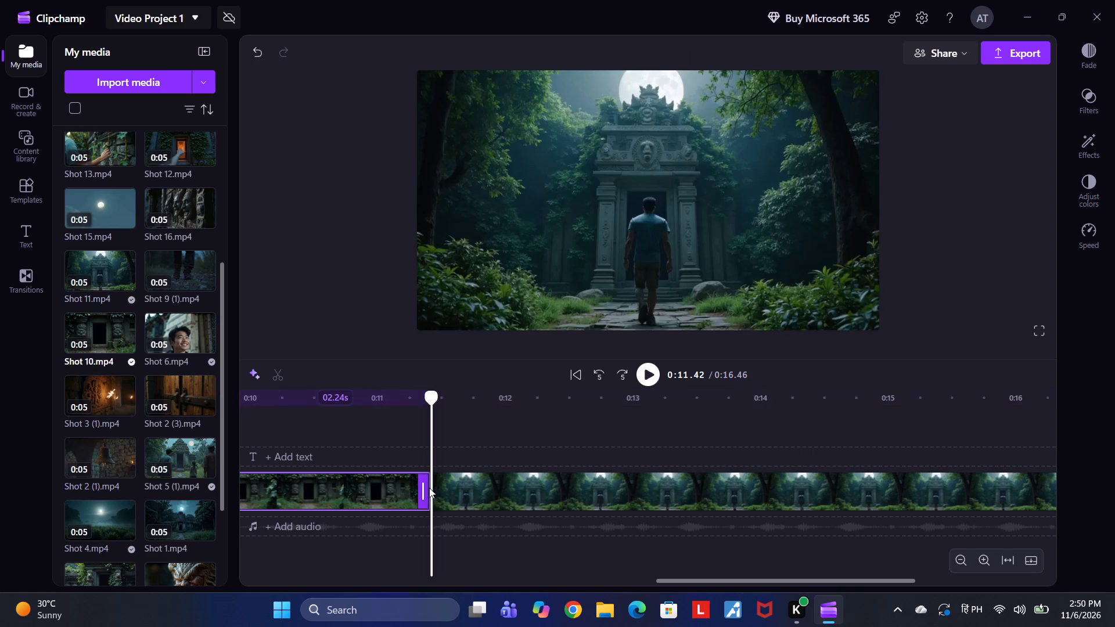
click(429, 488)
drag(429, 488, 360, 460)
click(427, 488)
click(428, 488)
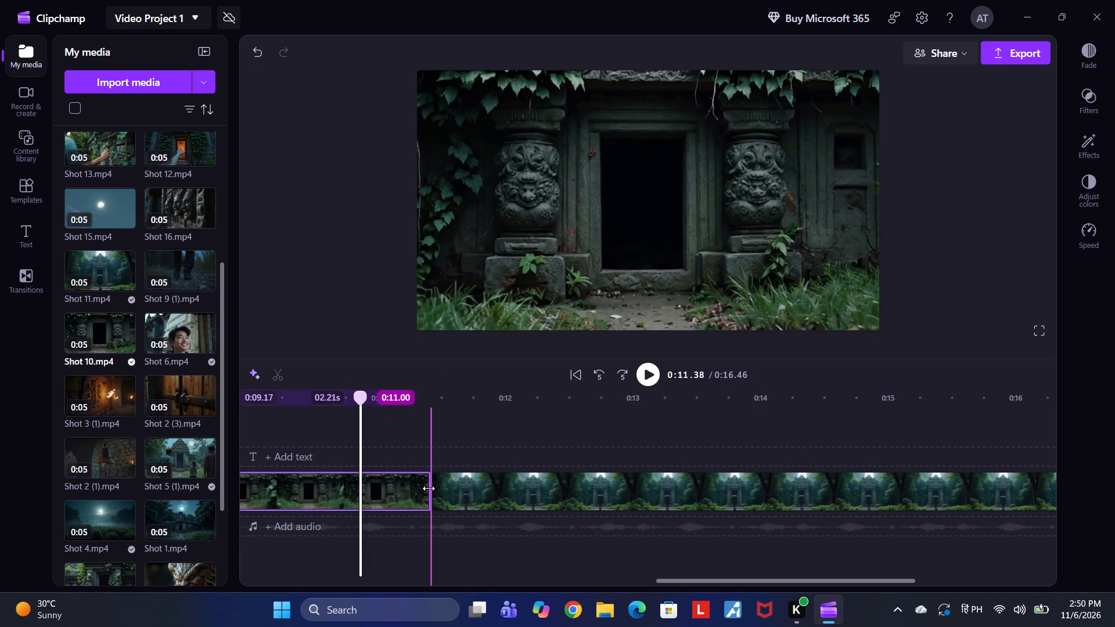
click(431, 488)
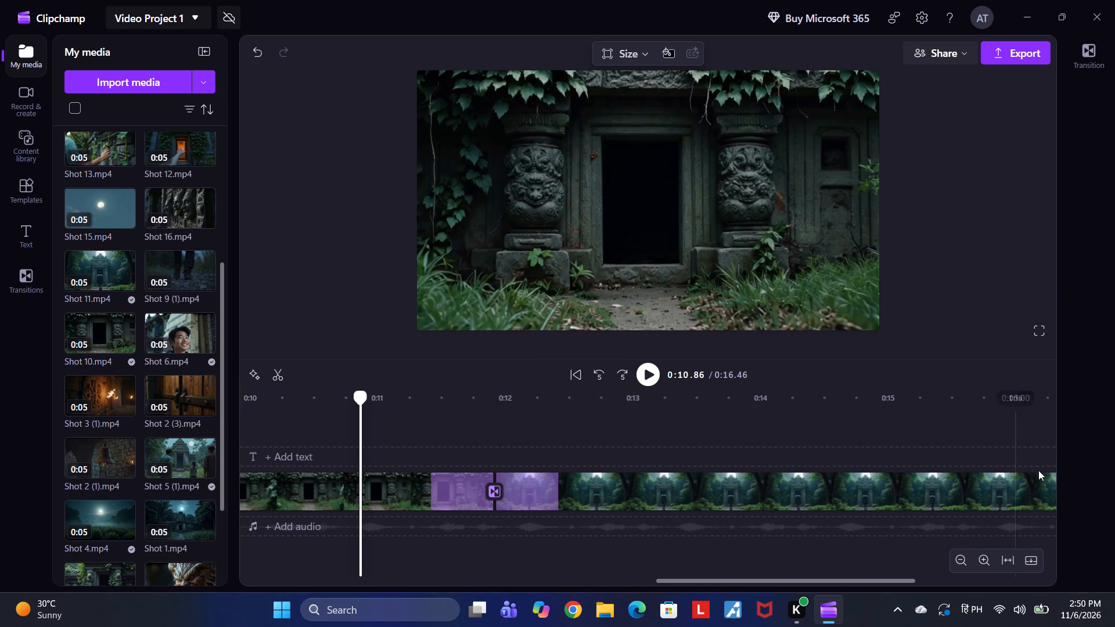
Trim the end of Shot 11 so the clip lasts about 2.76 seconds.
click(619, 374)
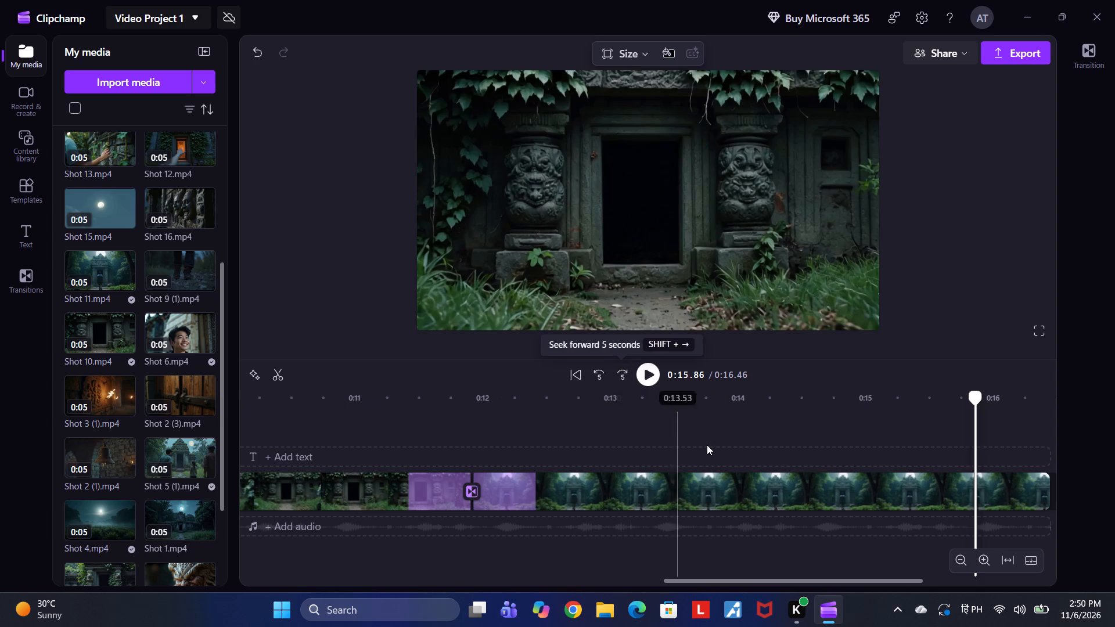
drag(625, 373, 625, 378)
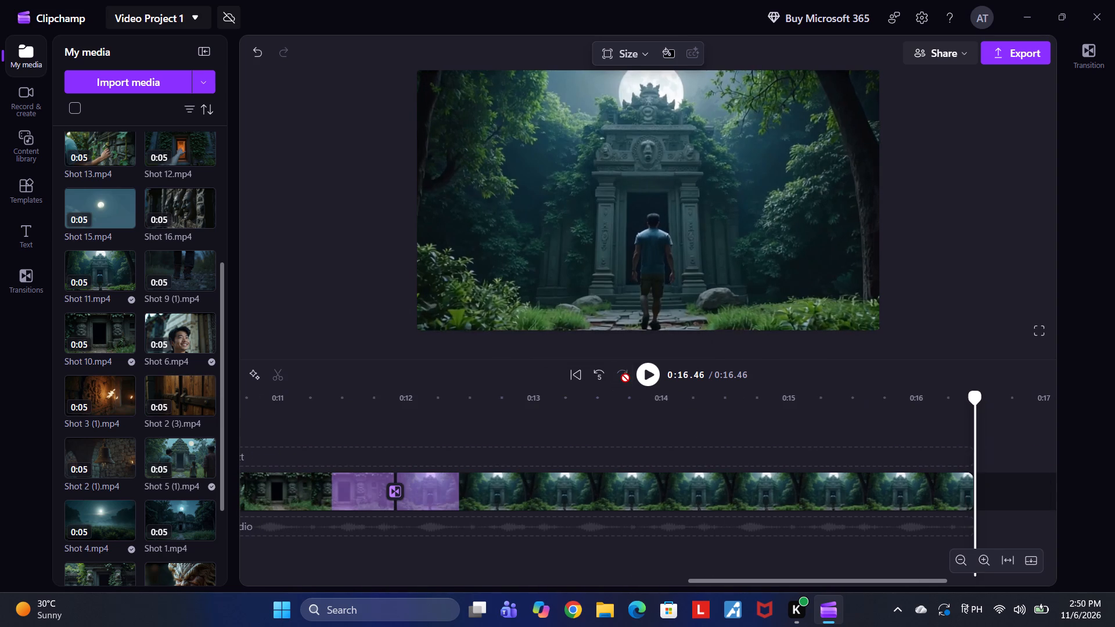
click(625, 378)
drag(969, 480, 951, 480)
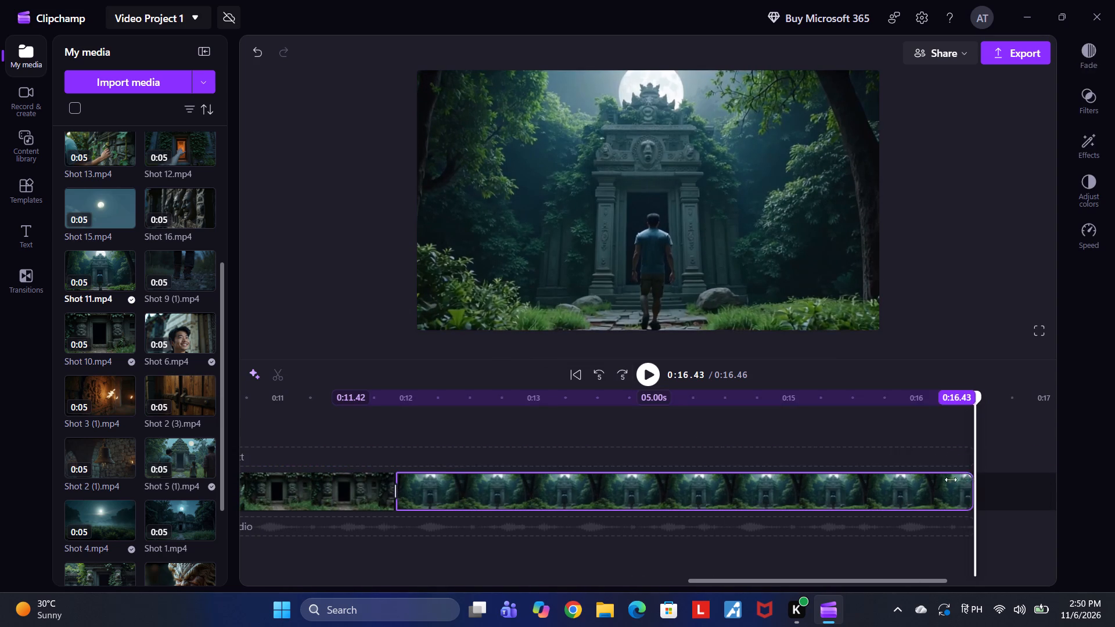
drag(951, 480, 685, 481)
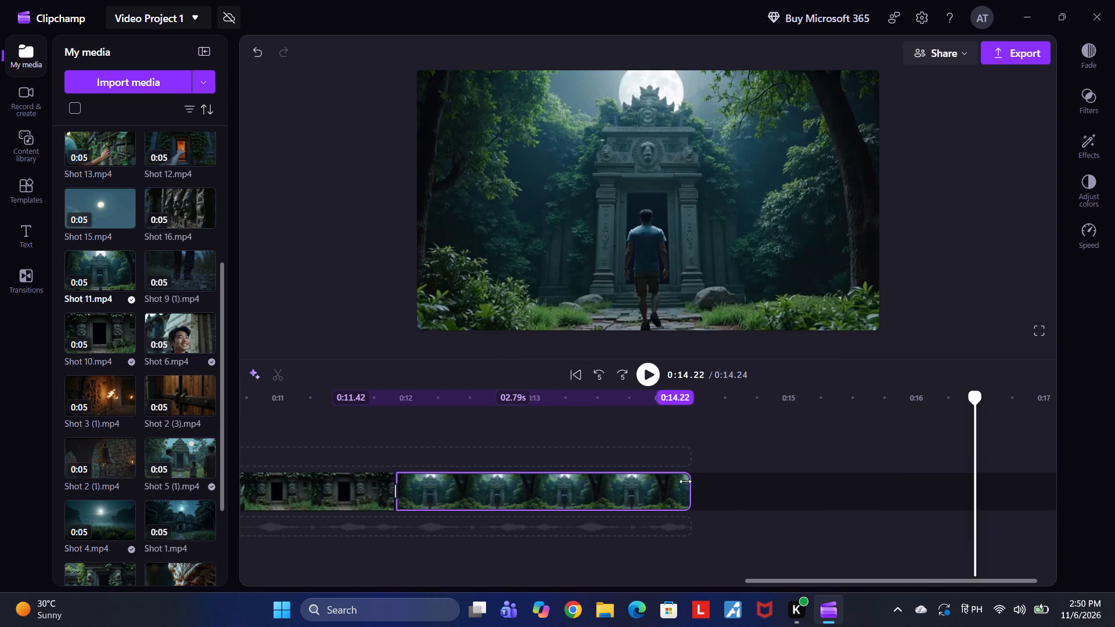
drag(685, 481, 677, 481)
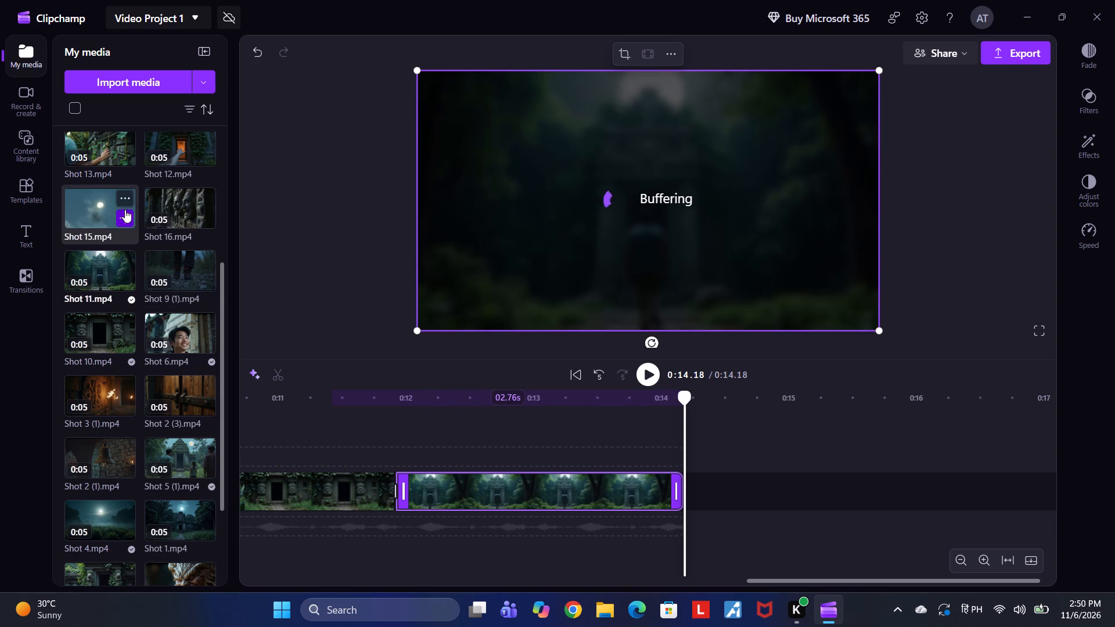
Add Shot 12 to the video track directly after Shot 11, leaving no gap between the clips.
scroll(125, 210, down, 1)
scroll(127, 211, up, 3)
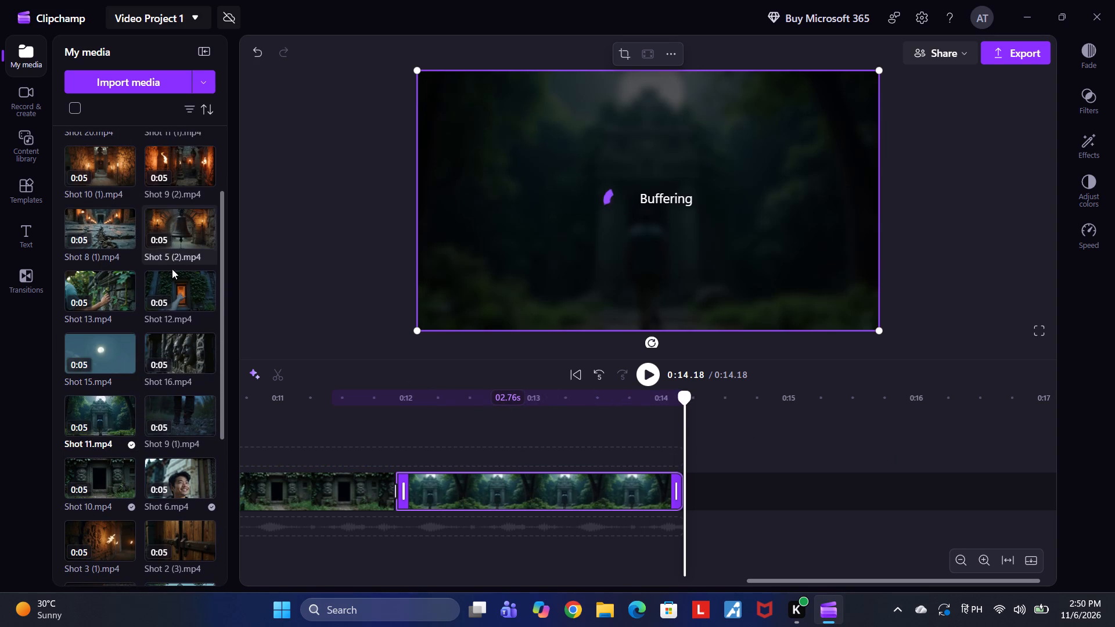
click(168, 287)
drag(164, 283, 483, 451)
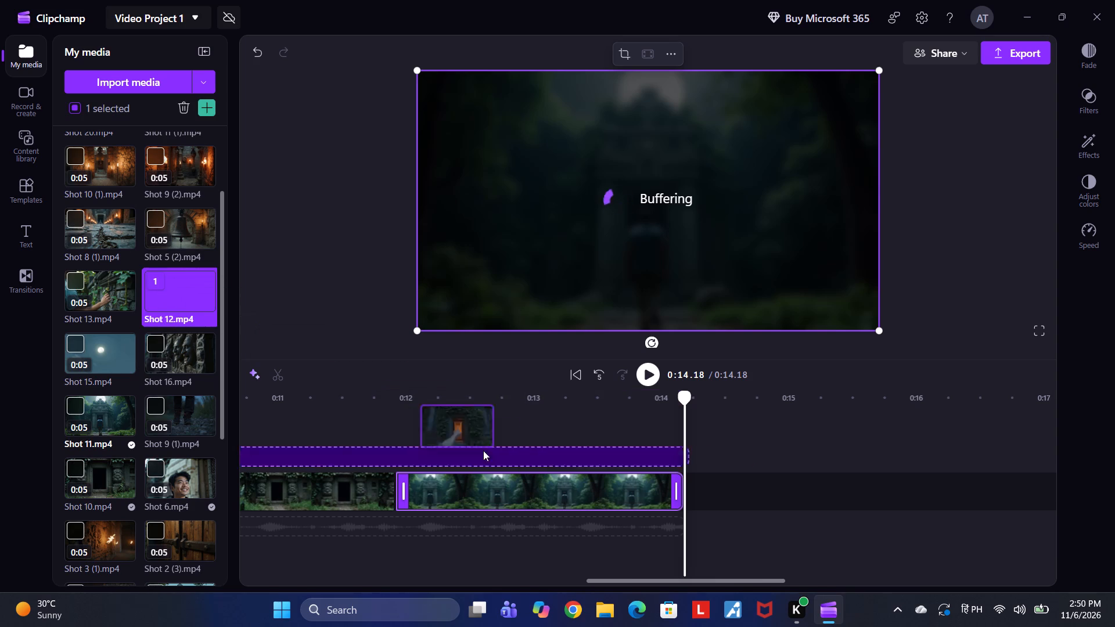
drag(483, 451, 711, 492)
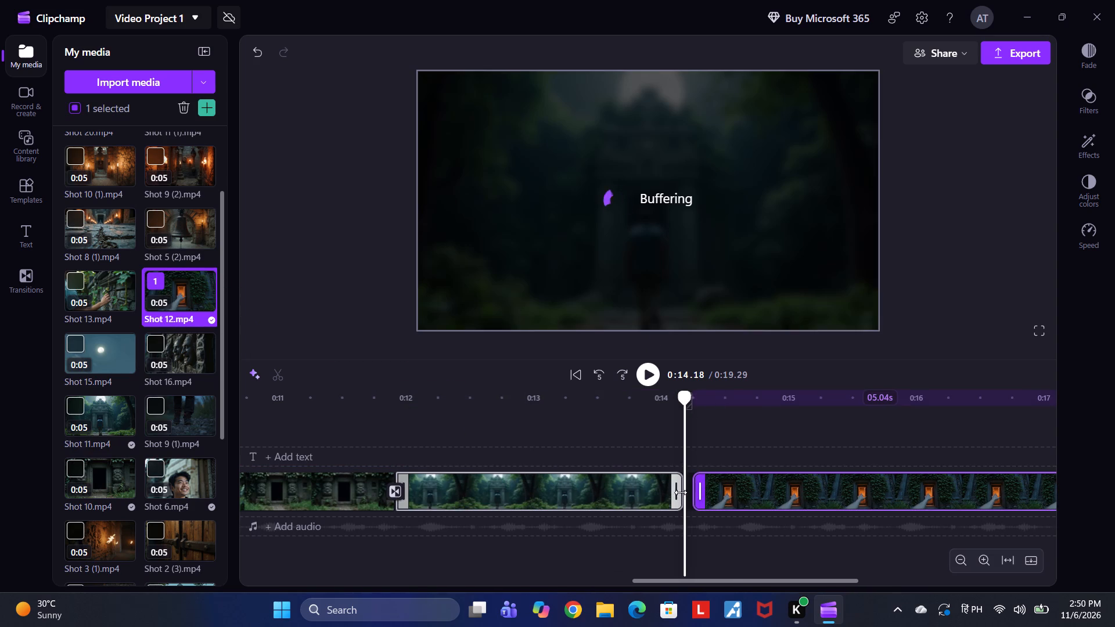
drag(702, 491, 674, 496)
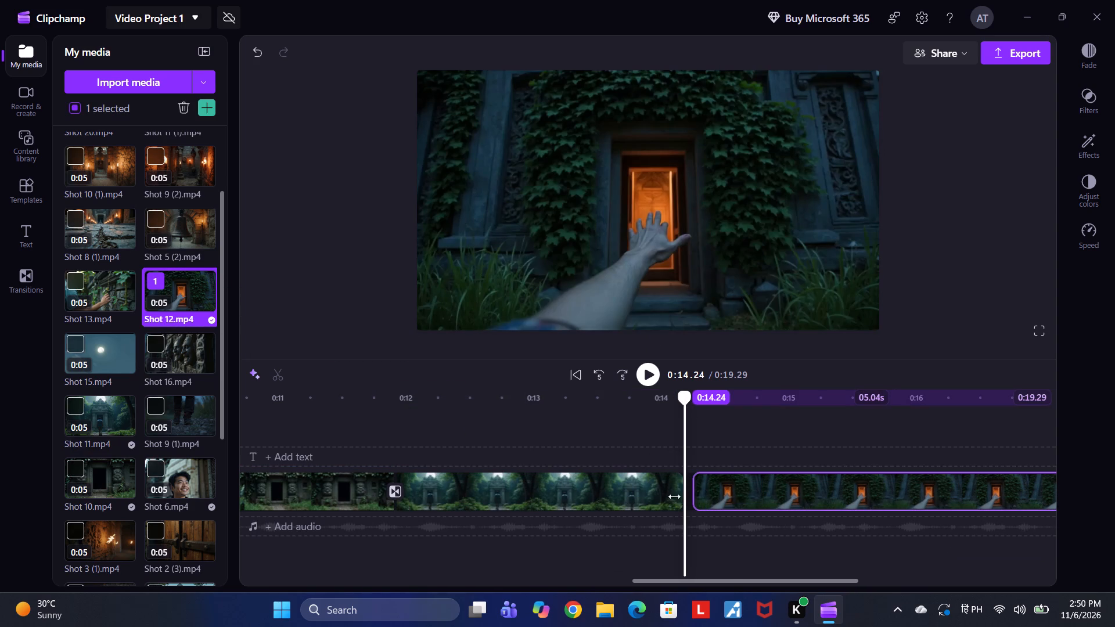
drag(674, 496, 671, 496)
drag(696, 487, 678, 489)
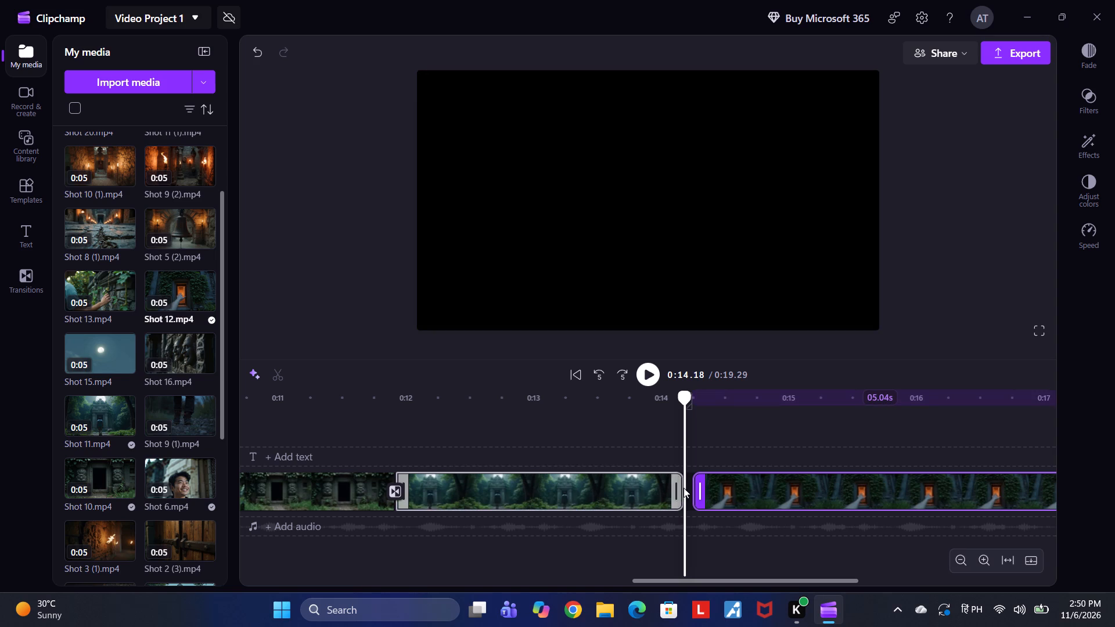
click(688, 488)
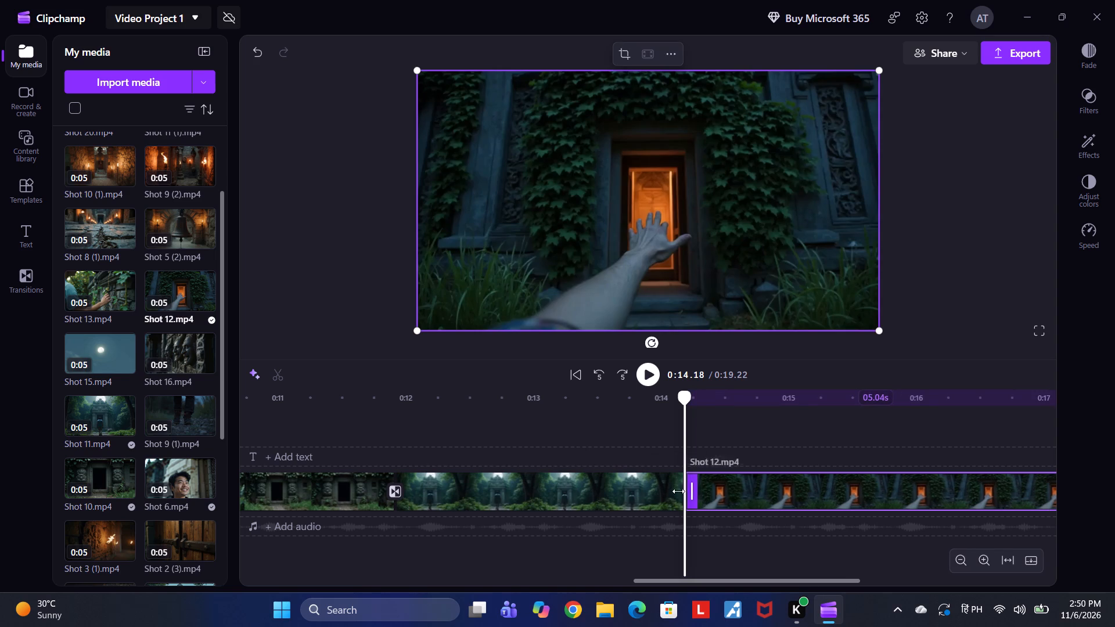
click(683, 491)
drag(628, 473, 650, 477)
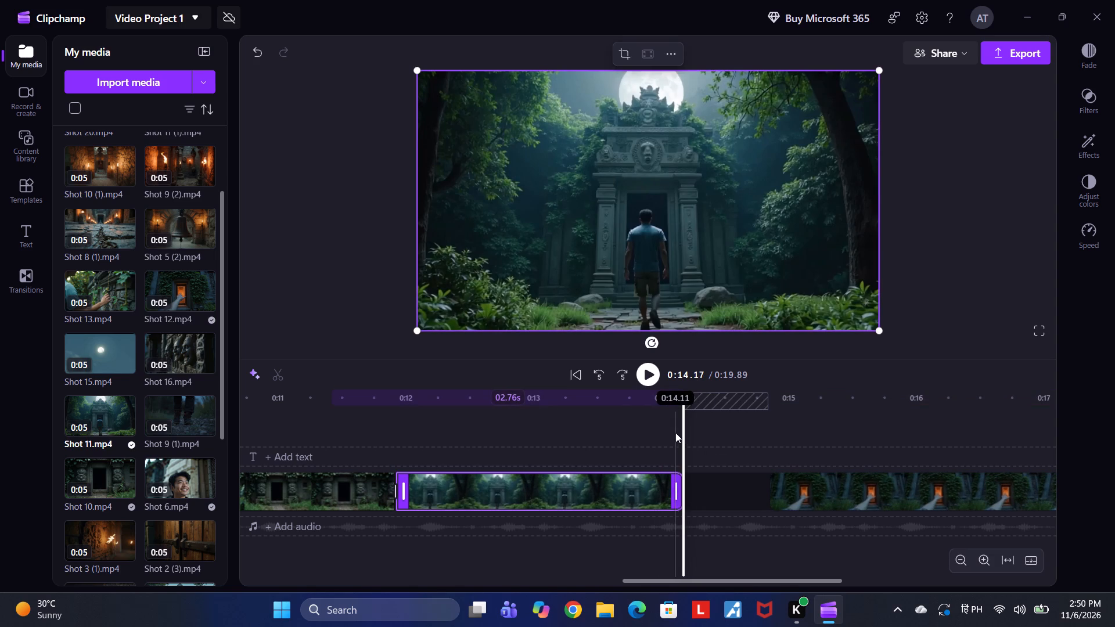
drag(681, 431, 218, 394)
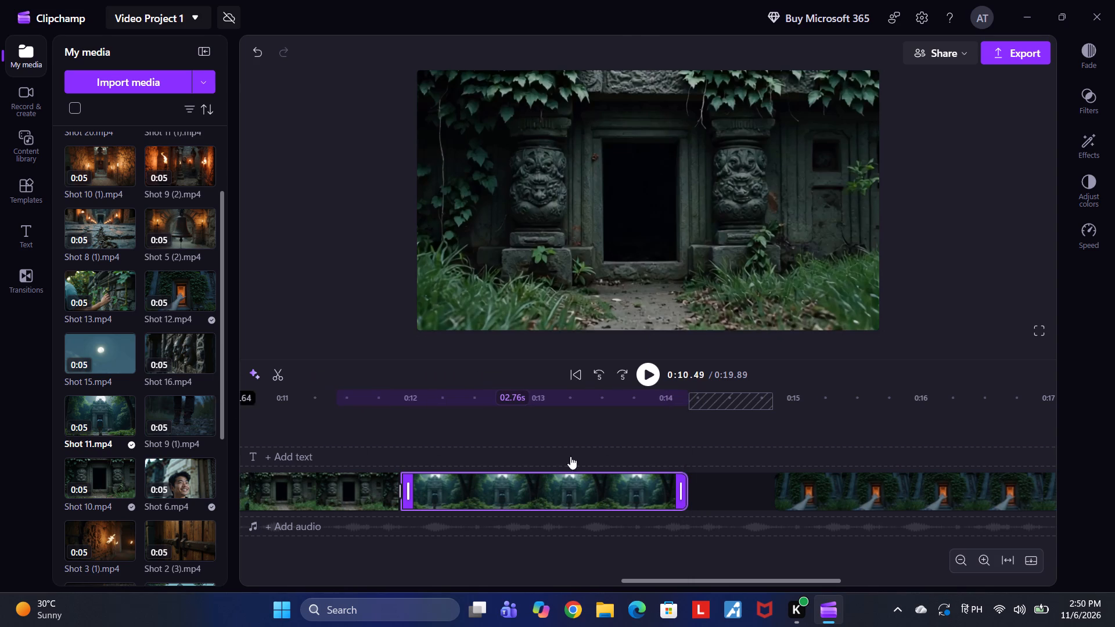
click(721, 486)
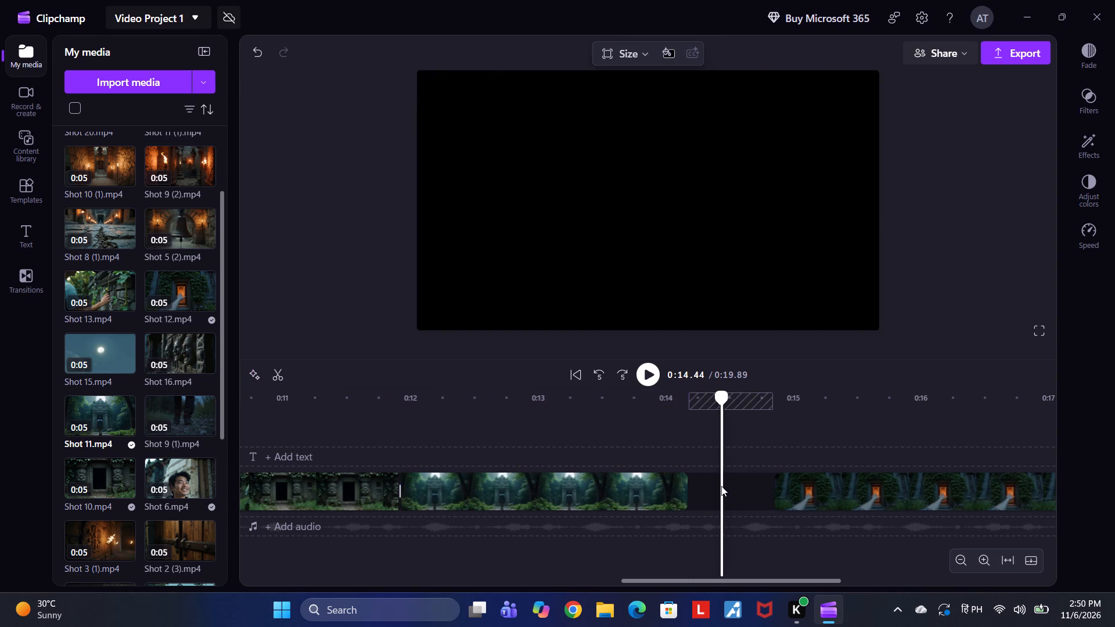
click(729, 489)
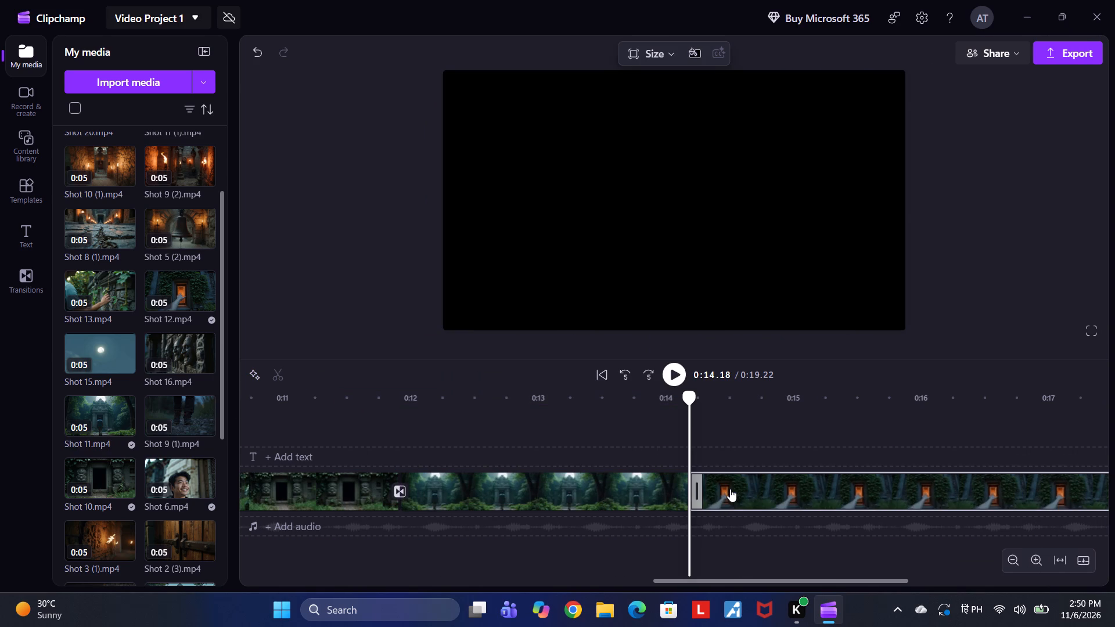
Add a transition at the cut between Shot 11 and Shot 12.
click(700, 488)
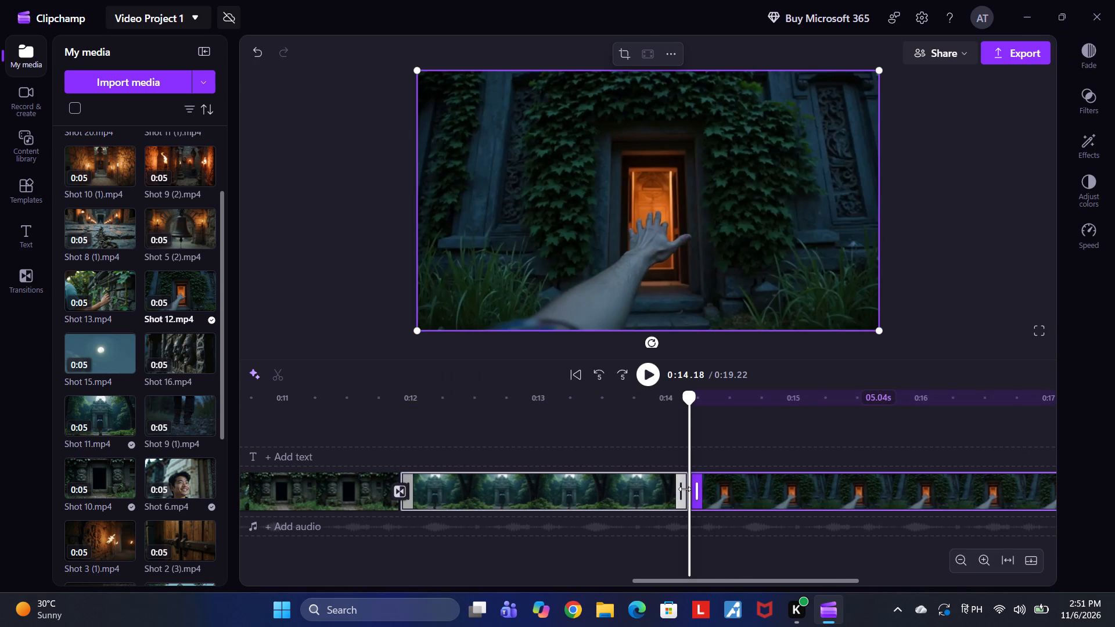
click(685, 489)
click(685, 488)
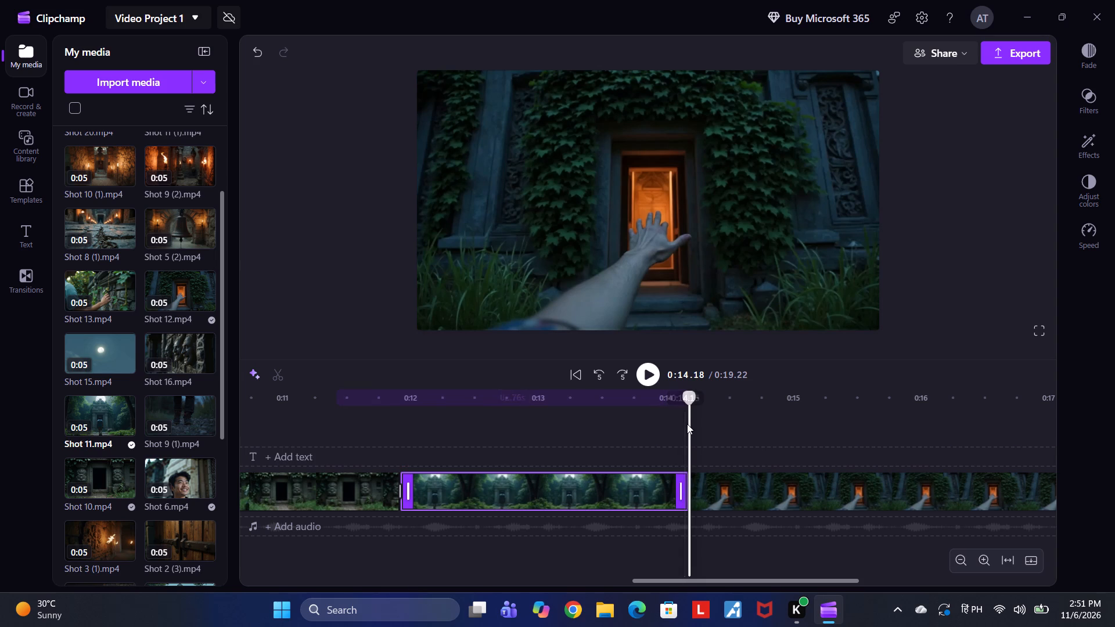
drag(687, 424, 252, 354)
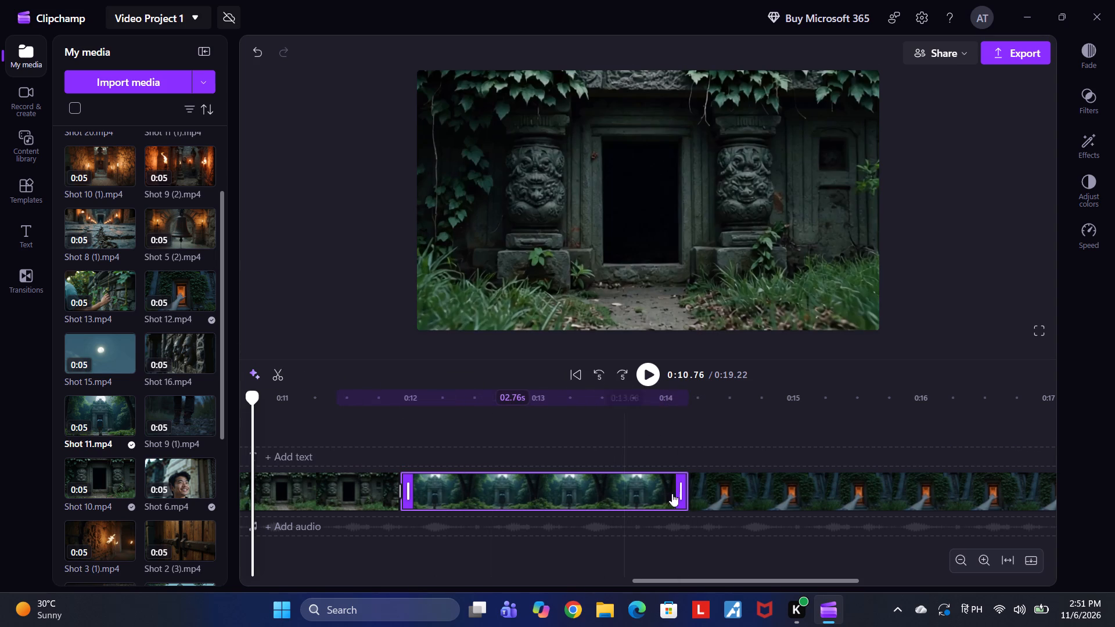
click(688, 489)
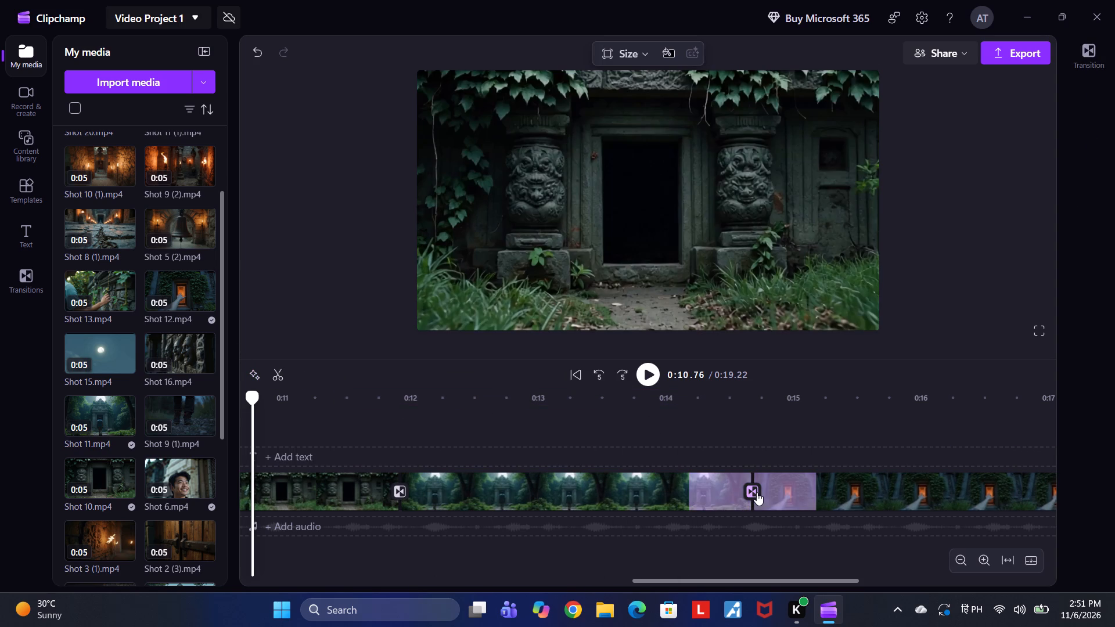
Trim the end of Shot 12 so the clip lasts about 2.3 seconds.
click(617, 374)
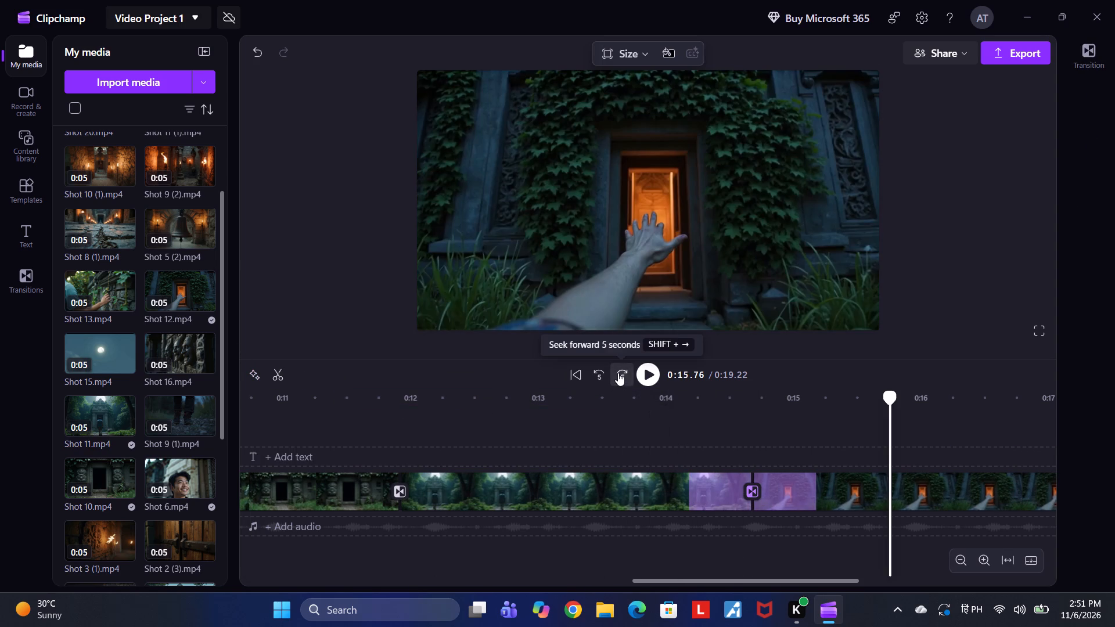
click(618, 373)
click(618, 373)
click(618, 373)
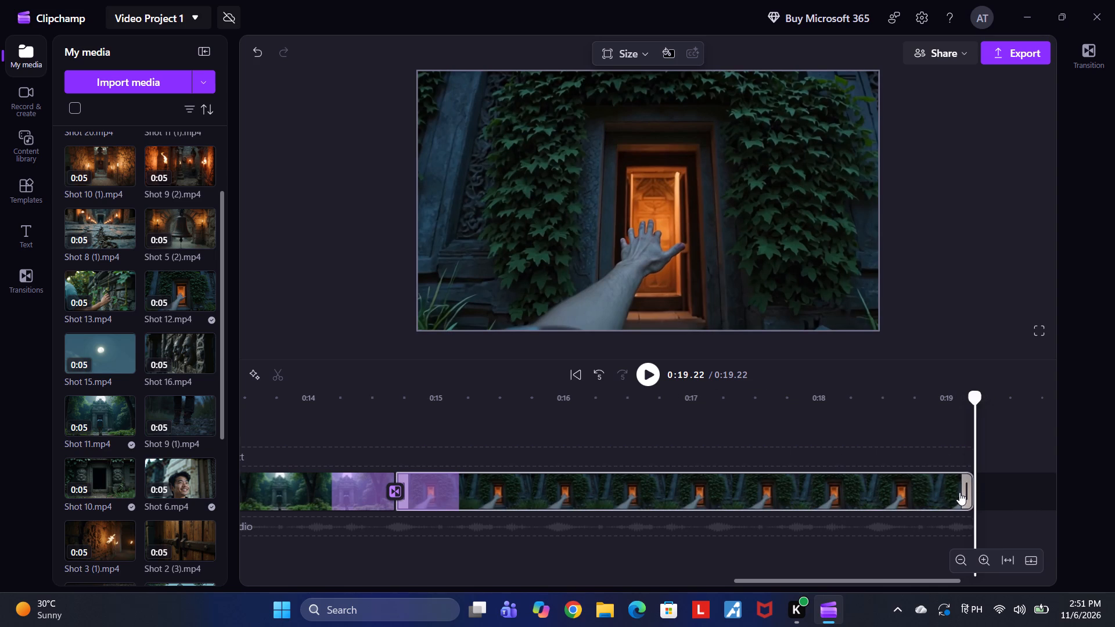
drag(968, 492, 679, 495)
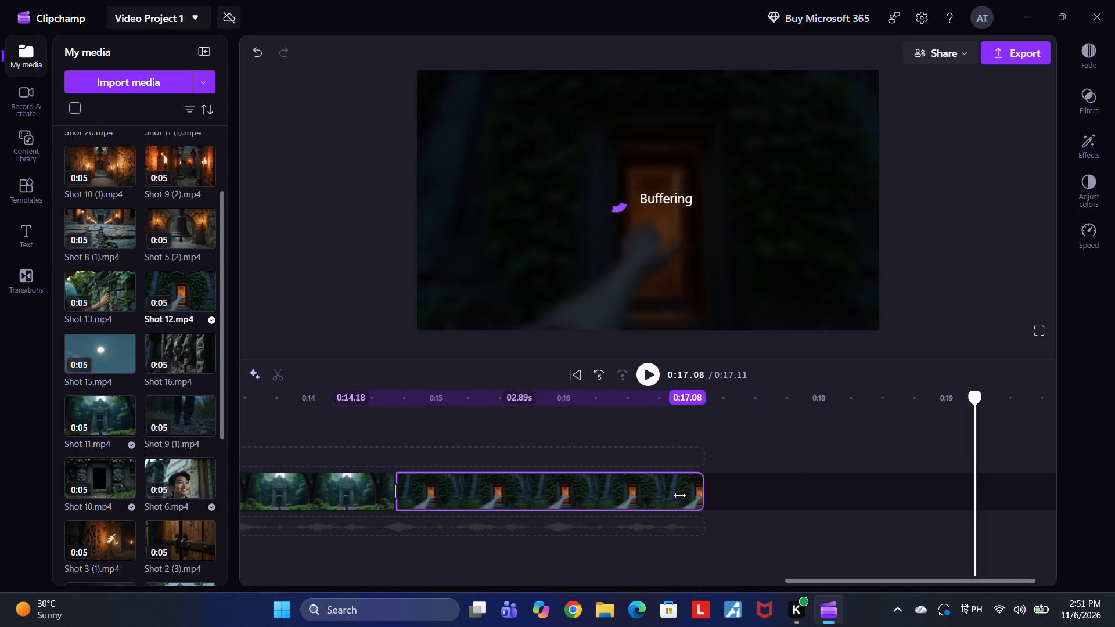
drag(679, 495, 635, 491)
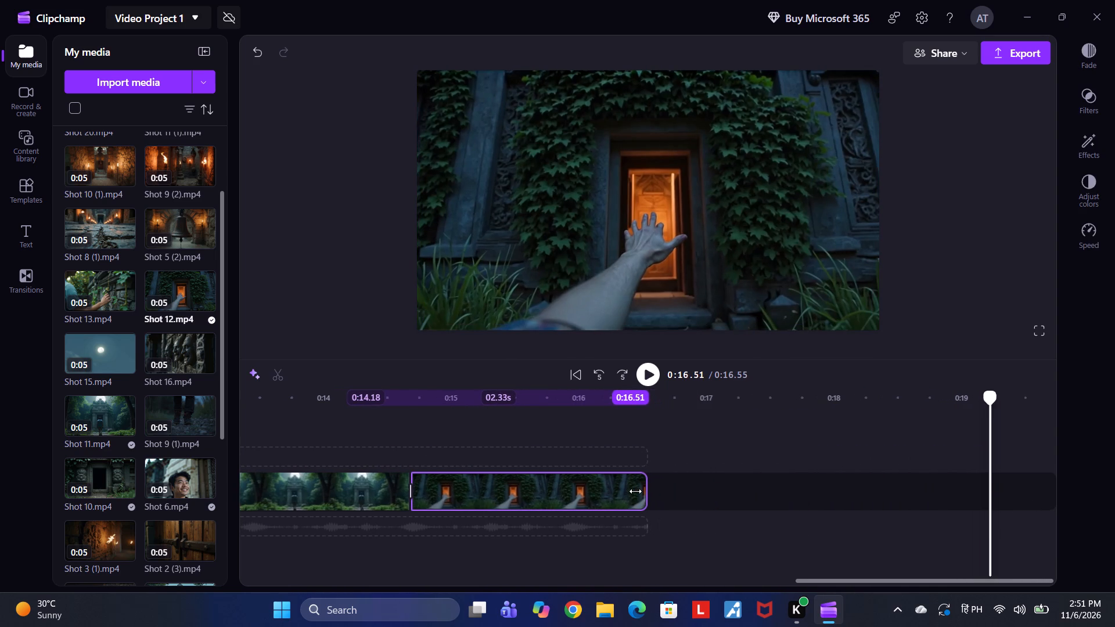
drag(635, 491, 635, 491)
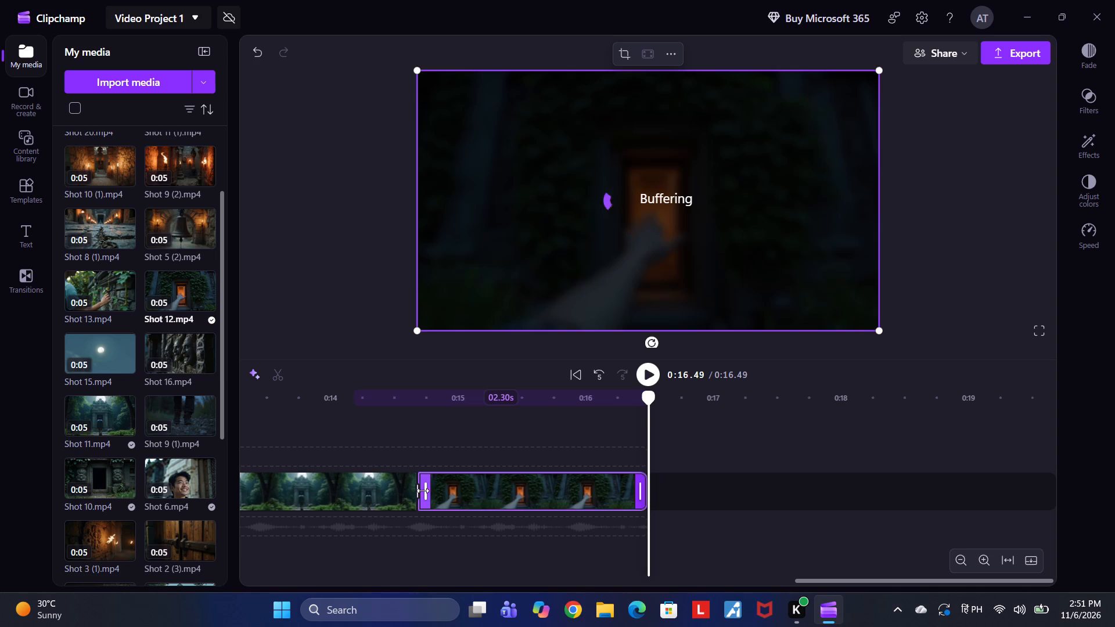
click(422, 492)
click(413, 492)
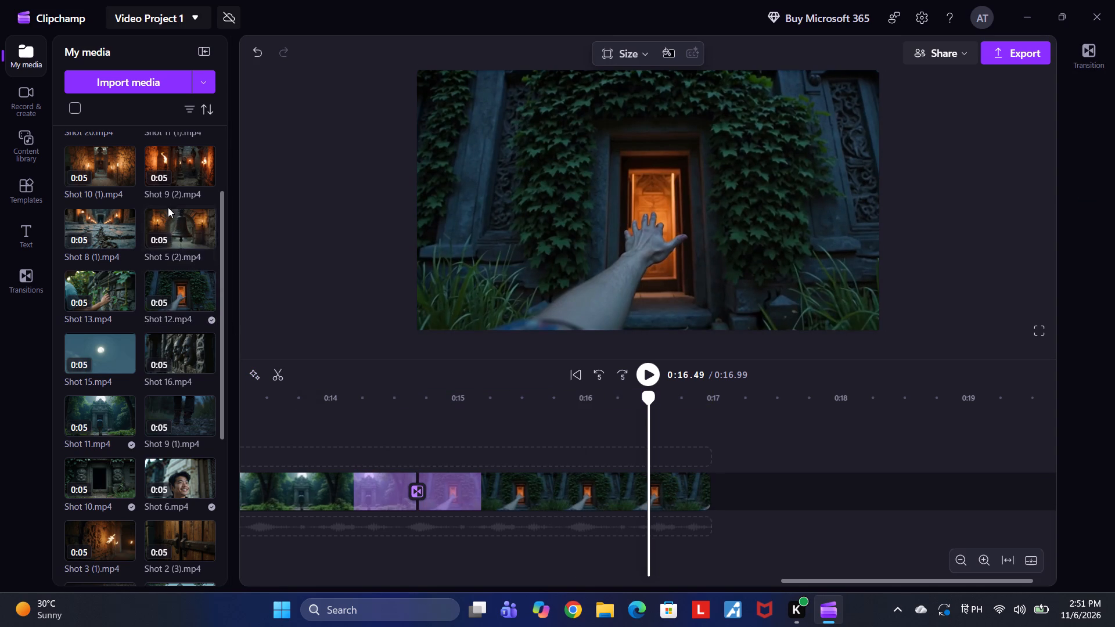
Add Shot 13 to the video track directly after Shot 12, leaving no gap between the clips.
scroll(125, 197, down, 2)
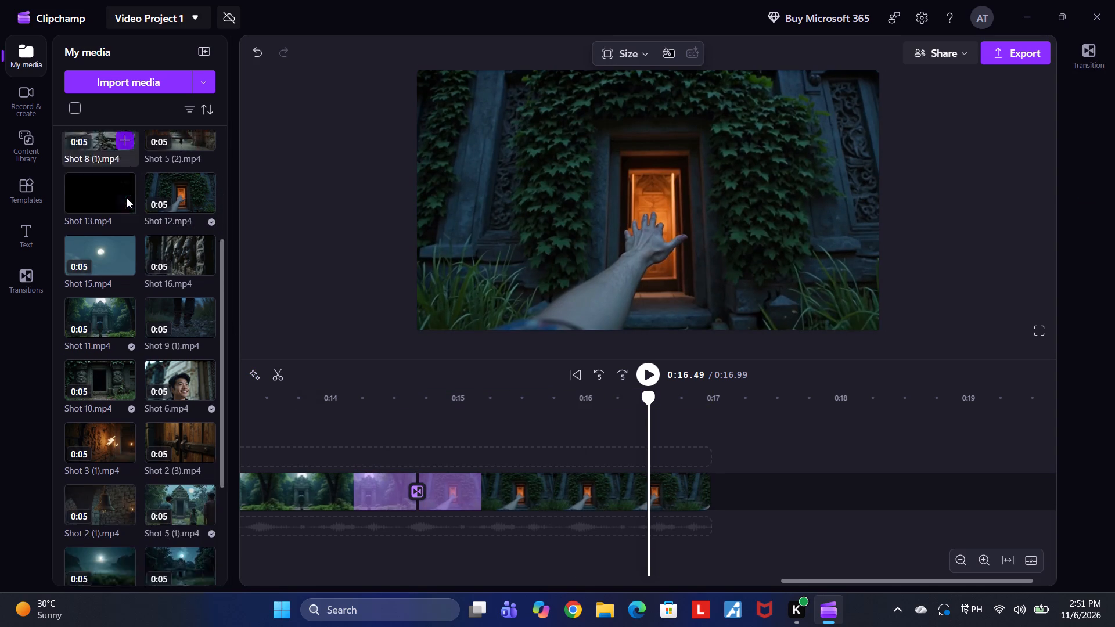
scroll(127, 198, up, 4)
scroll(133, 215, down, 1)
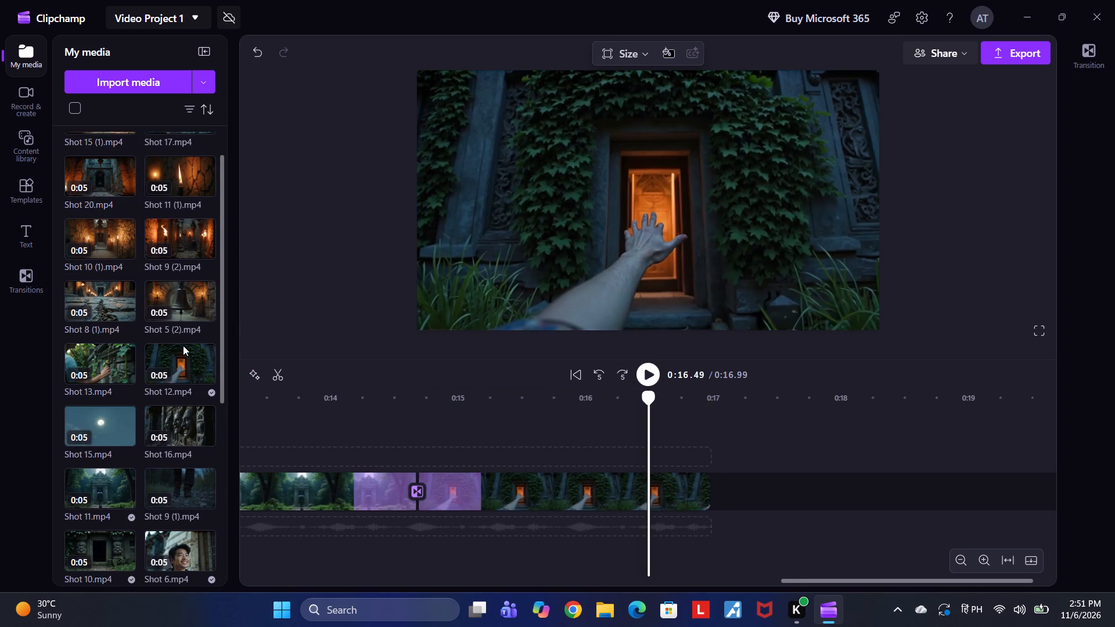
drag(100, 352, 906, 476)
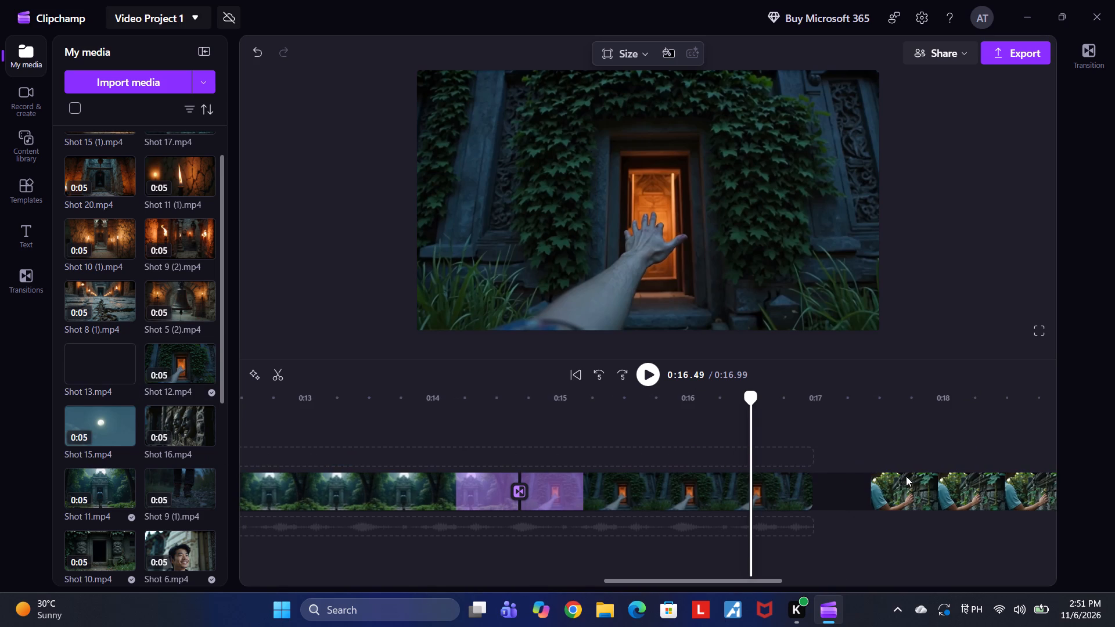
drag(906, 476, 847, 486)
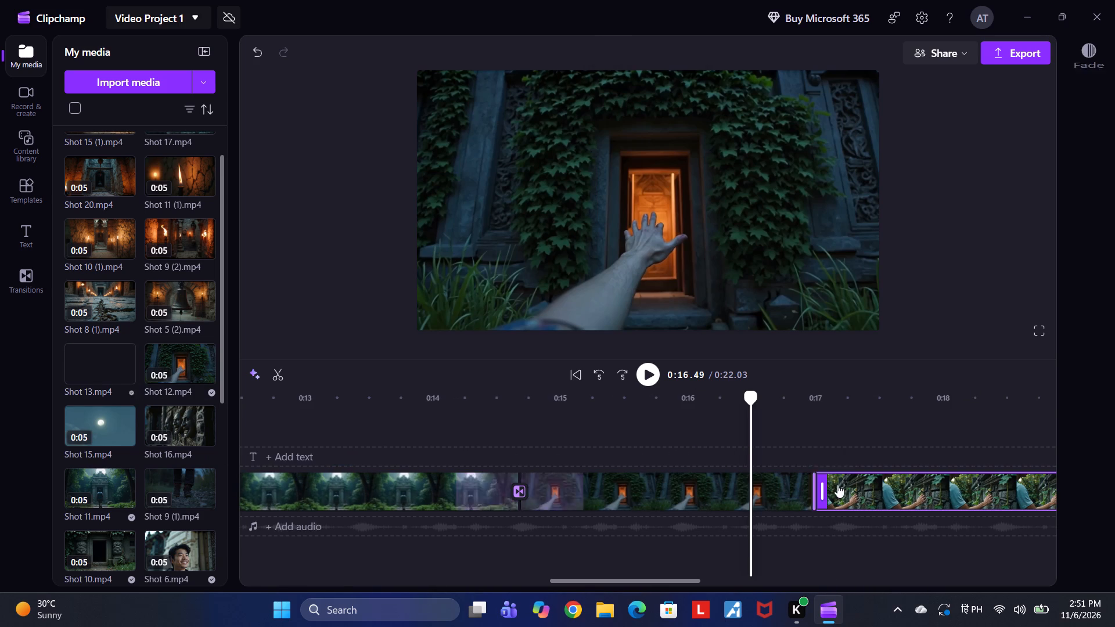
drag(811, 491, 814, 486)
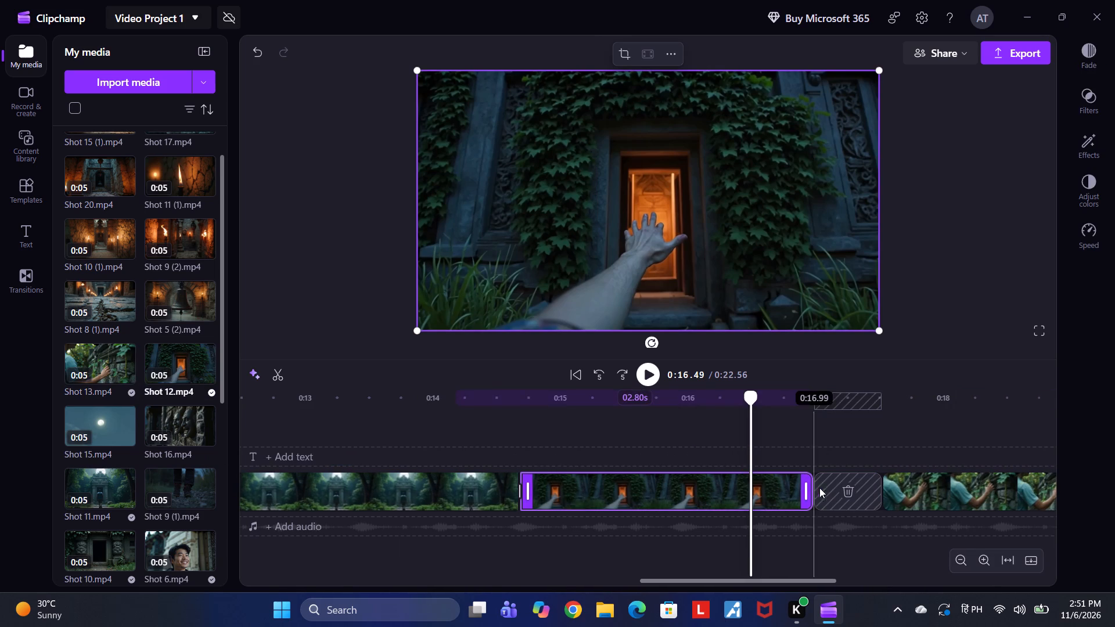
click(825, 490)
click(854, 487)
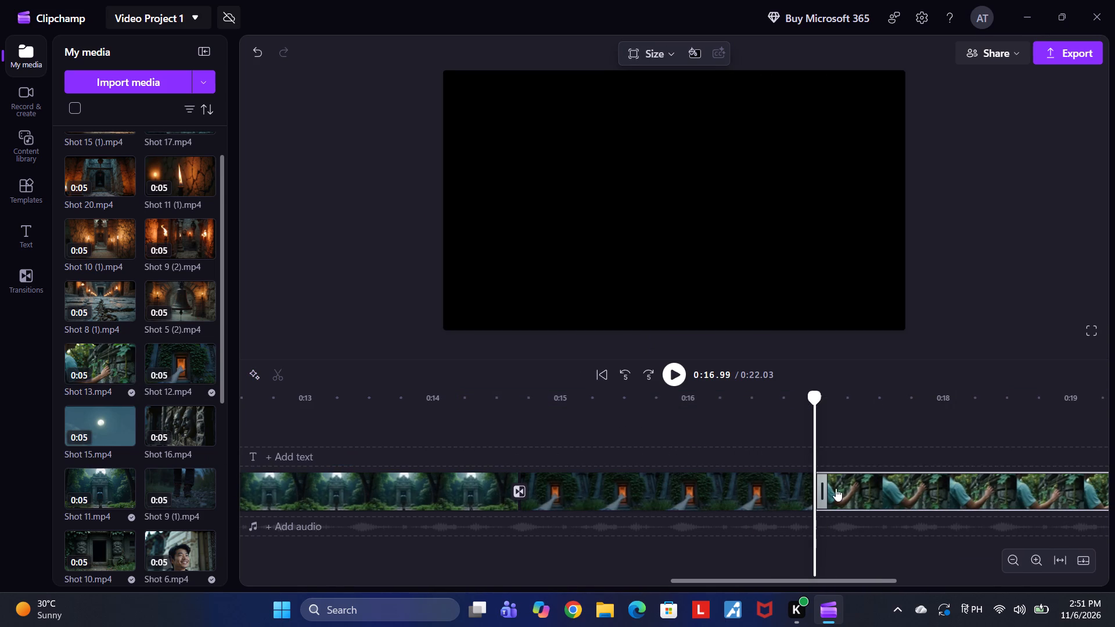
Add a transition at the cut between Shot 12 and Shot 13.
click(824, 490)
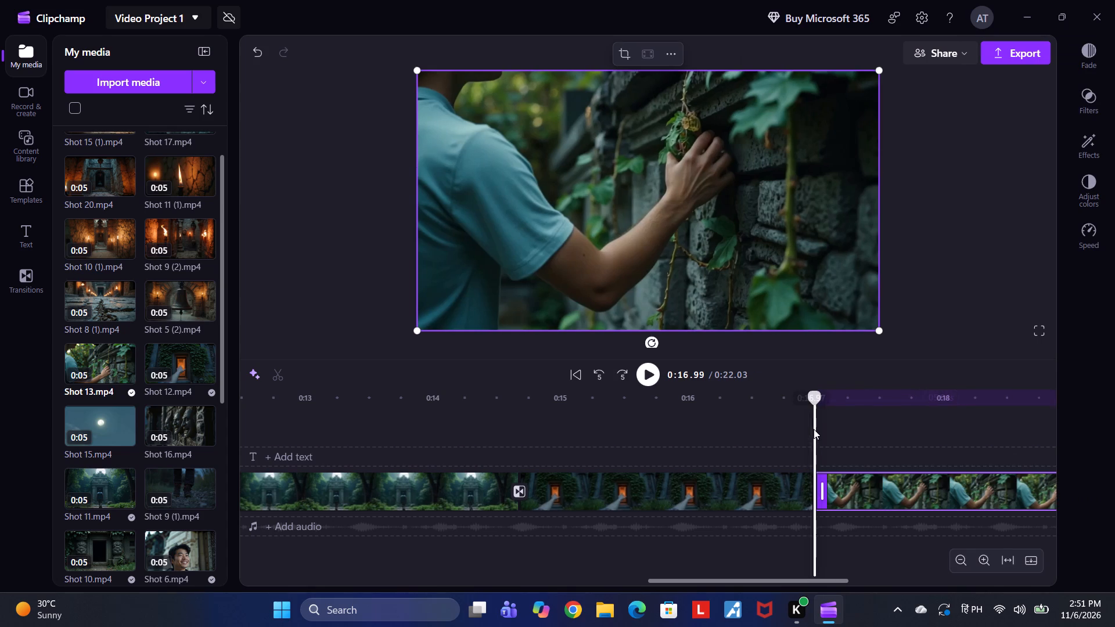
drag(814, 429, 769, 426)
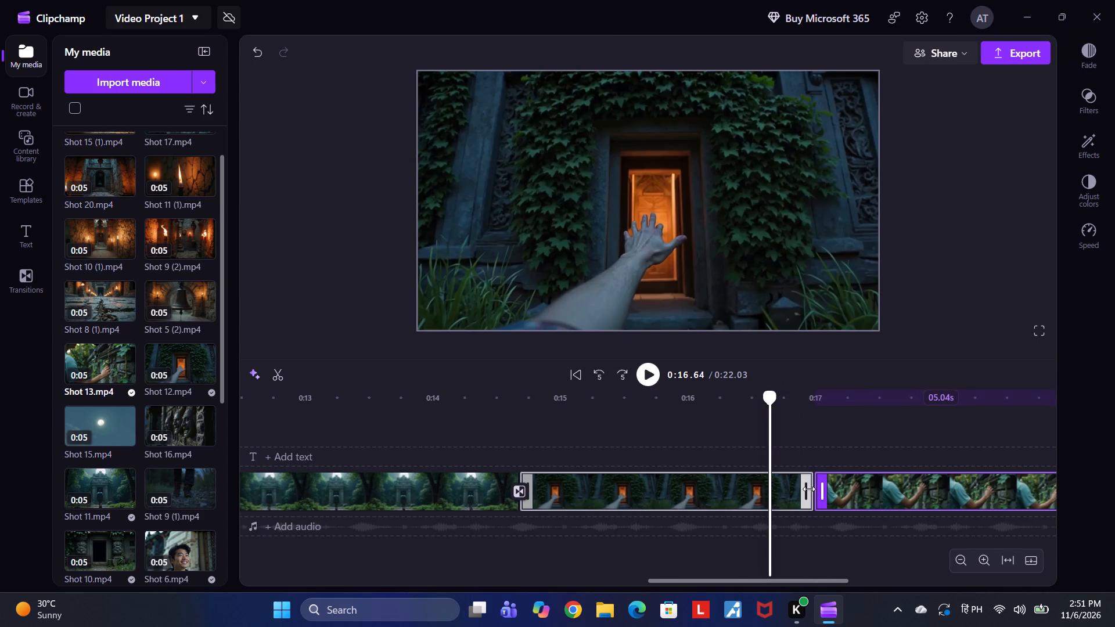
click(813, 492)
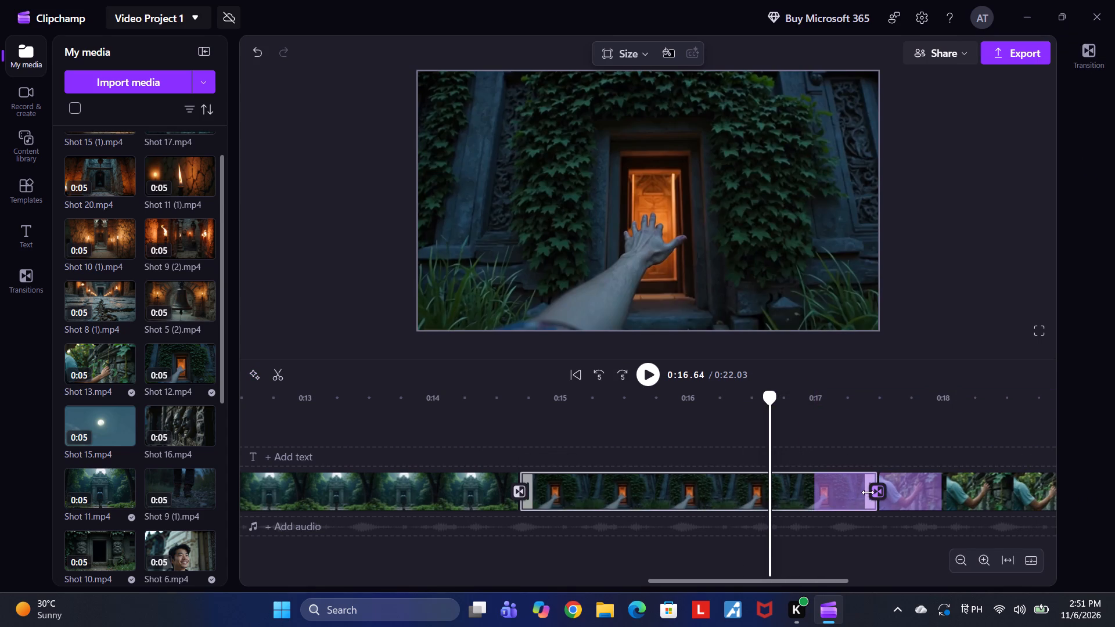
Trim the end of Shot 12 so the clip lasts about 2.7 seconds.
click(873, 491)
click(877, 489)
drag(859, 489, 852, 492)
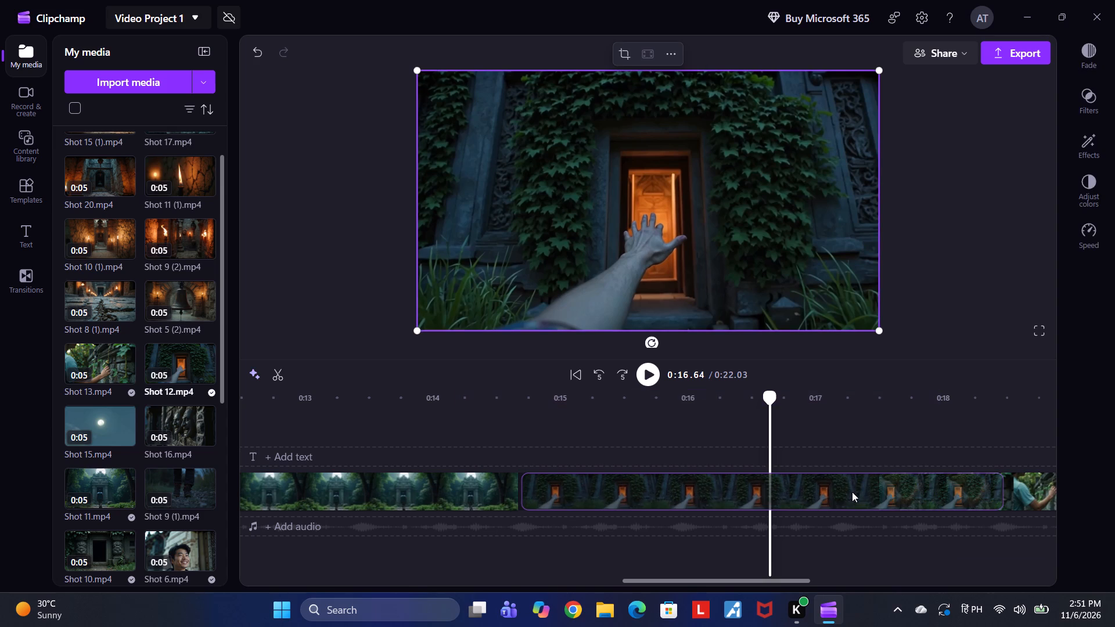
drag(852, 492, 831, 496)
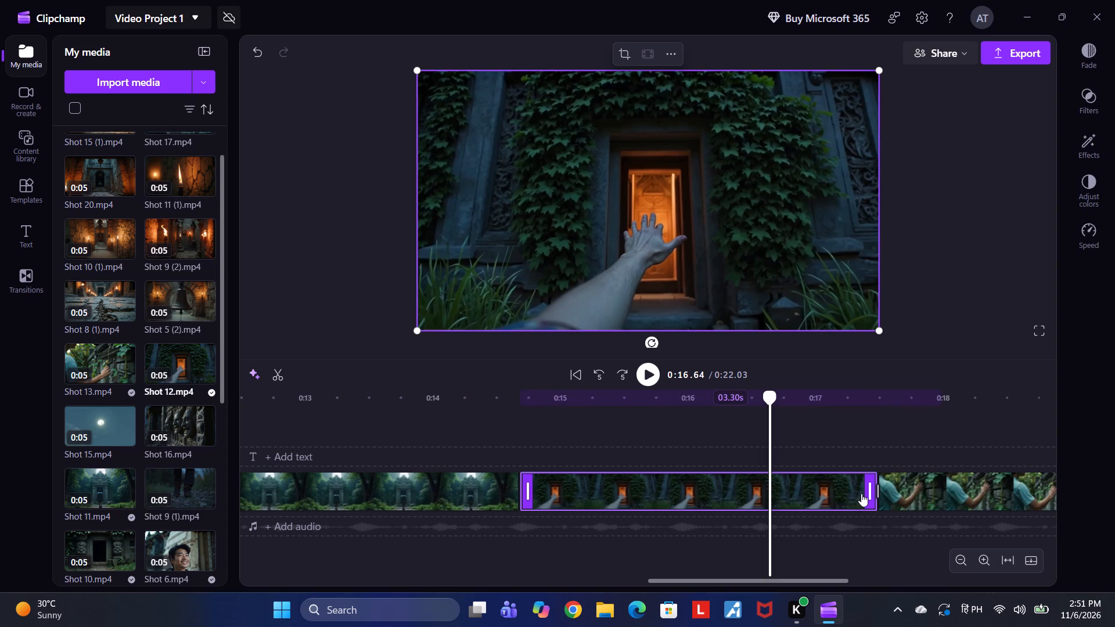
drag(866, 489, 828, 495)
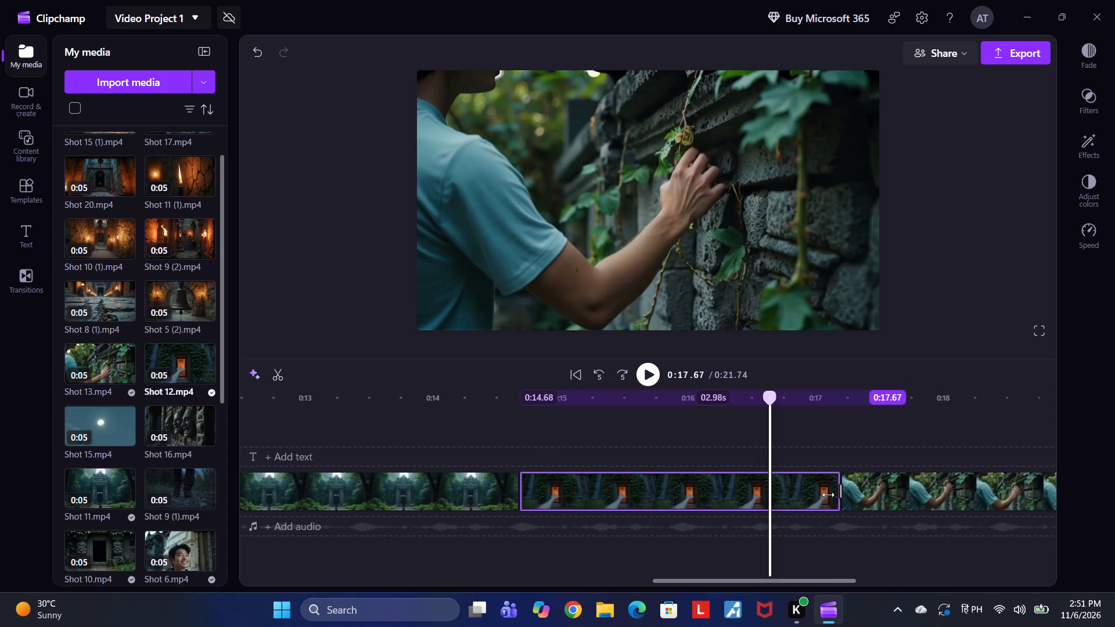
drag(828, 495, 784, 502)
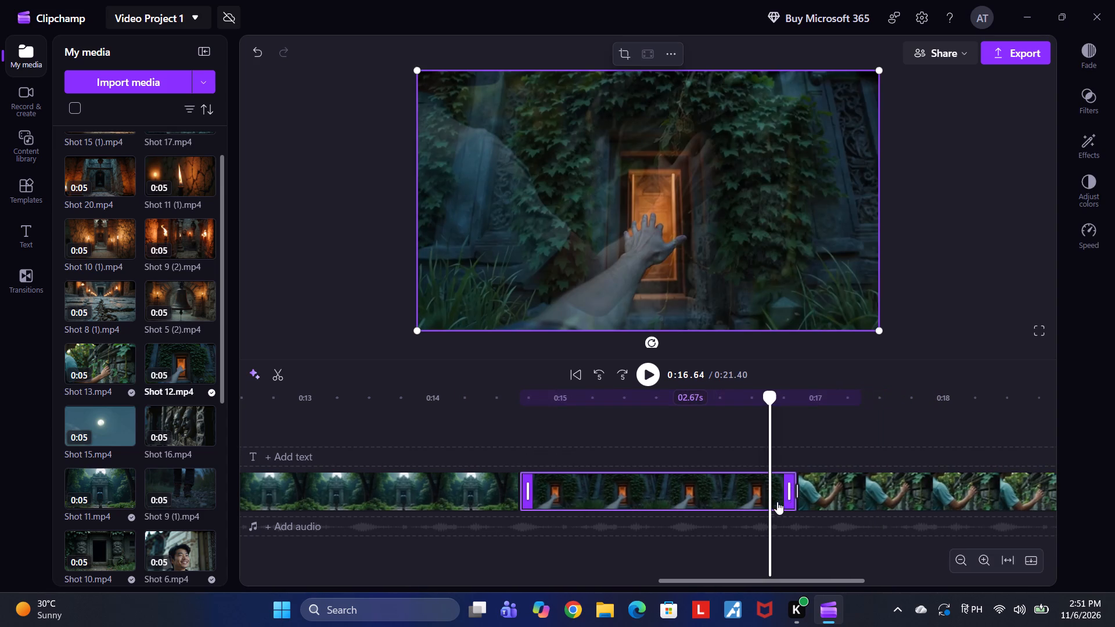
click(796, 495)
click(795, 492)
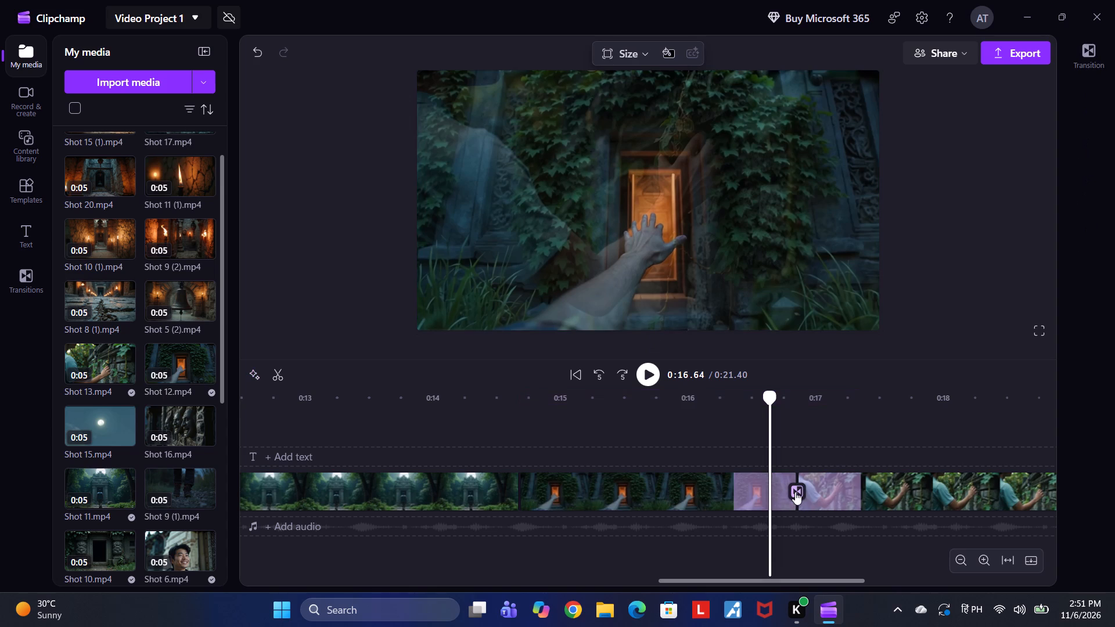
Trim the end of Shot 13 so the clip lasts about 2.4 seconds.
click(625, 371)
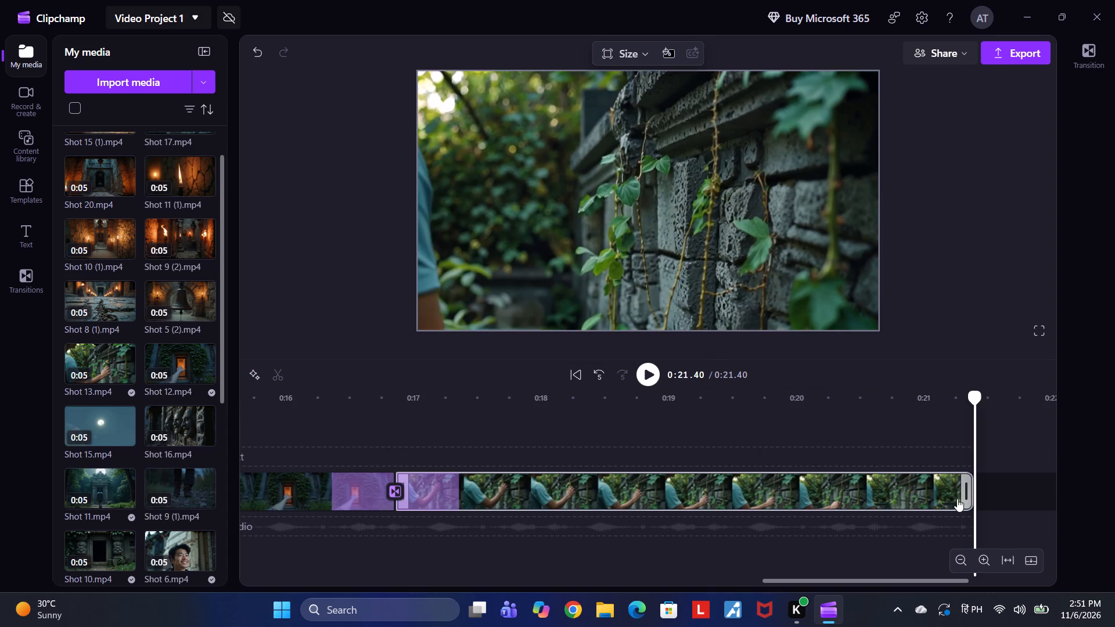
drag(966, 489, 749, 503)
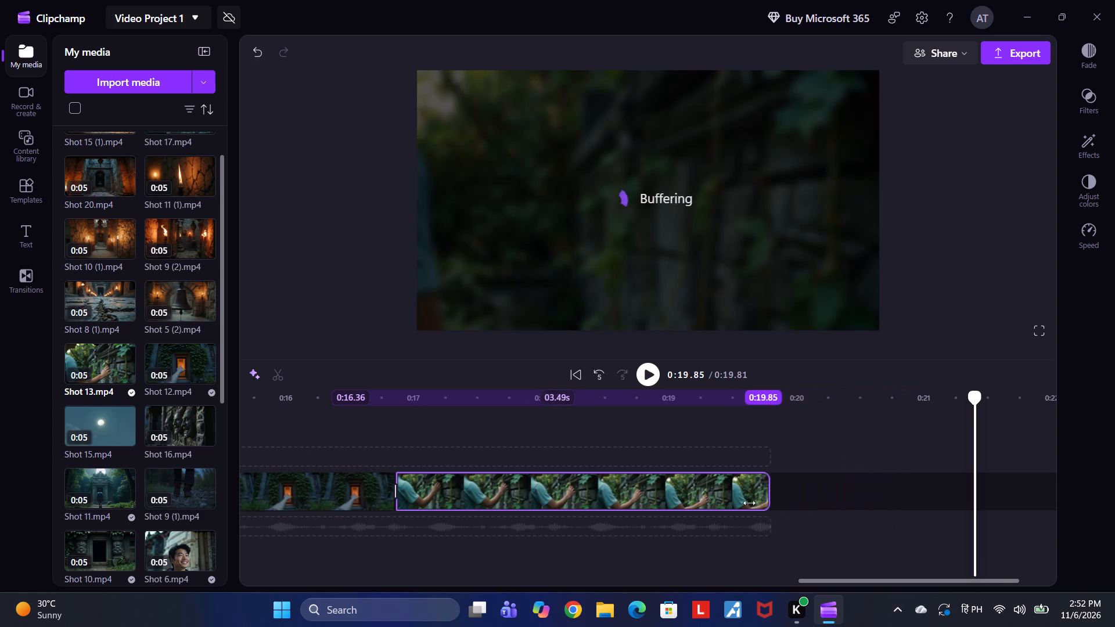
drag(749, 503, 642, 500)
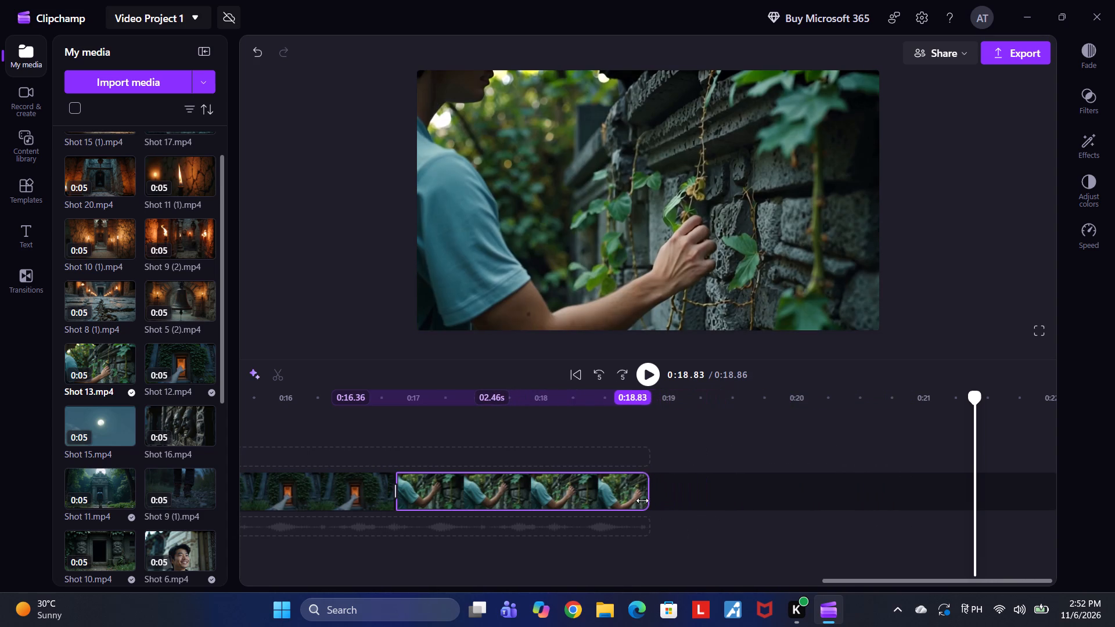
drag(642, 500, 639, 500)
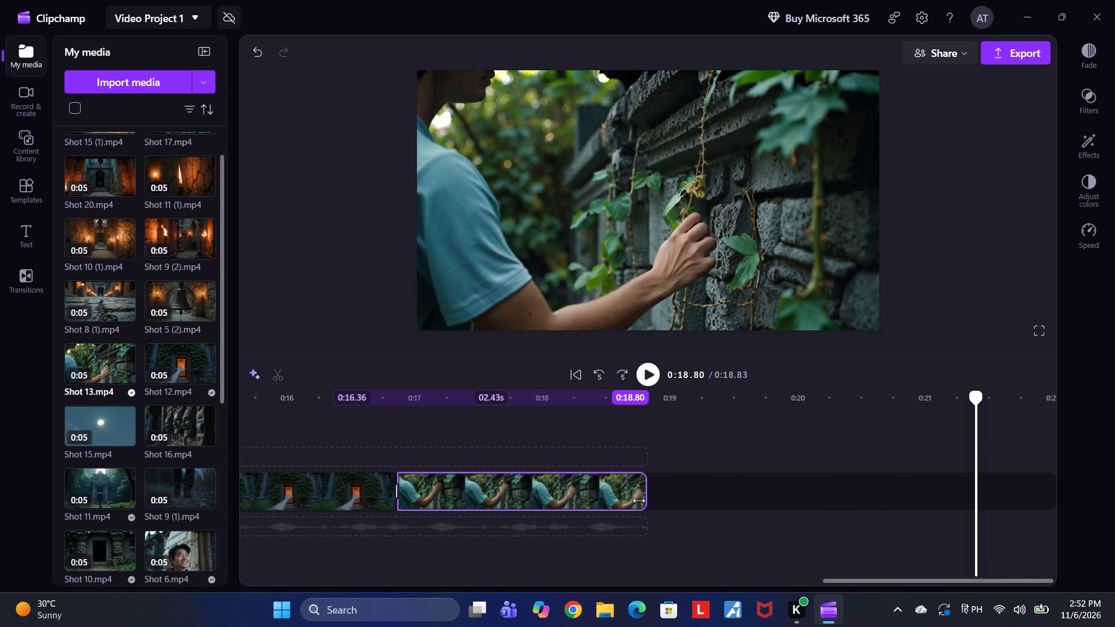
drag(639, 500, 635, 498)
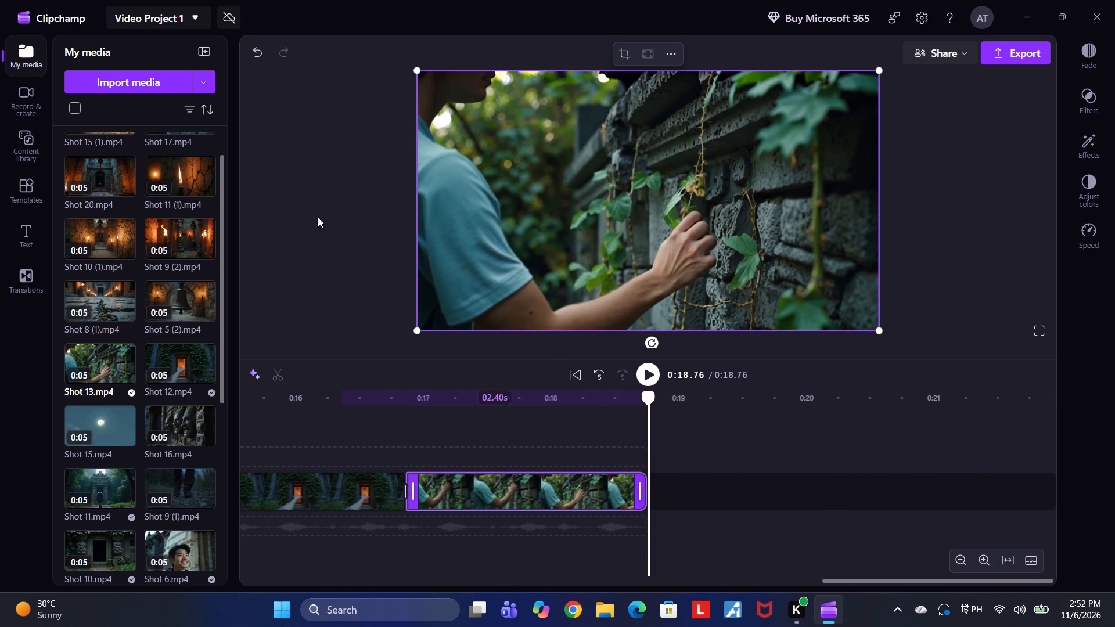
Add Shot 20 to the video track directly after Shot 13, leaving no gap between the clips.
scroll(178, 229, down, 2)
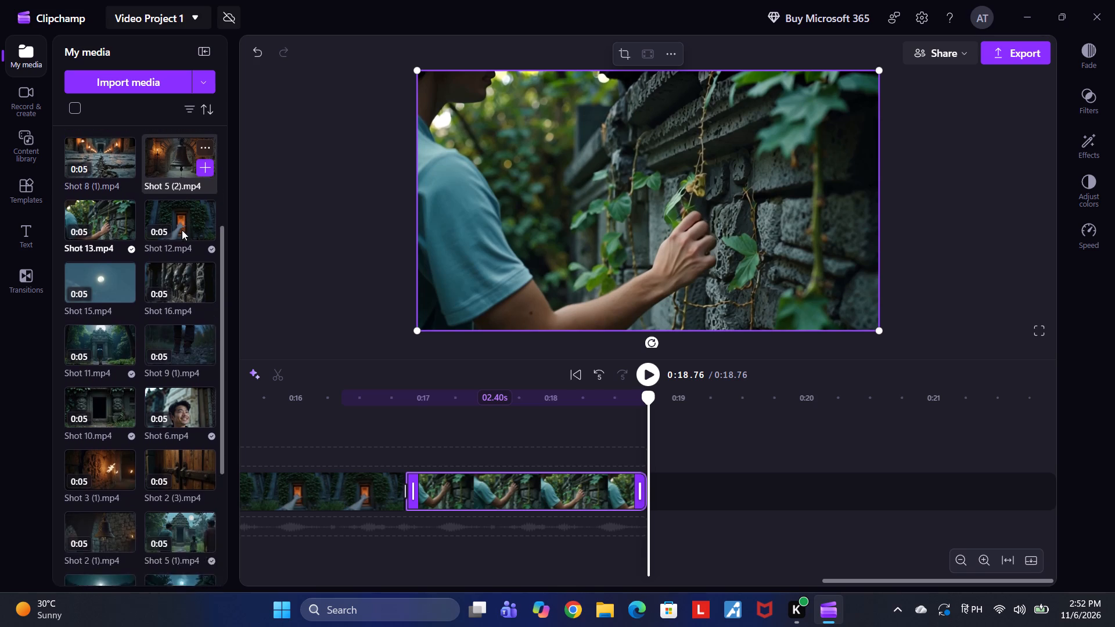
scroll(182, 230, up, 2)
scroll(184, 233, down, 1)
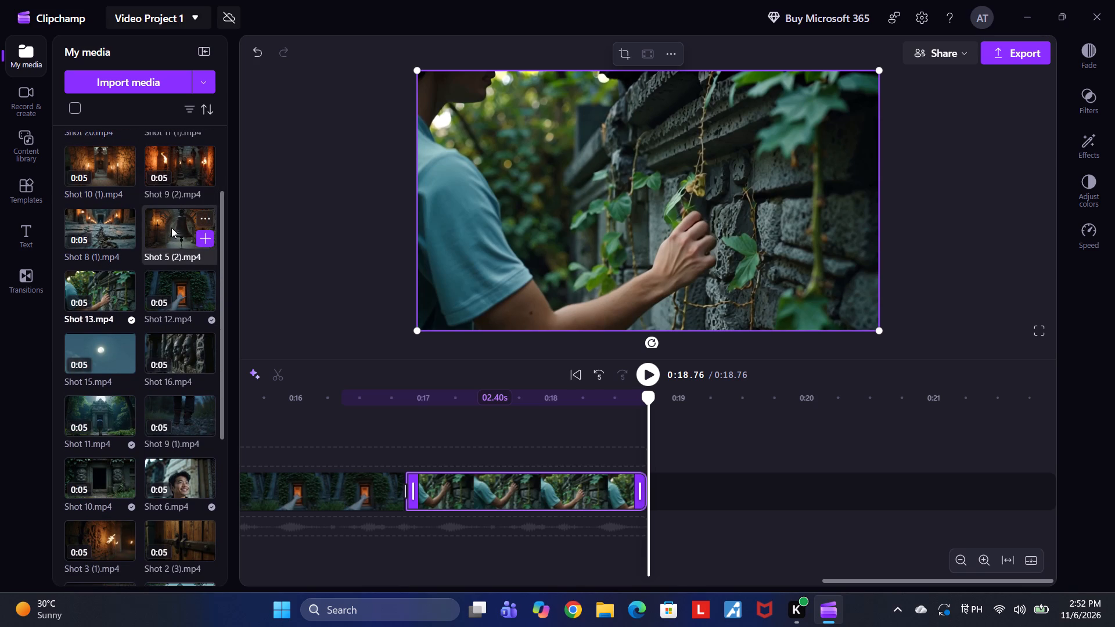
scroll(176, 212, up, 2)
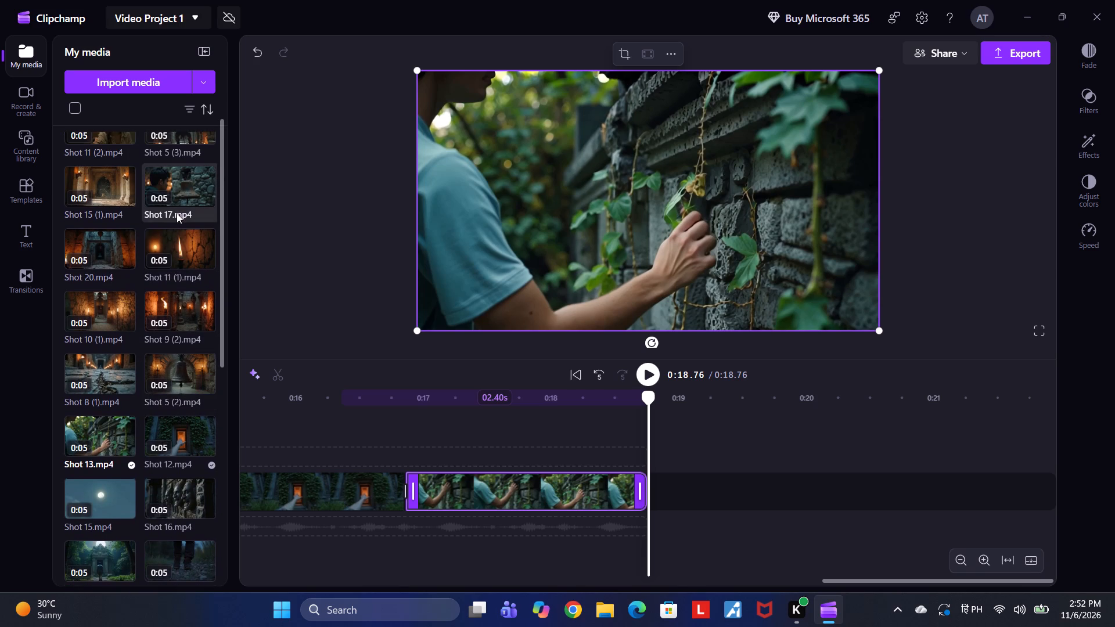
scroll(177, 213, up, 3)
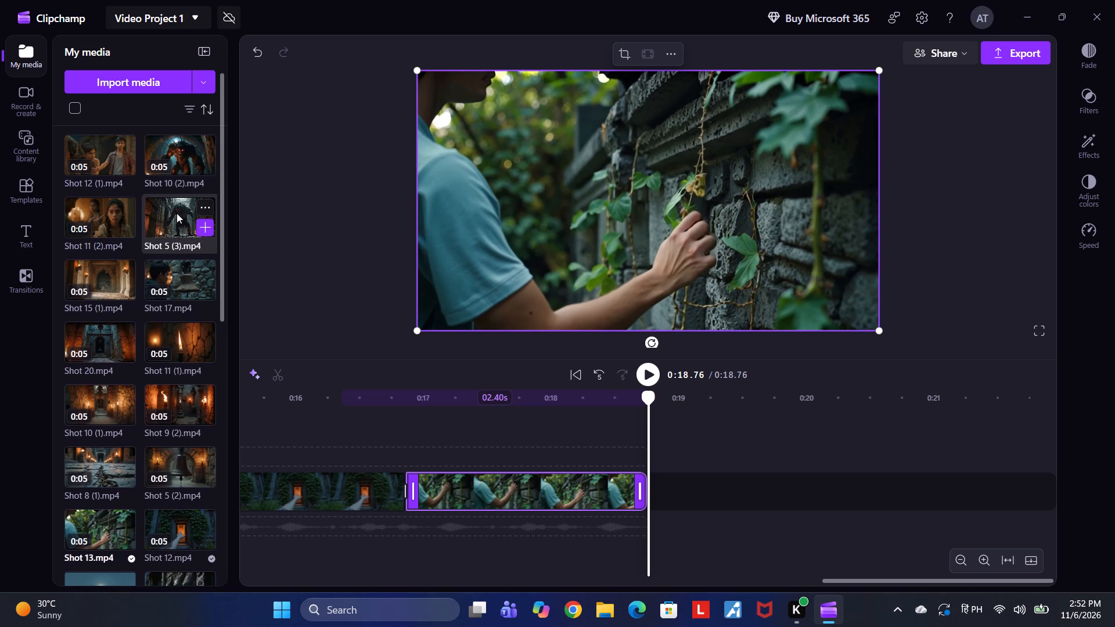
scroll(177, 213, up, 1)
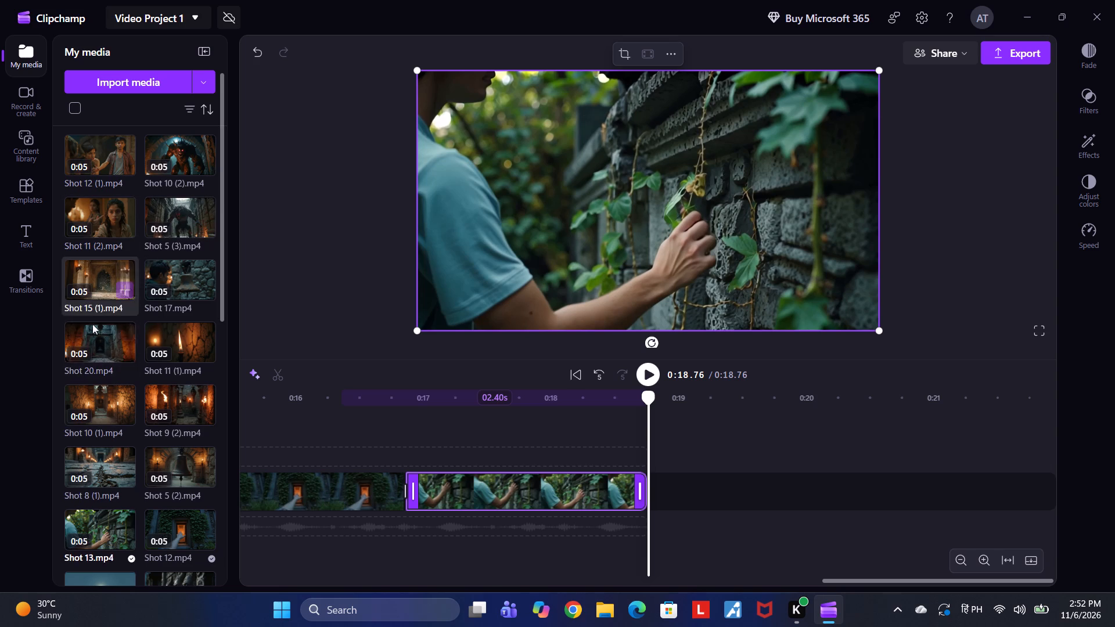
drag(89, 333, 780, 484)
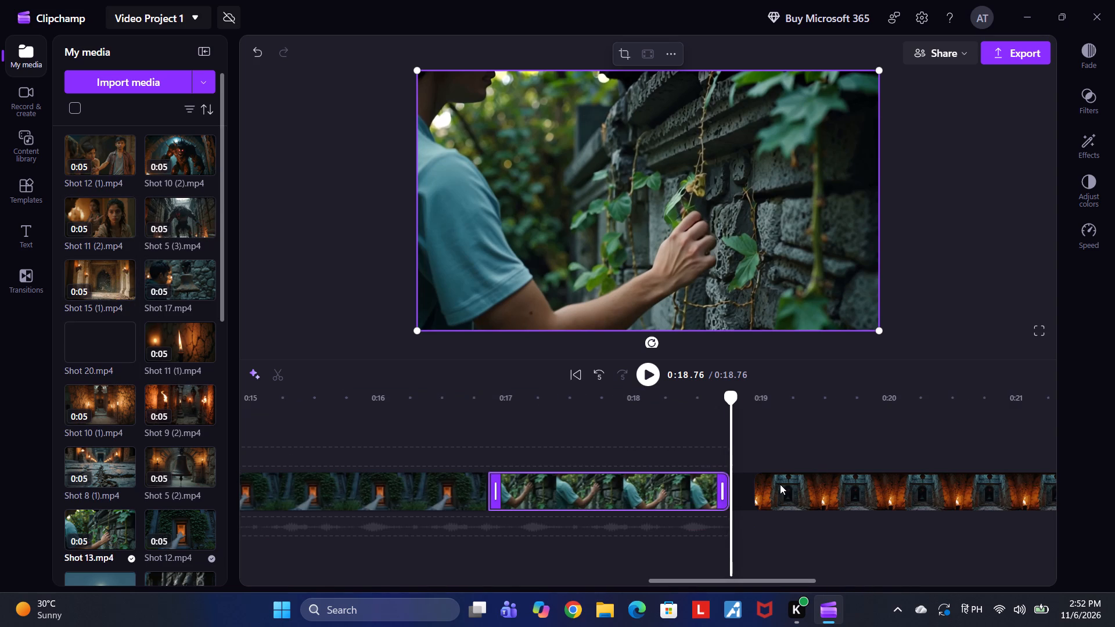
drag(780, 484, 743, 481)
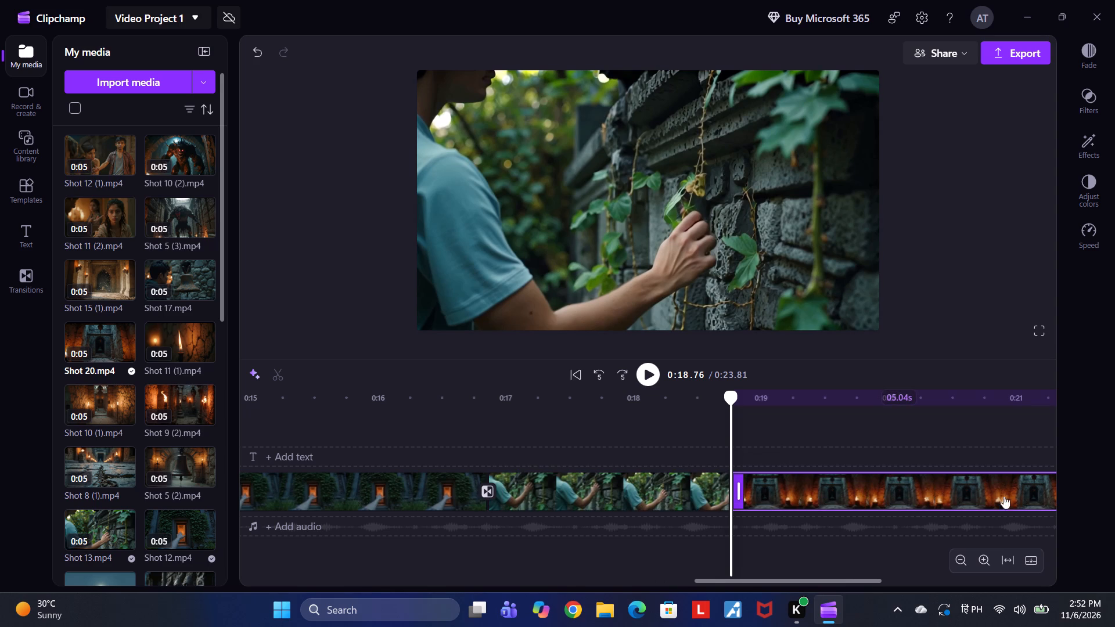
Trim the end of Shot 20 so the clip lasts about 1.7 seconds.
click(627, 369)
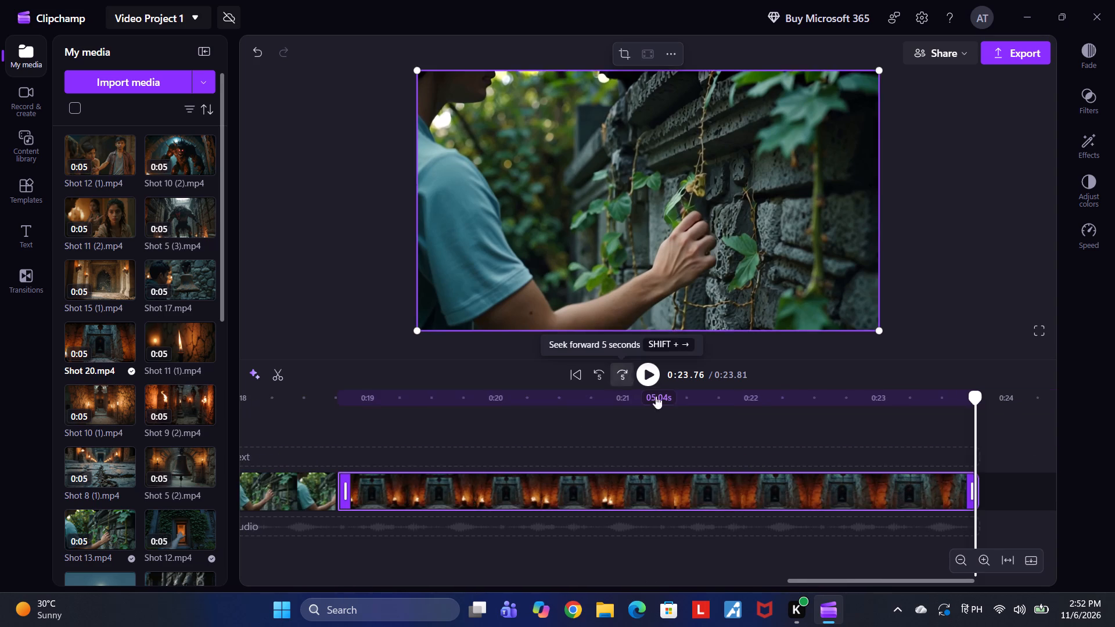
drag(971, 497, 904, 494)
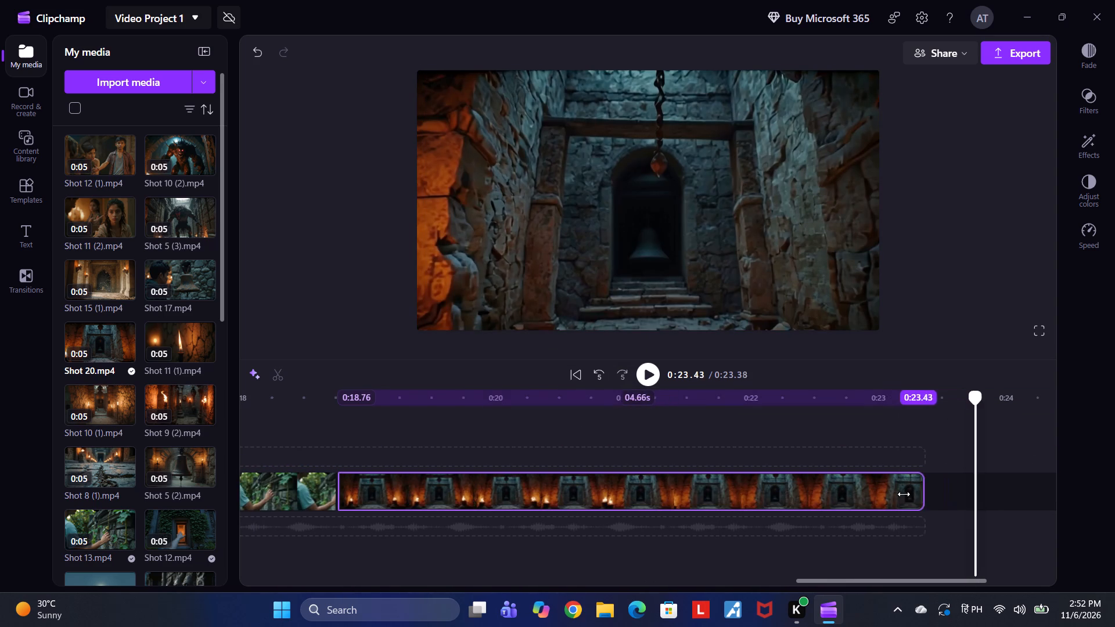
drag(904, 494, 639, 496)
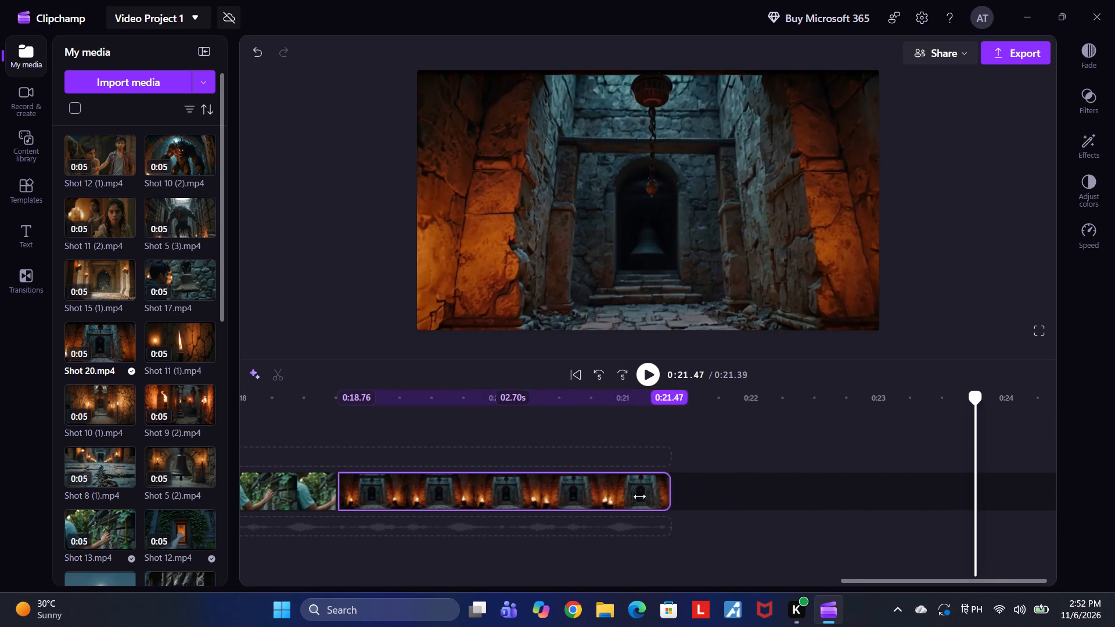
drag(639, 496, 857, 523)
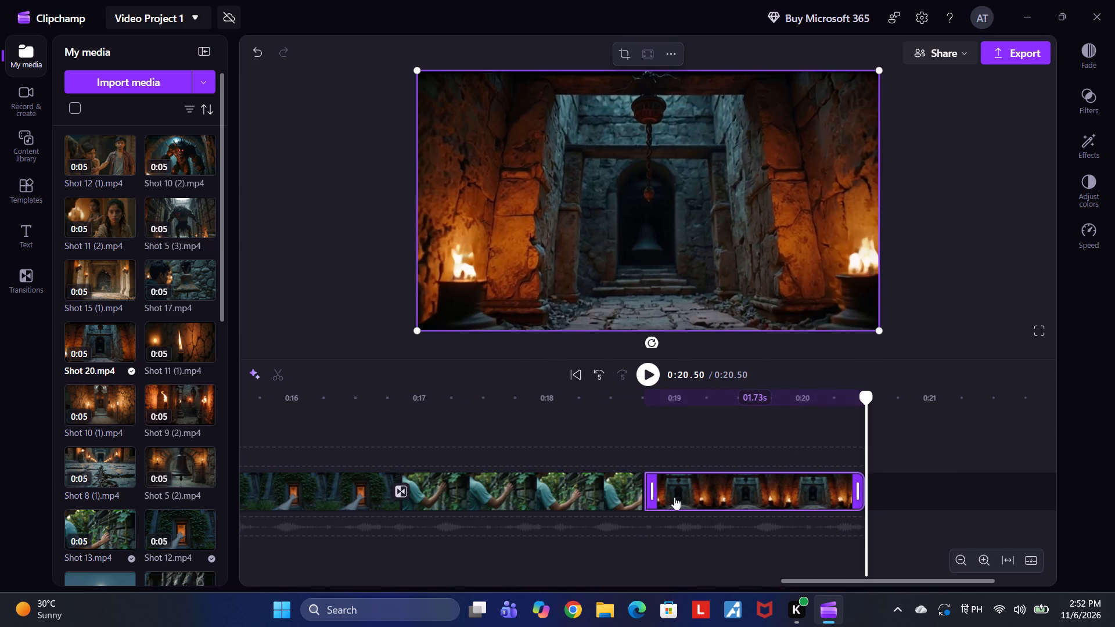
Add a transition at the cut between Shot 13 and Shot 20.
click(644, 489)
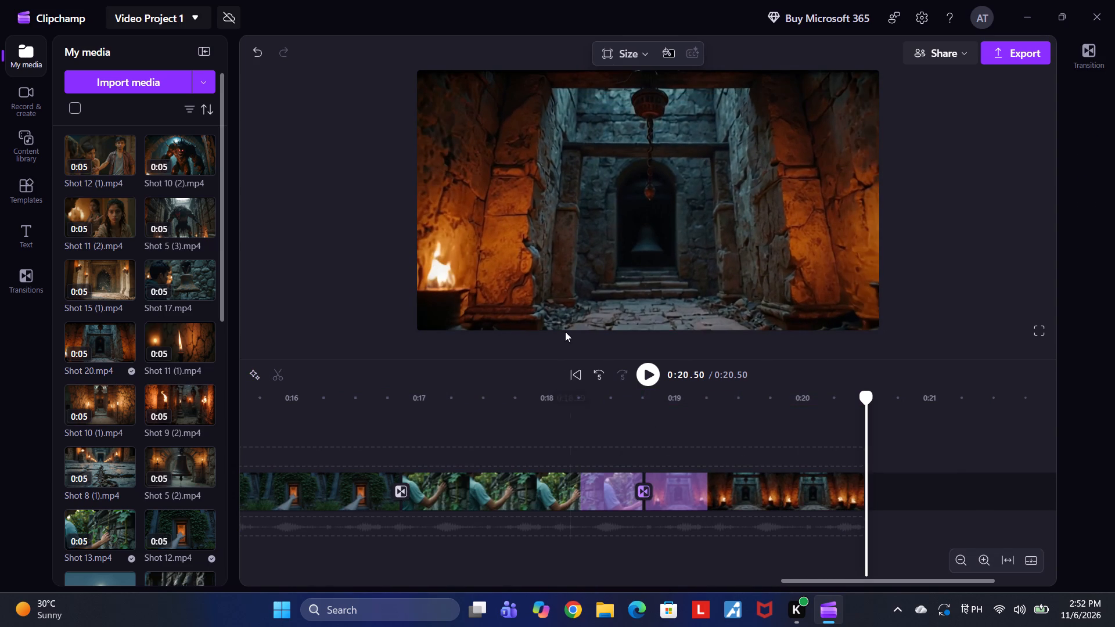
Extend the end of the sequence's first clip, the candlelit pillared hall, so it lasts about 1.6 seconds.
click(570, 374)
click(574, 372)
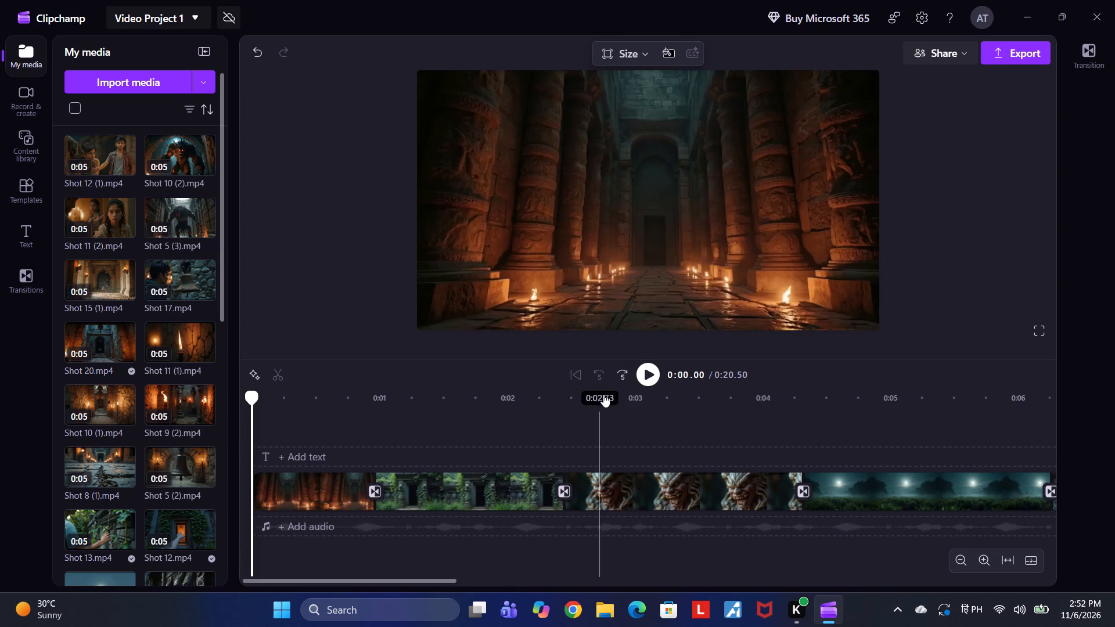
click(351, 487)
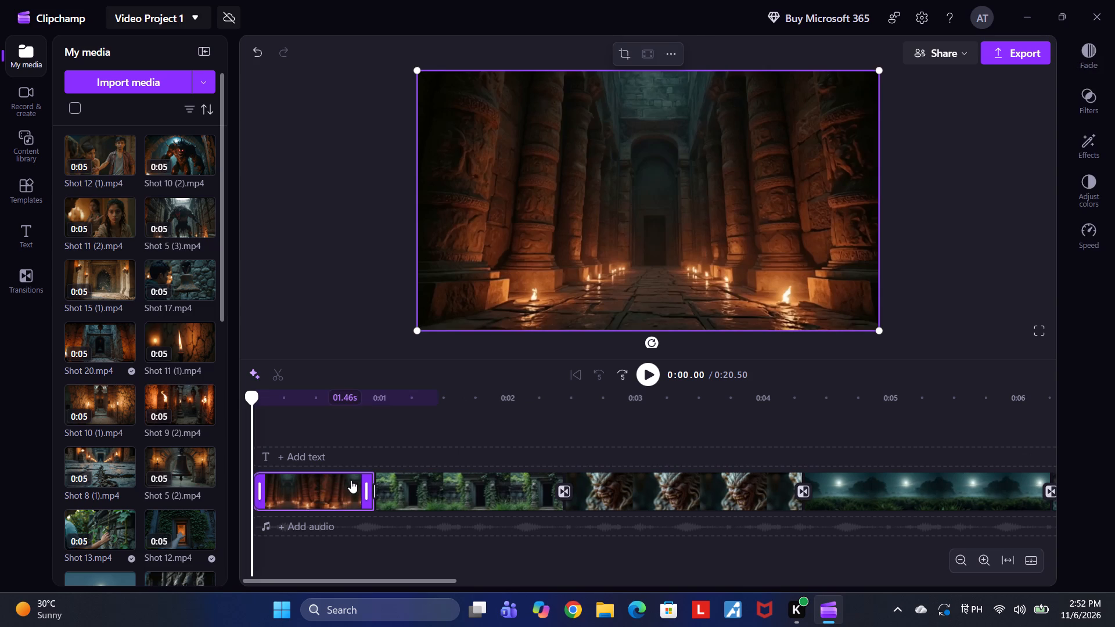
drag(366, 495, 391, 499)
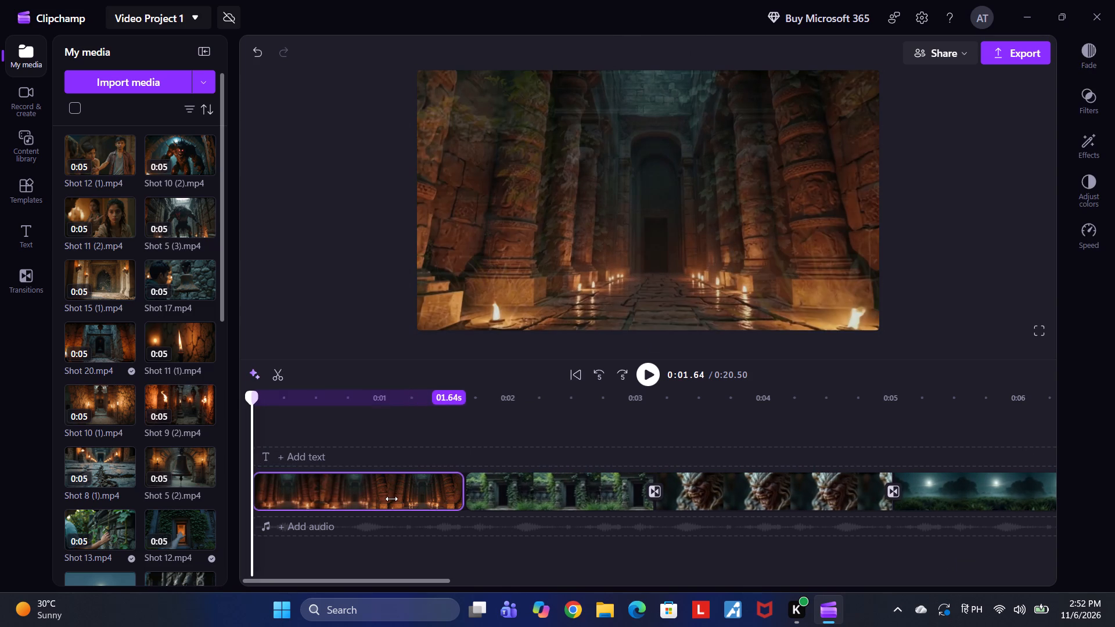
drag(391, 499, 380, 498)
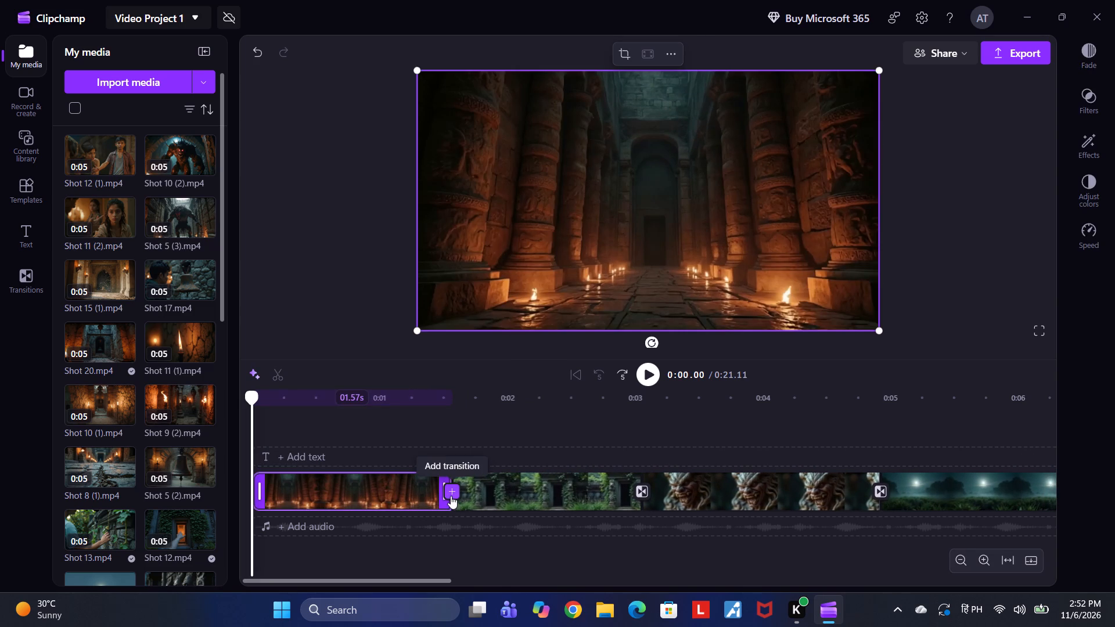
Add a transition at the cut between the pillared hall clip and the second clip of the sequence.
drag(451, 496, 451, 488)
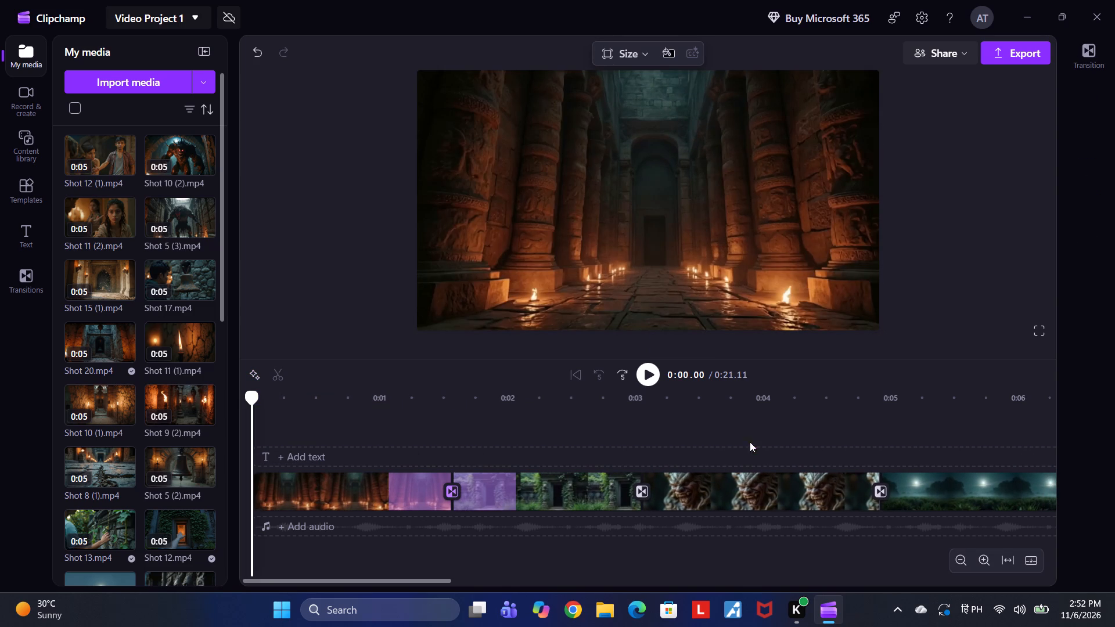
Play the edited sequence from the beginning to review the clips and transitions.
click(577, 384)
click(652, 377)
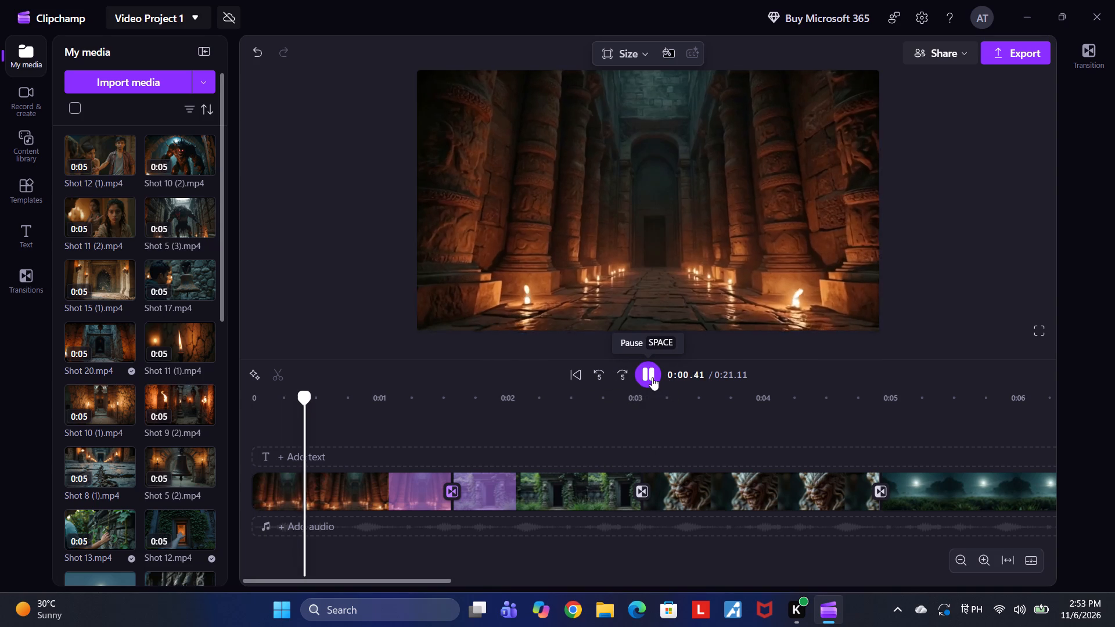
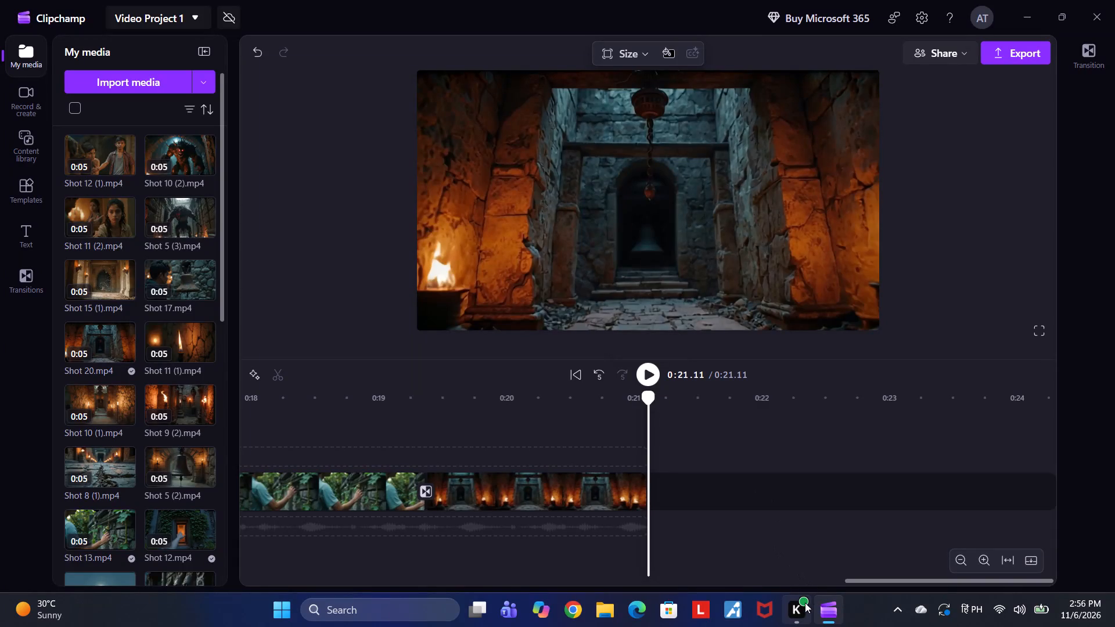
Replay the edited sequence from the beginning to review the clips and transitions again.
click(651, 370)
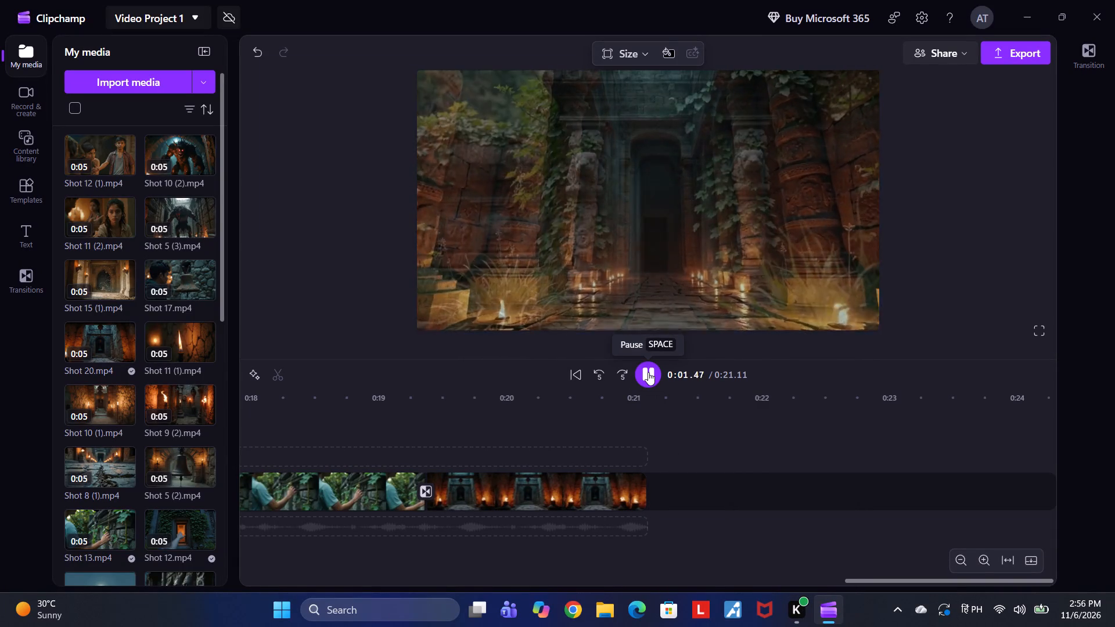
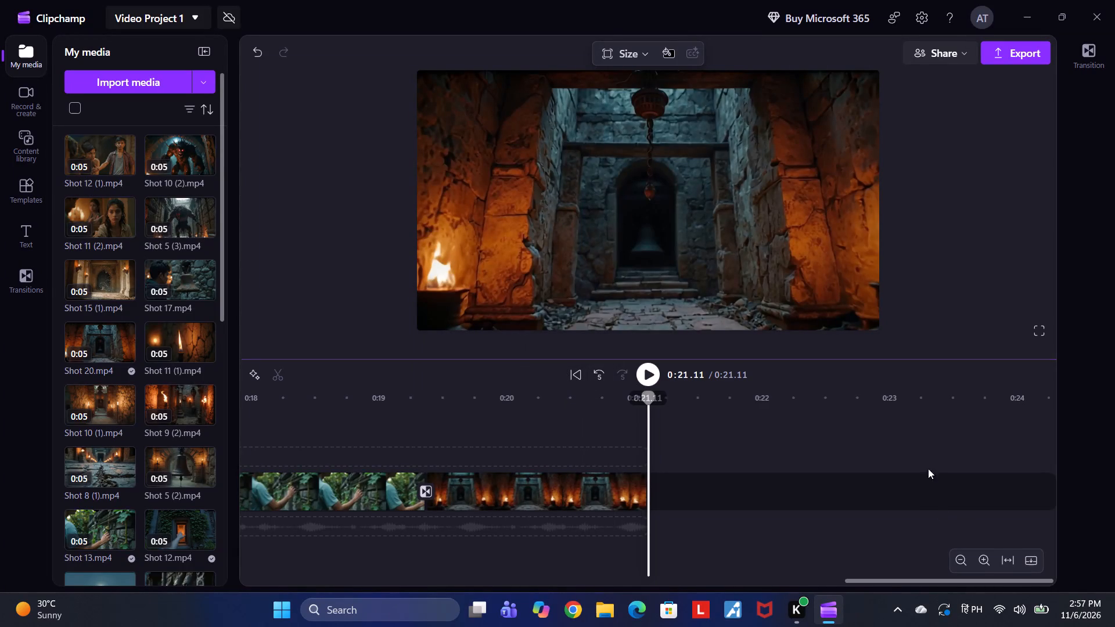
Open the Funky Disco collection for the audio track and preview the music "Let go (30 sec)".
click(984, 558)
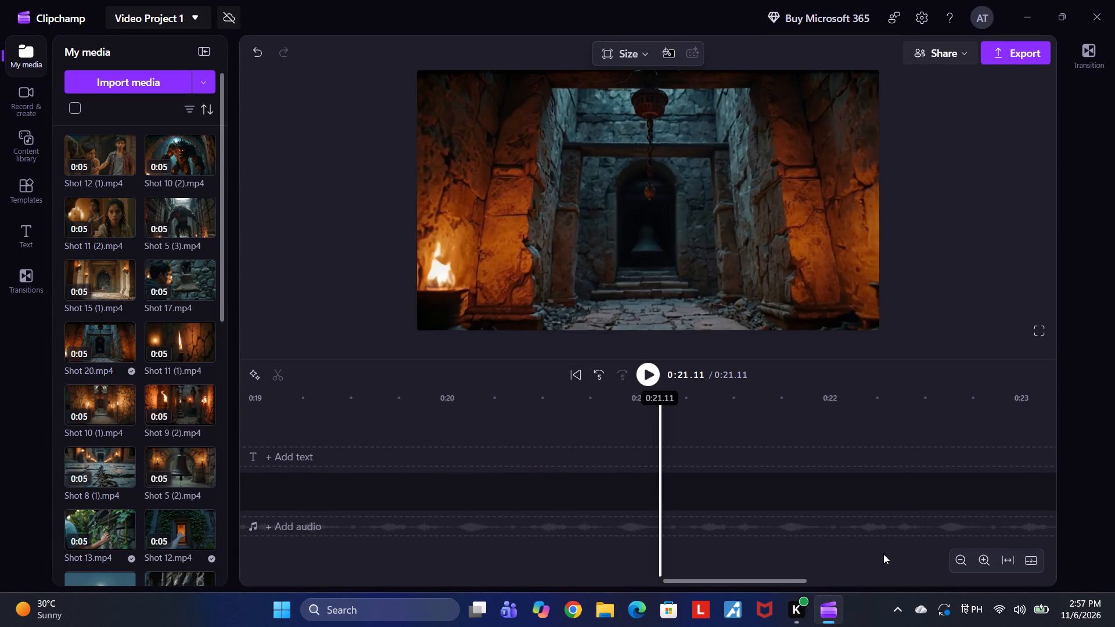
click(845, 518)
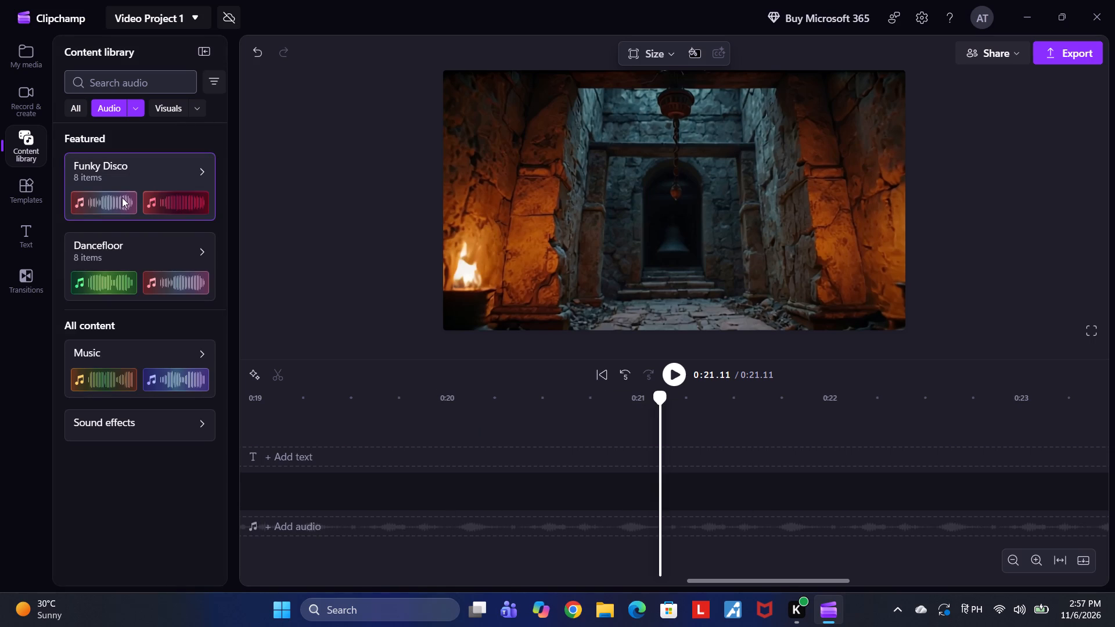
click(117, 200)
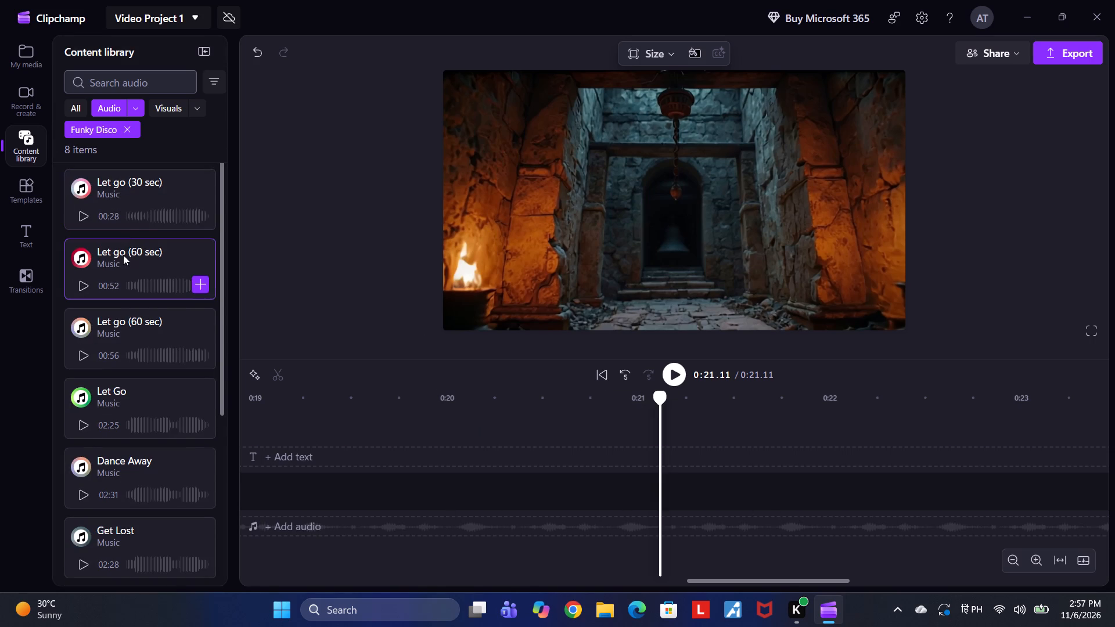
click(88, 212)
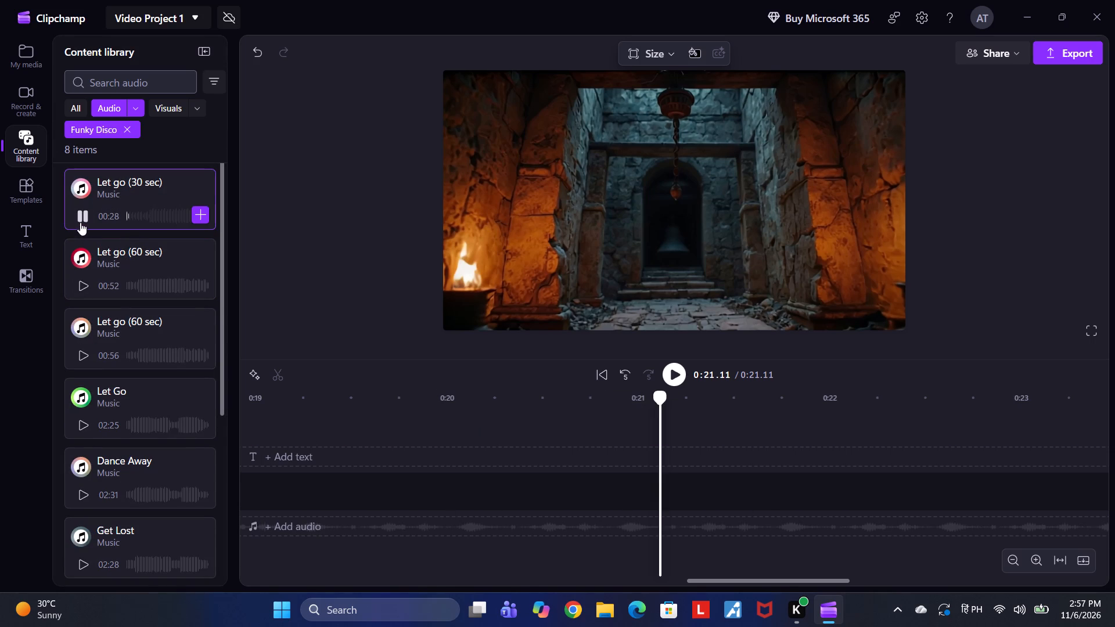
drag(75, 283, 81, 283)
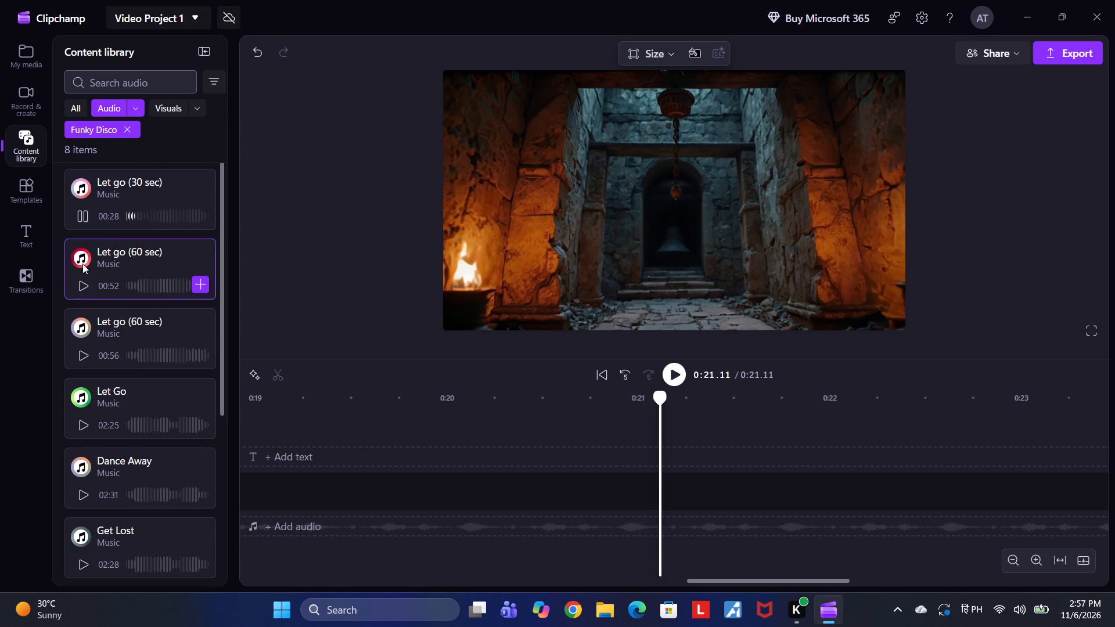
Search the audio library for "horror tune" (entered as "हॉरर तूने") and remove the Funky Disco filter.
click(126, 87)
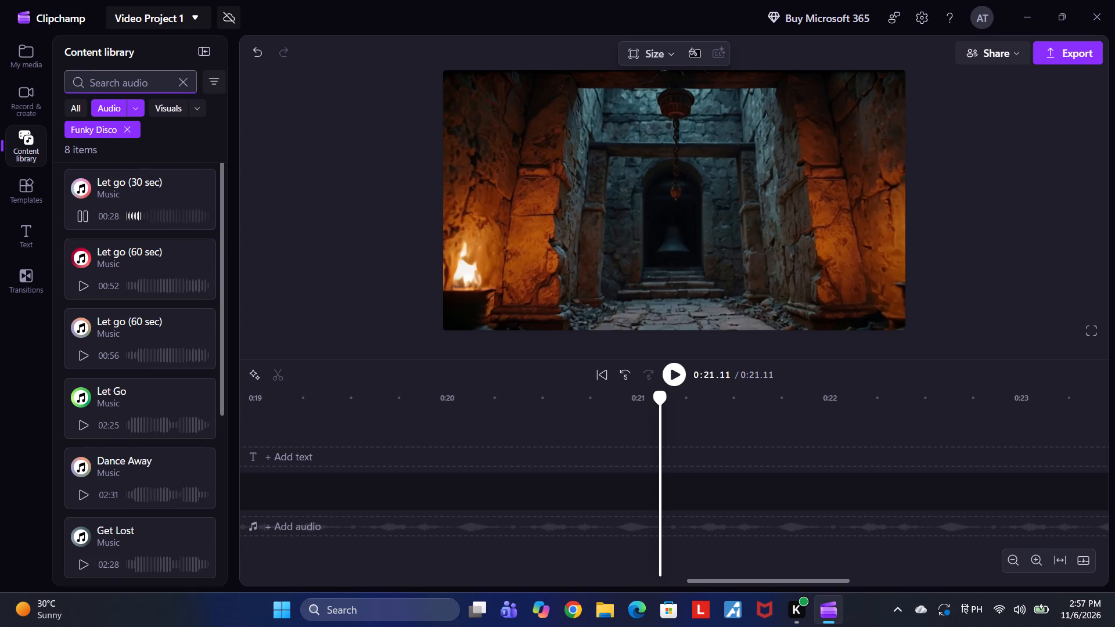
click(135, 77)
text(hp)
key(BackSpace)
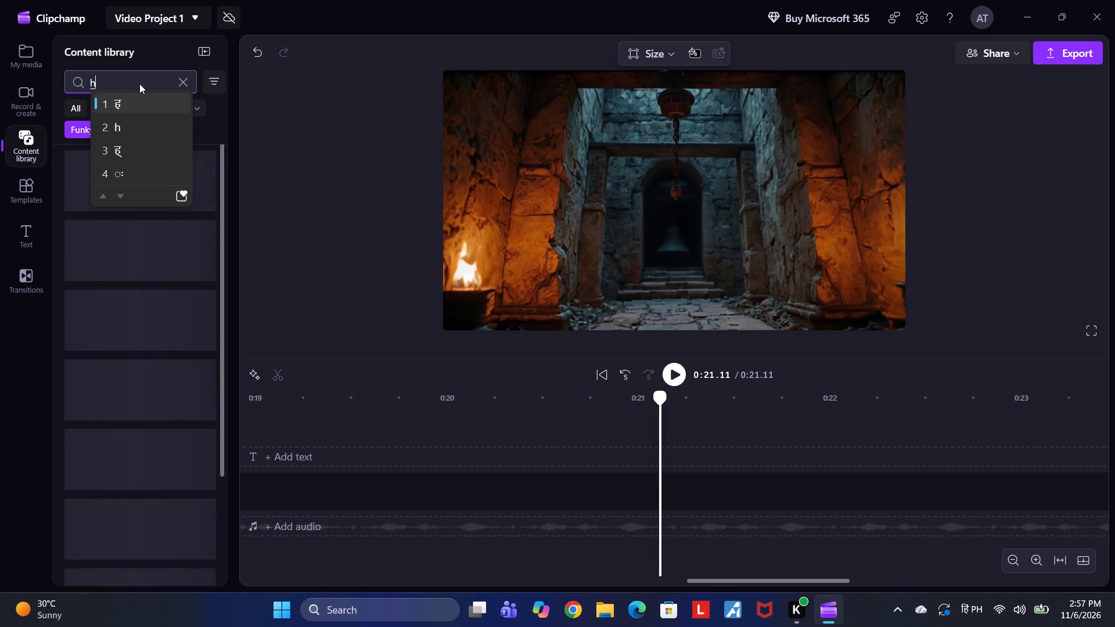
key(o)
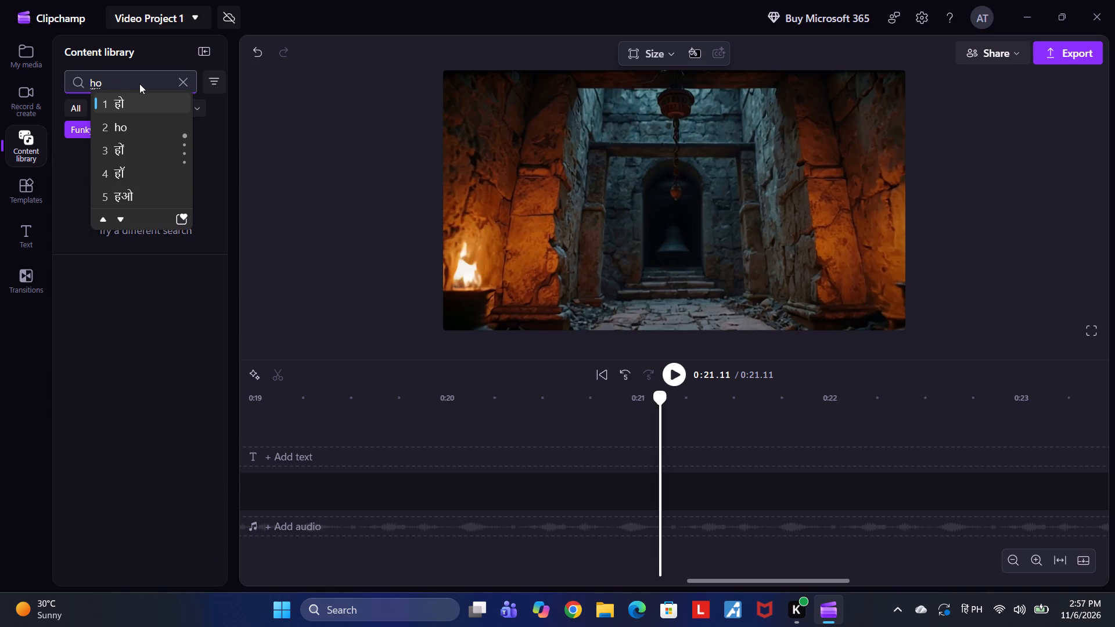
text(rror)
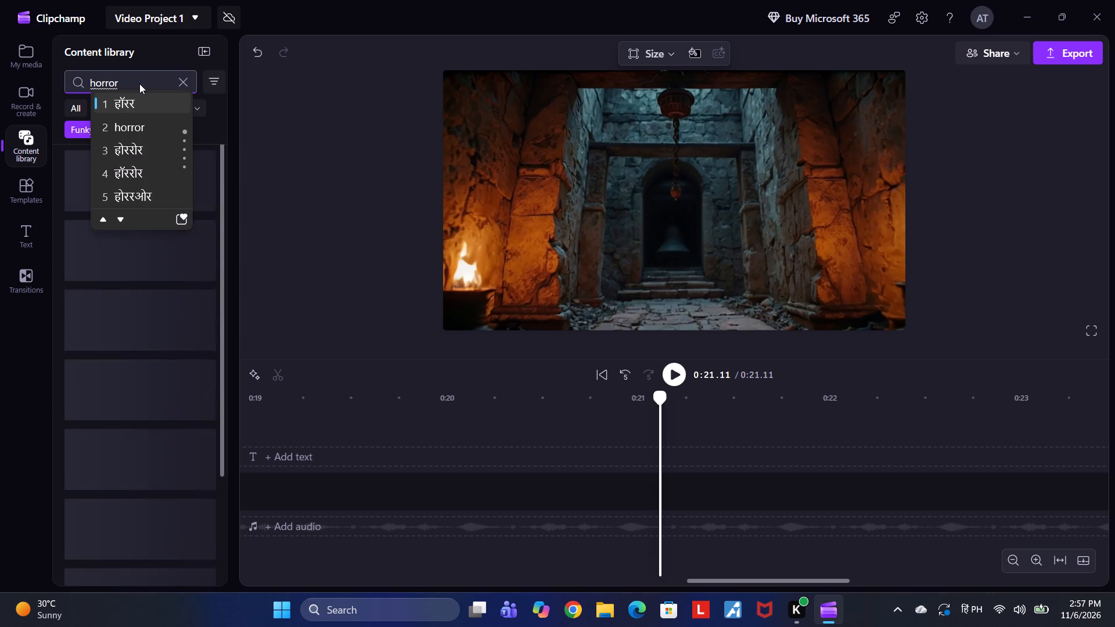
key(space)
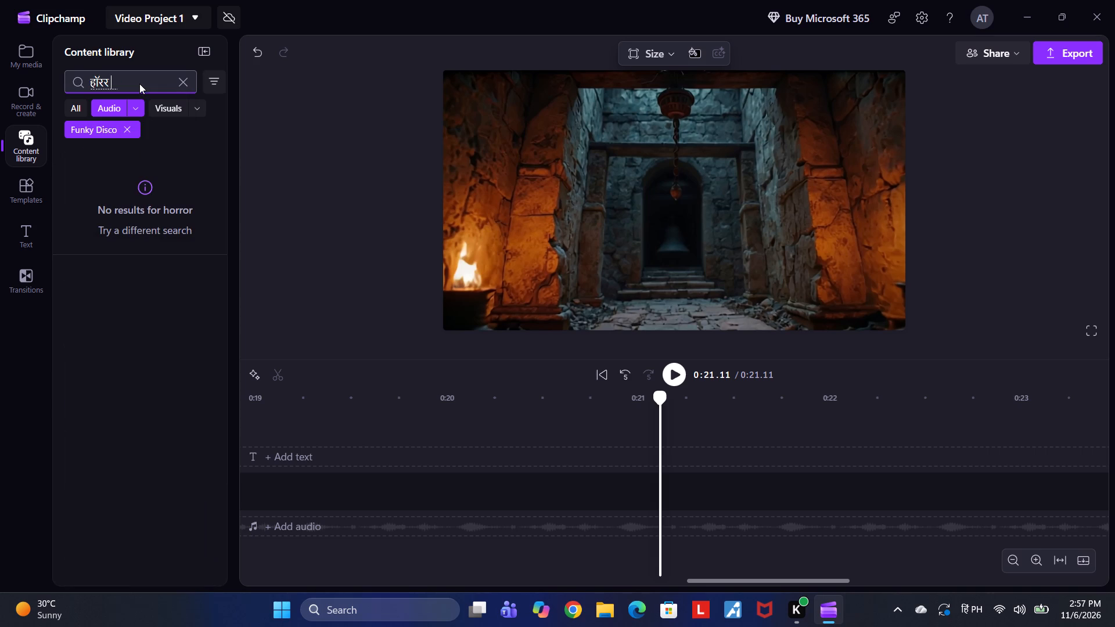
text(tune)
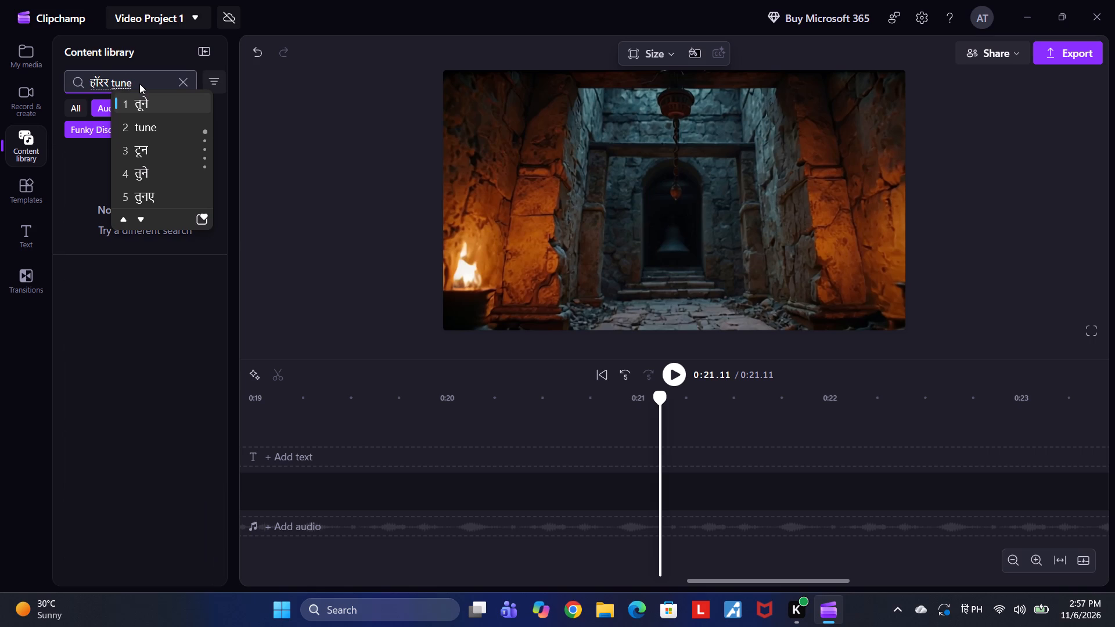
key(space)
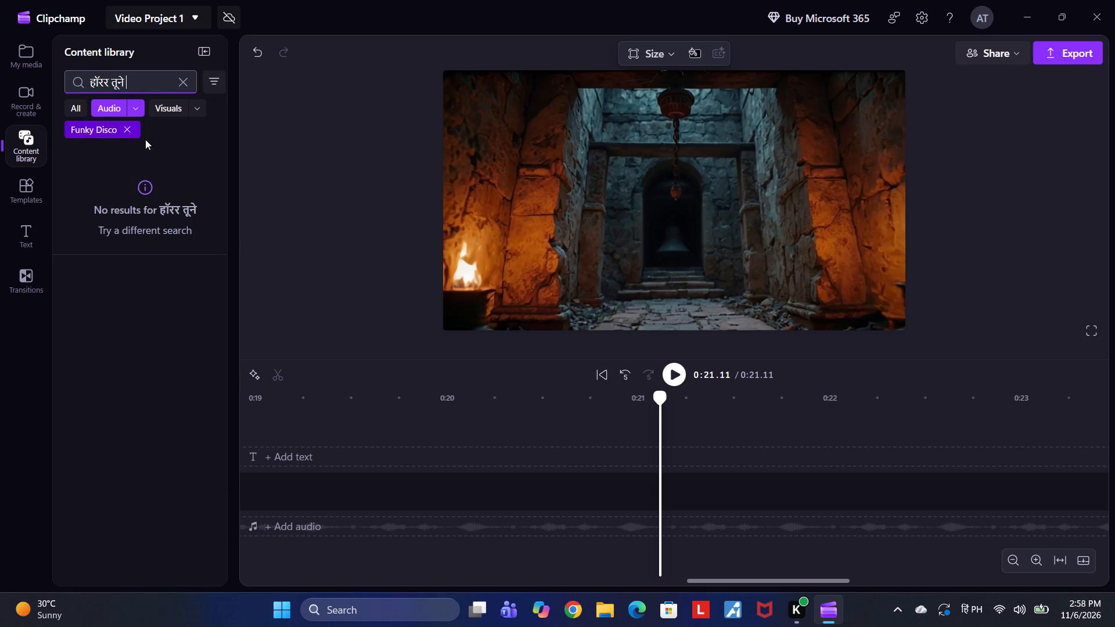
drag(125, 128, 135, 132)
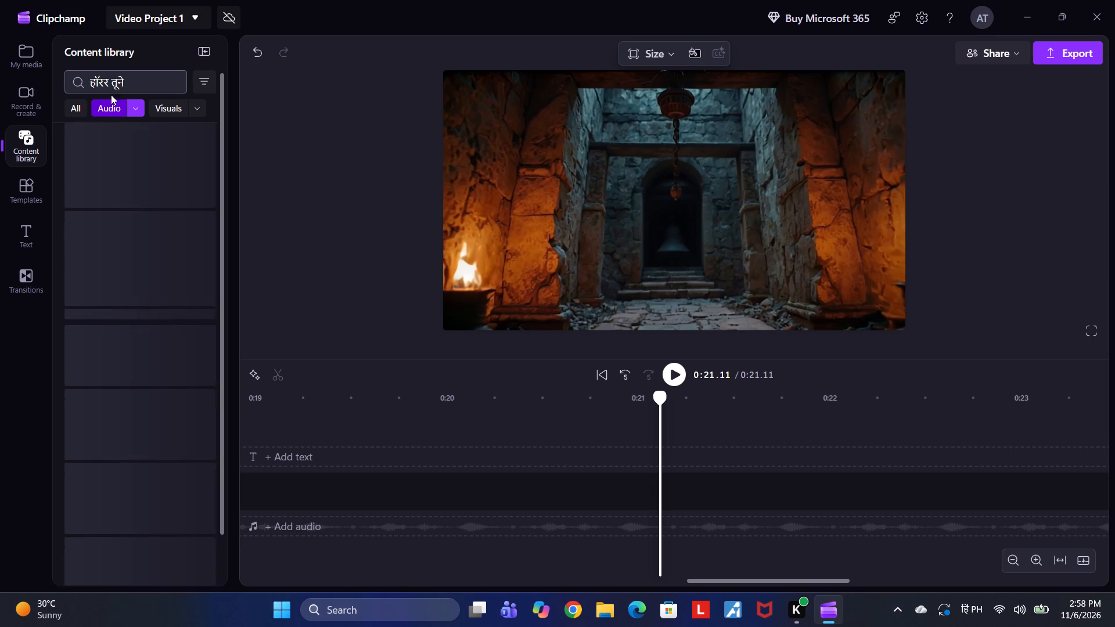
click(135, 84)
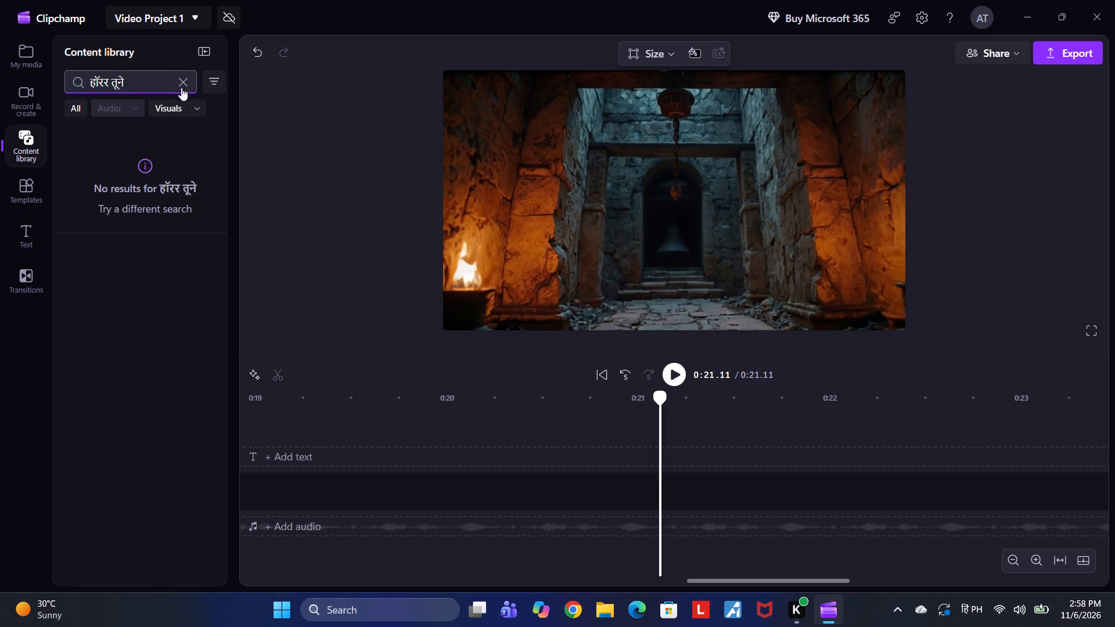
Replace the audio search with the term "bhoot".
click(186, 81)
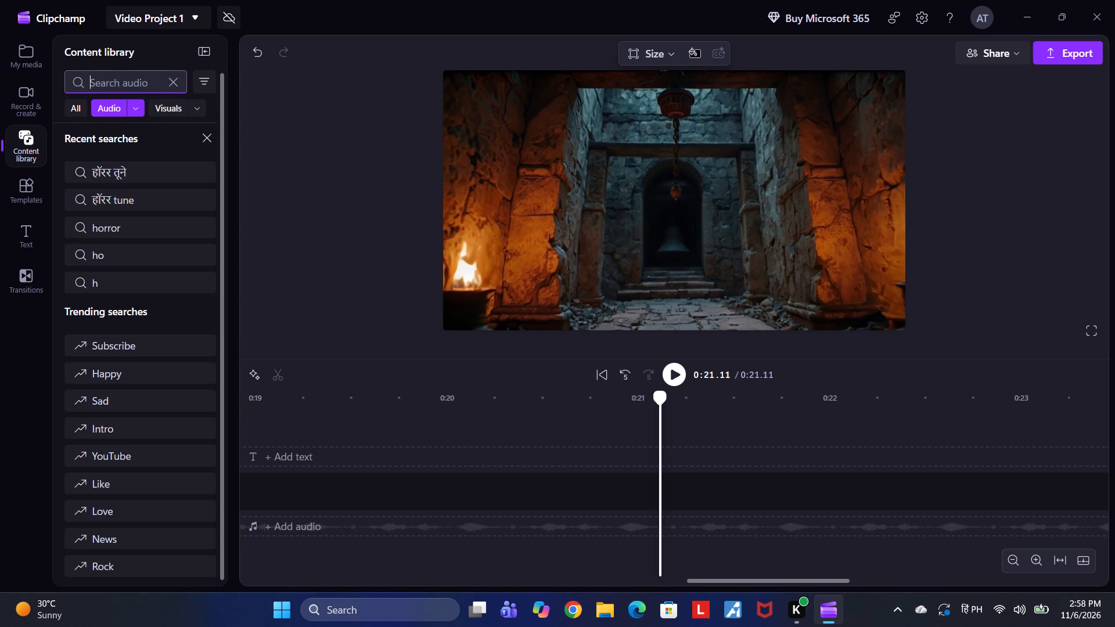
text(boot)
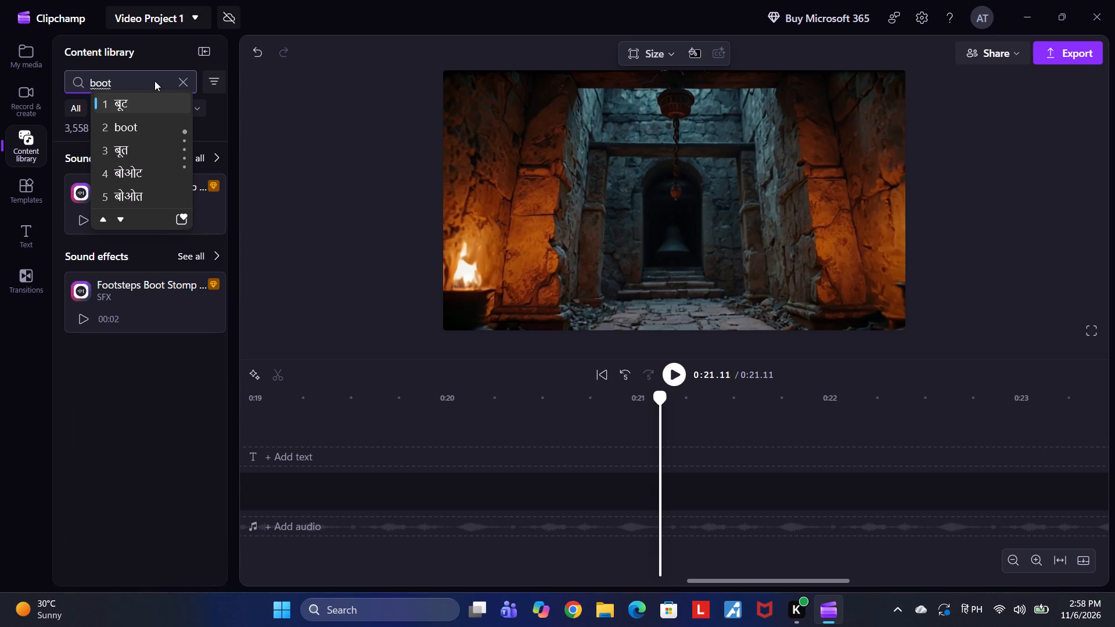
key(BackSpace)
key(BackSpace)
key(BackSpace)
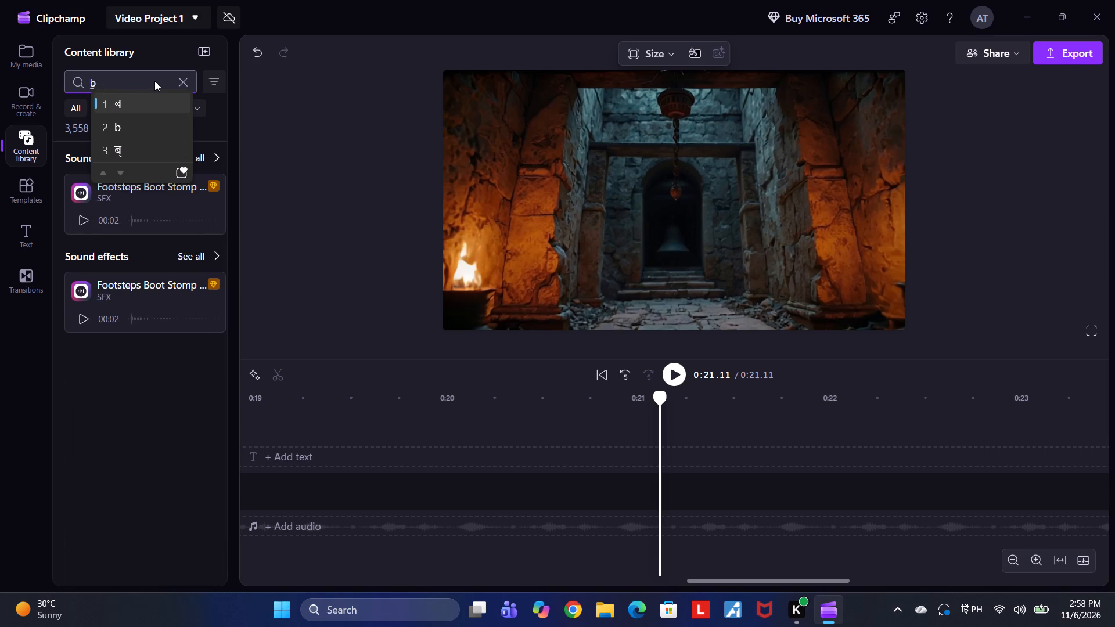
text(hoot)
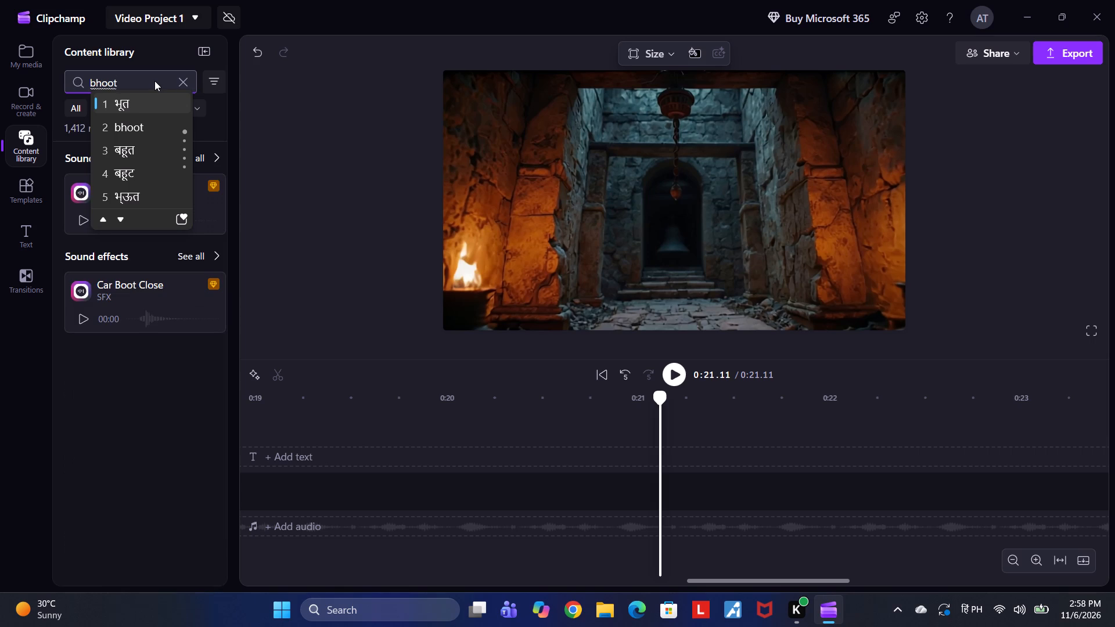
click(78, 401)
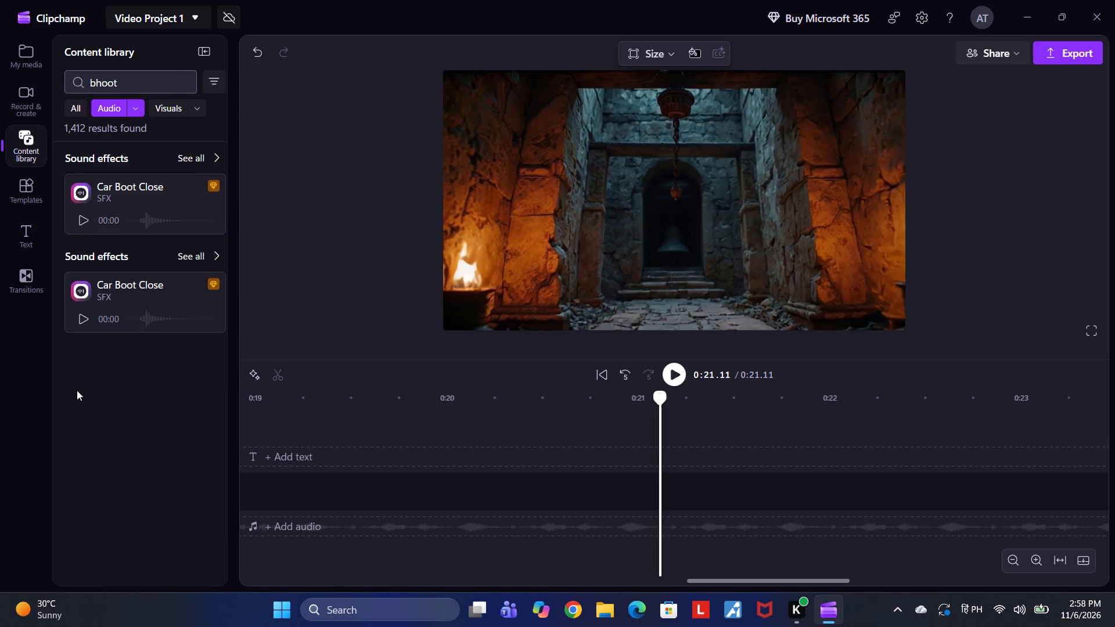
Preview both listed Car Boot Close sound effects.
click(82, 225)
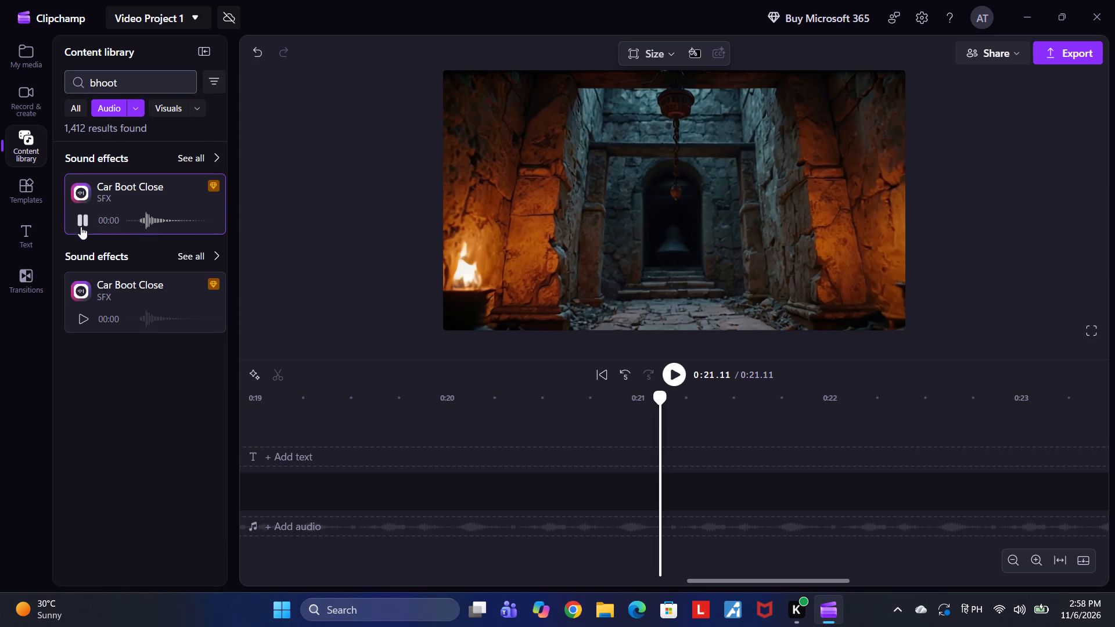
click(84, 219)
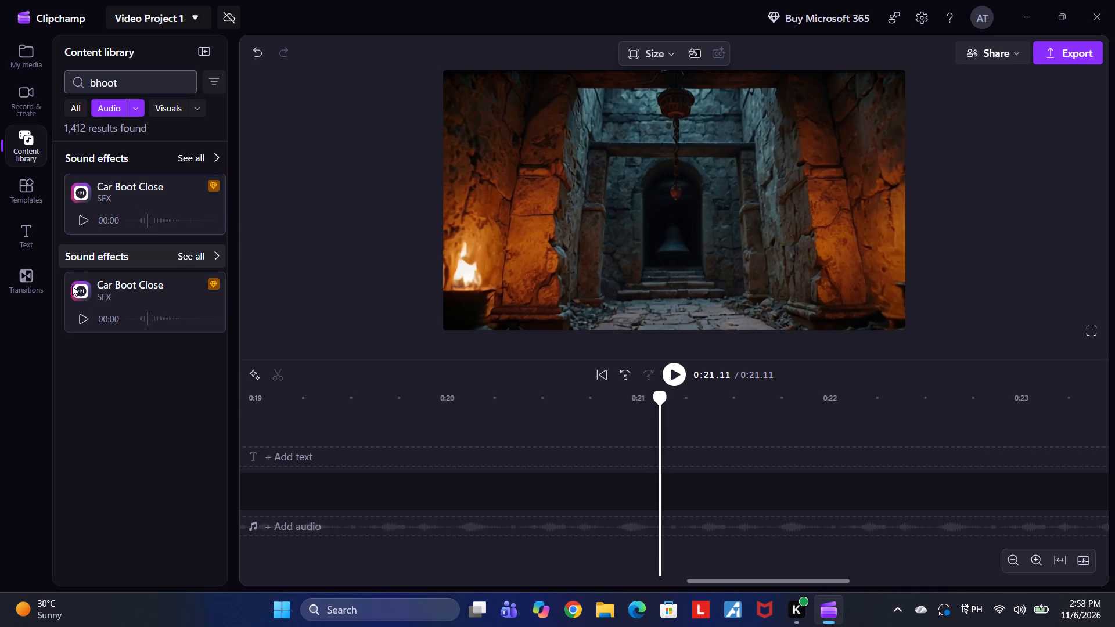
click(79, 320)
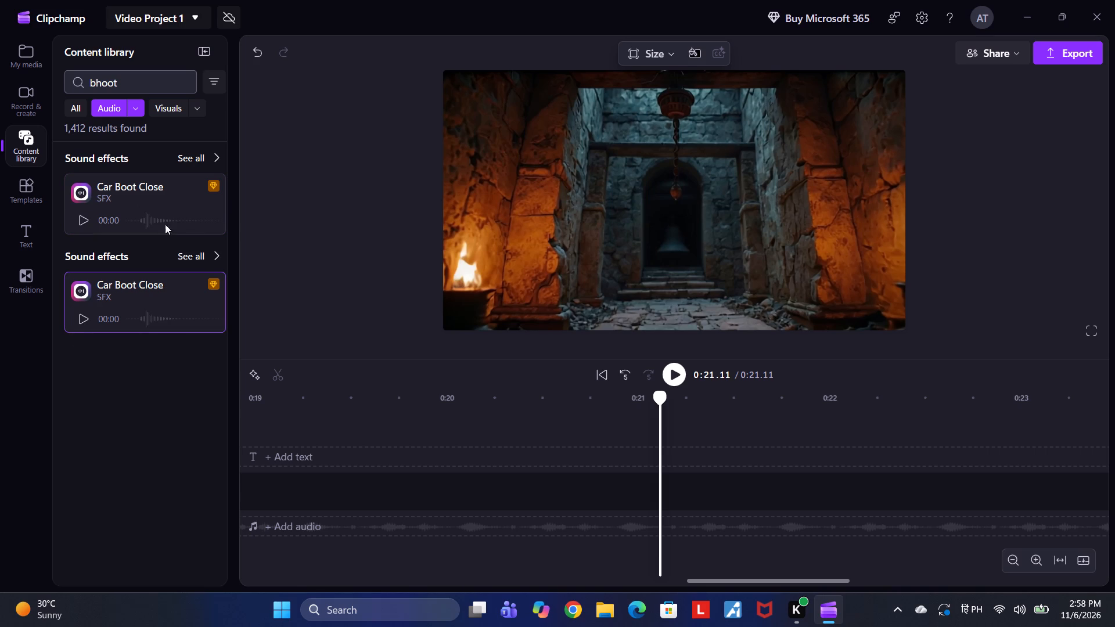
Show all sound effects for "bhoot", preview the 6-second Car Boot Close effect and look through the list for a suitable sound.
click(208, 156)
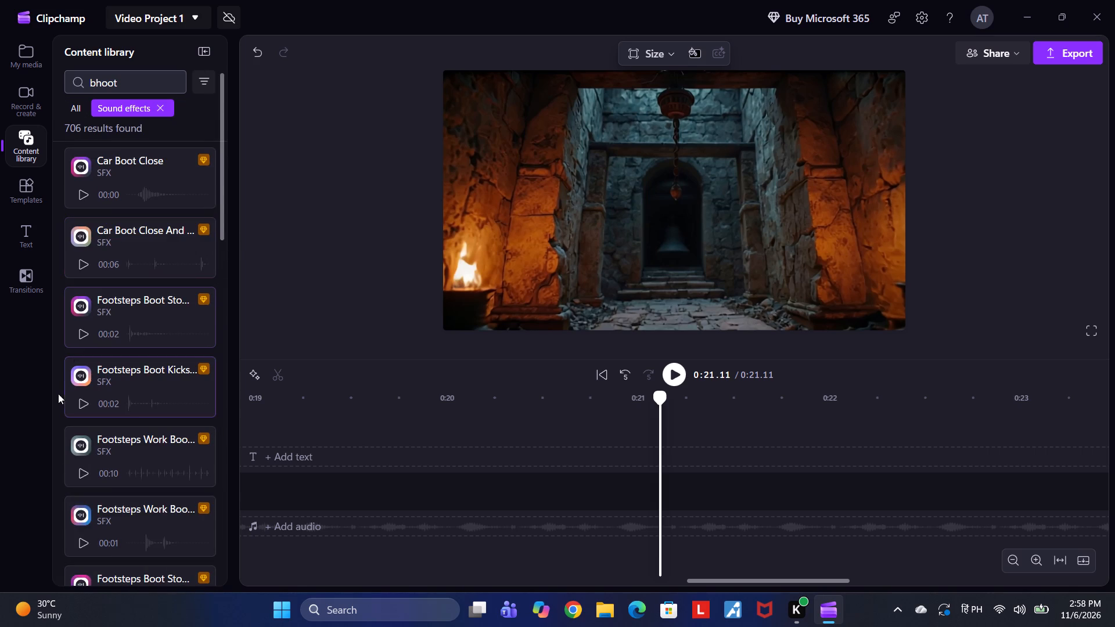
click(85, 265)
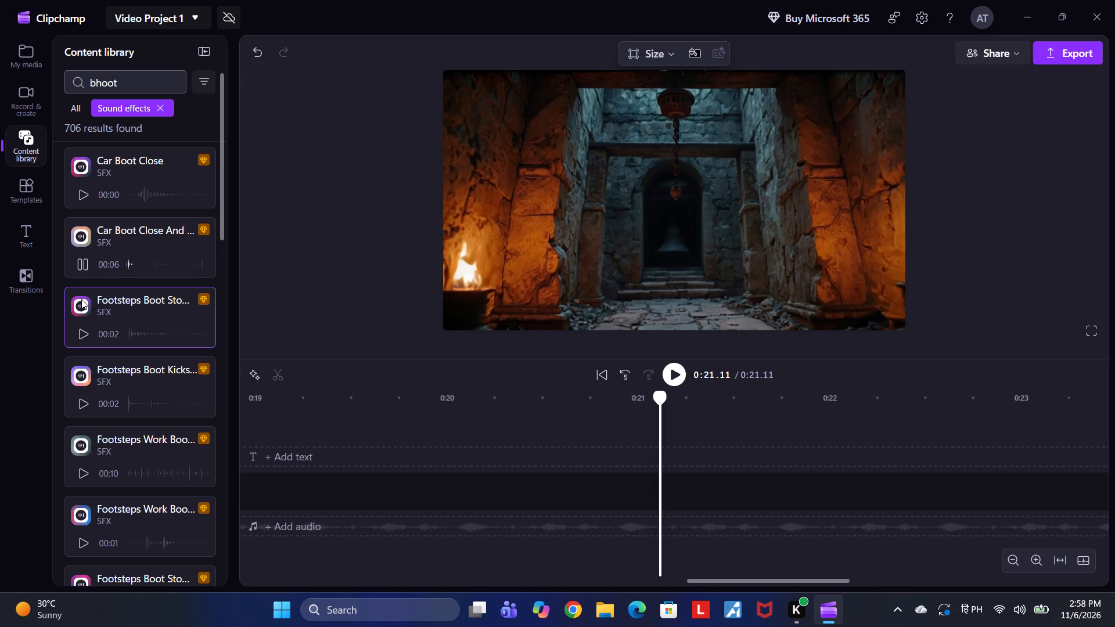
scroll(89, 407, down, 1)
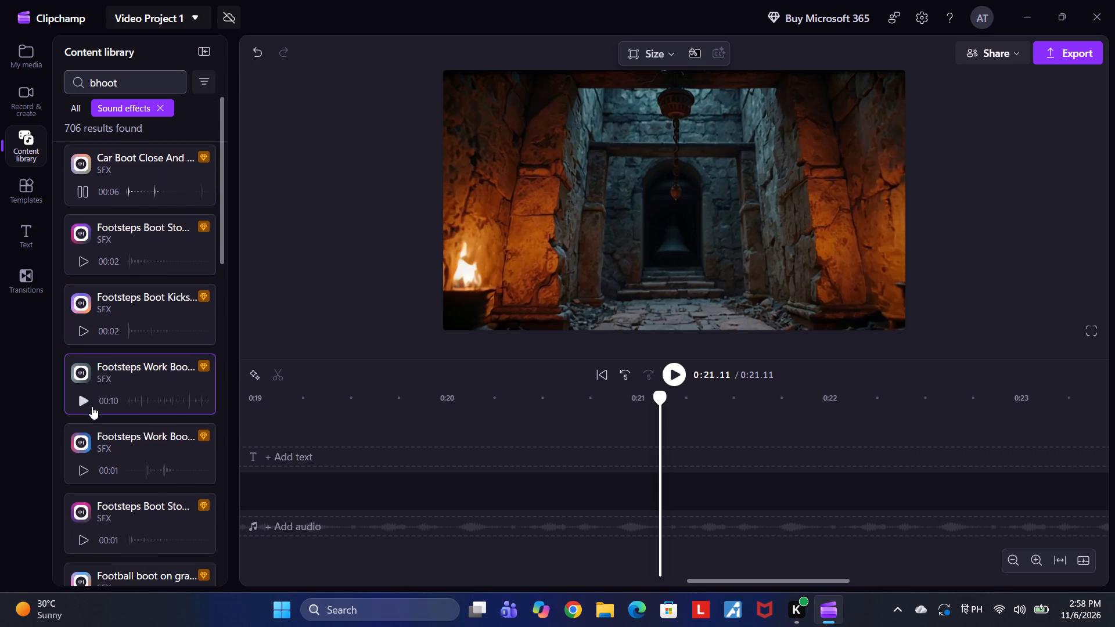
scroll(93, 406, down, 6)
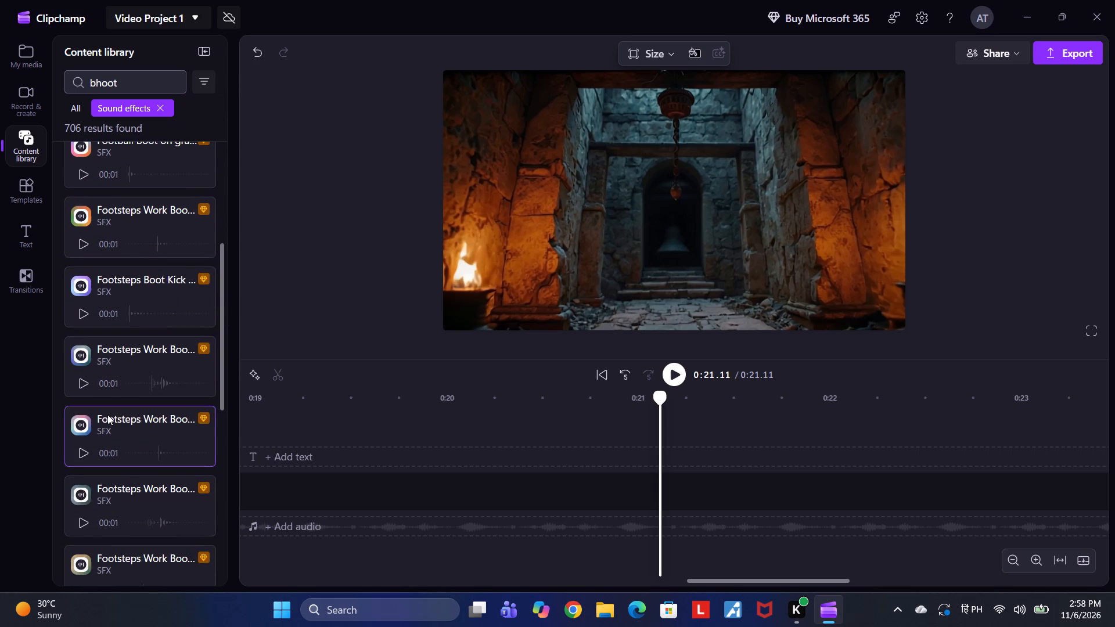
scroll(120, 403, down, 5)
scroll(120, 404, up, 7)
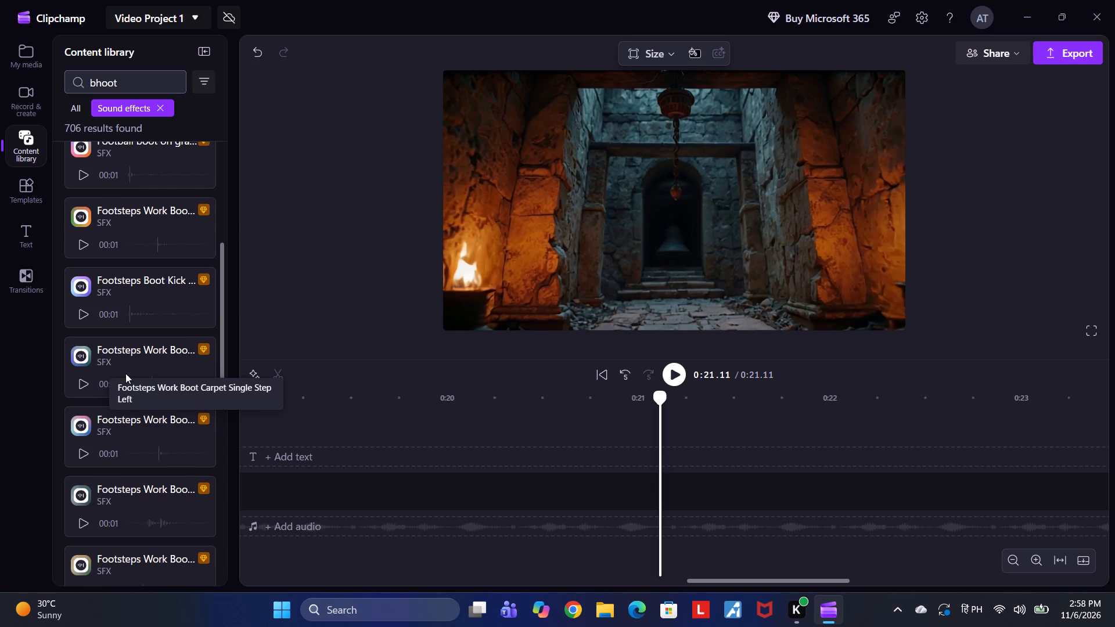
scroll(139, 352, up, 4)
scroll(175, 322, up, 13)
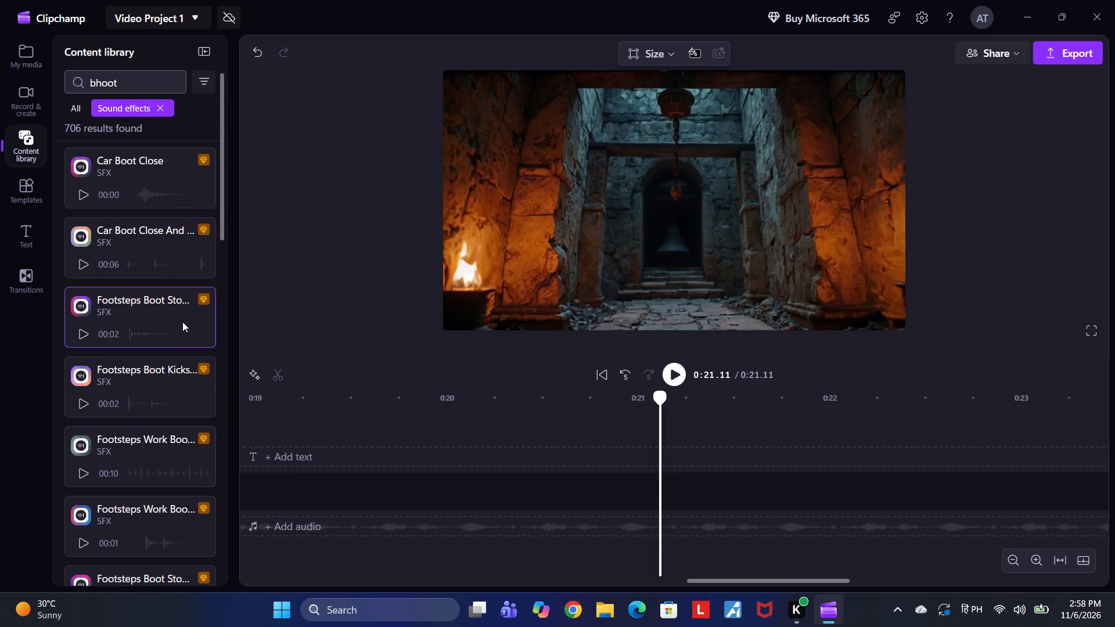
scroll(182, 322, up, 4)
Search the sound effects for "horror sound" (entered as "हॉरर साउन्ड") and try to remove the Sound effects filter.
click(149, 78)
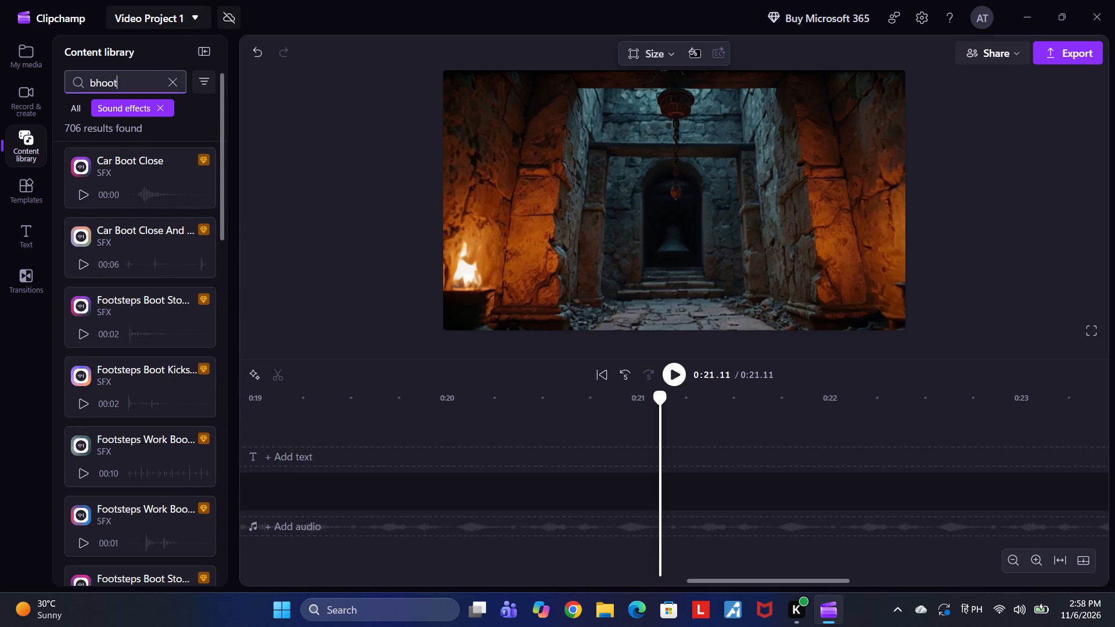
click(176, 83)
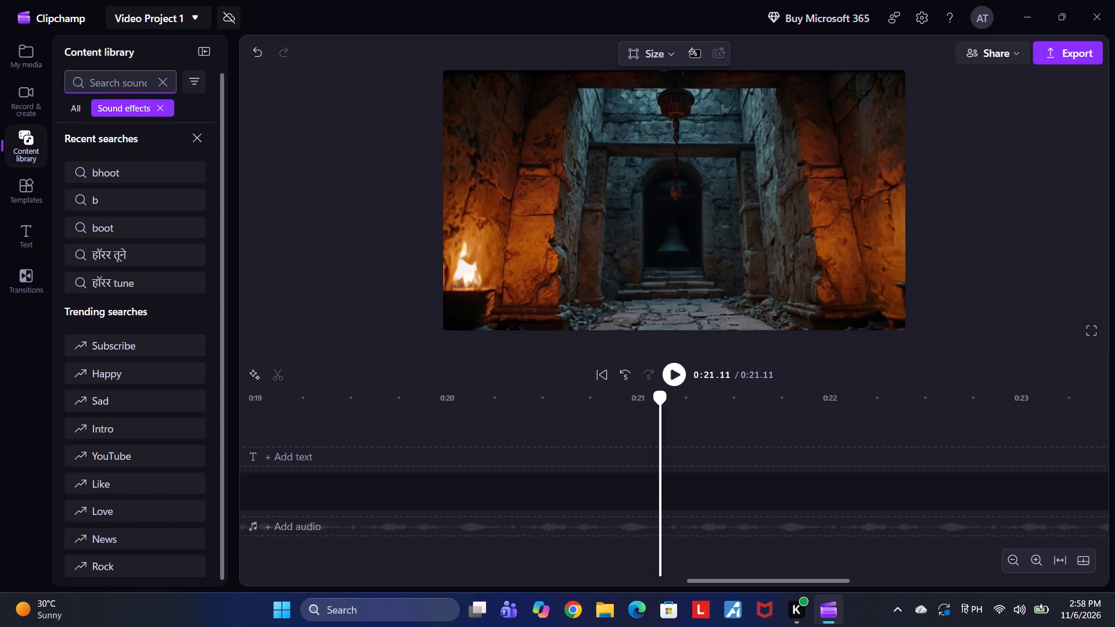
text(ho)
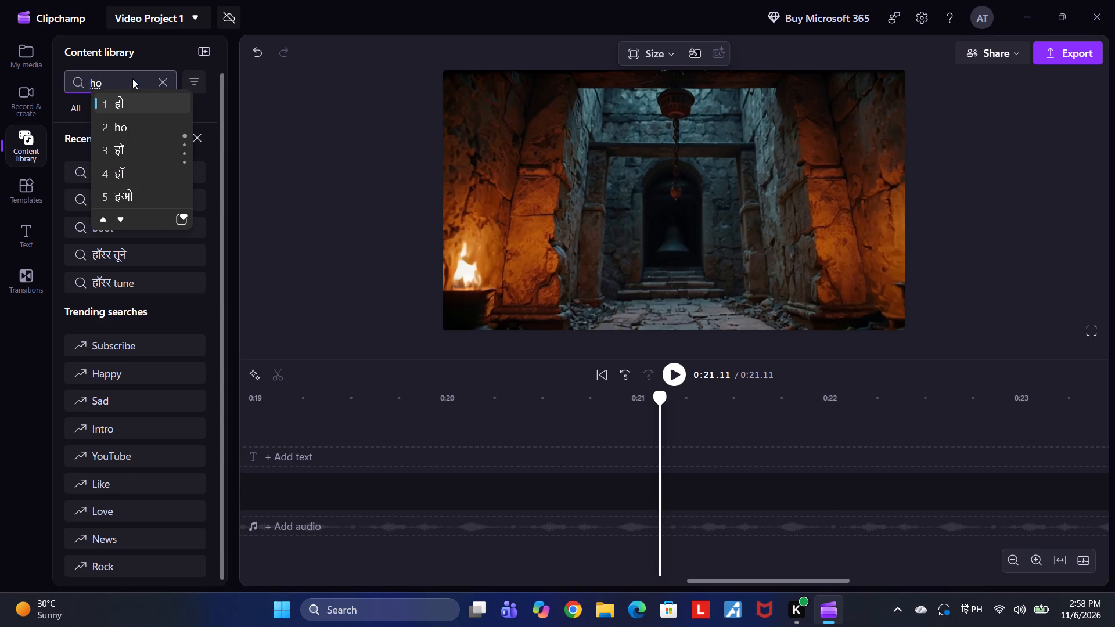
text(rror)
key(space)
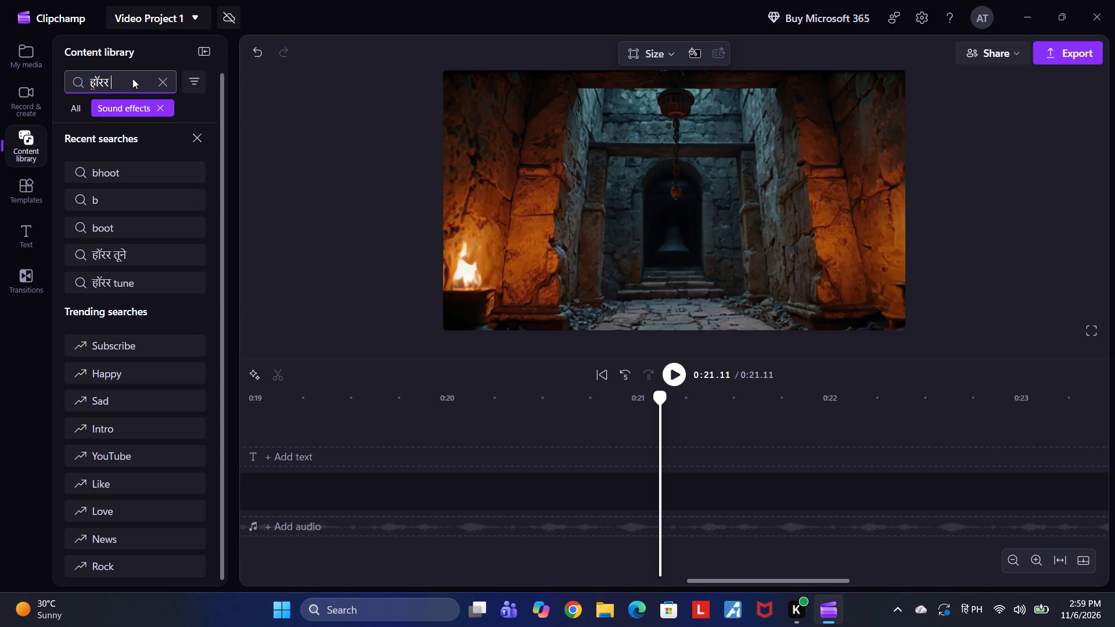
text(sound)
key(space)
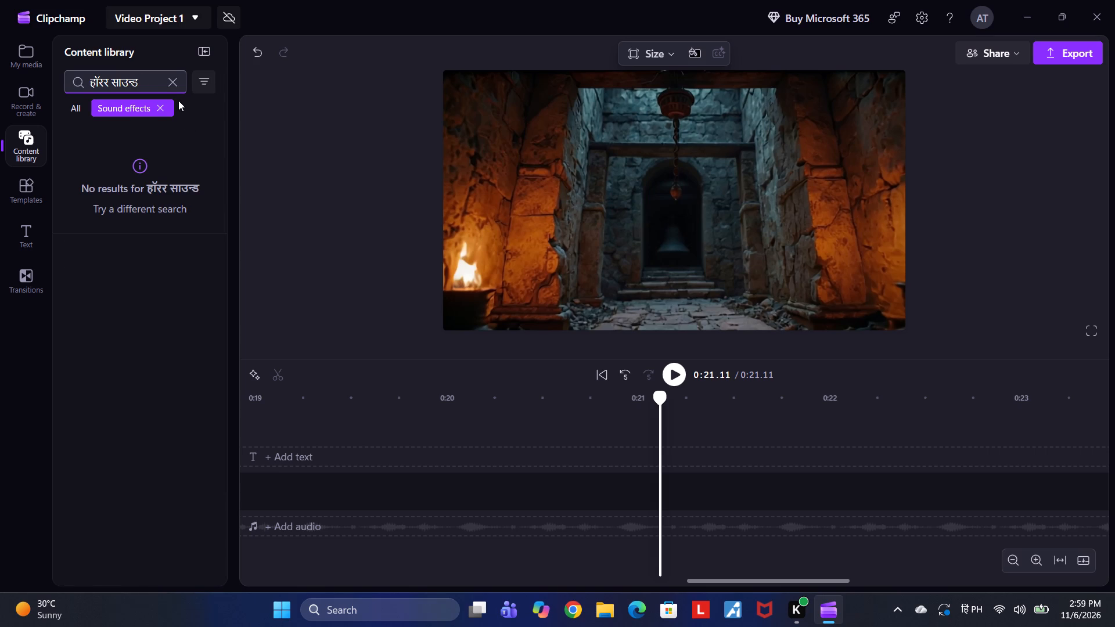
drag(167, 107, 181, 114)
Remove the Sound effects filter and search the content library for "ghost".
click(151, 109)
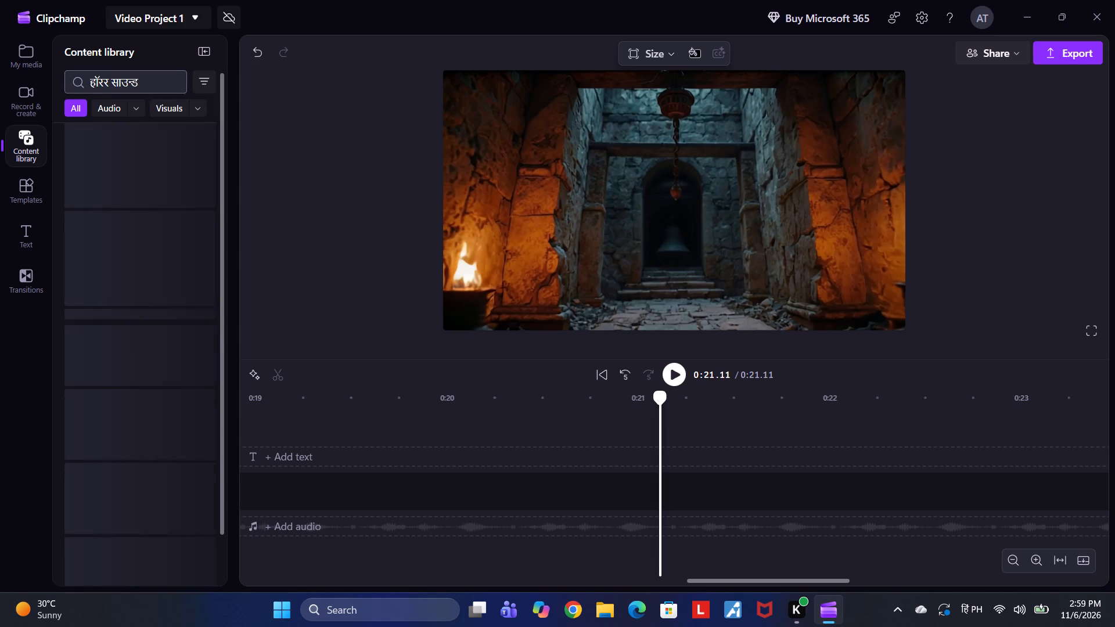
click(148, 89)
click(168, 79)
text(ghost)
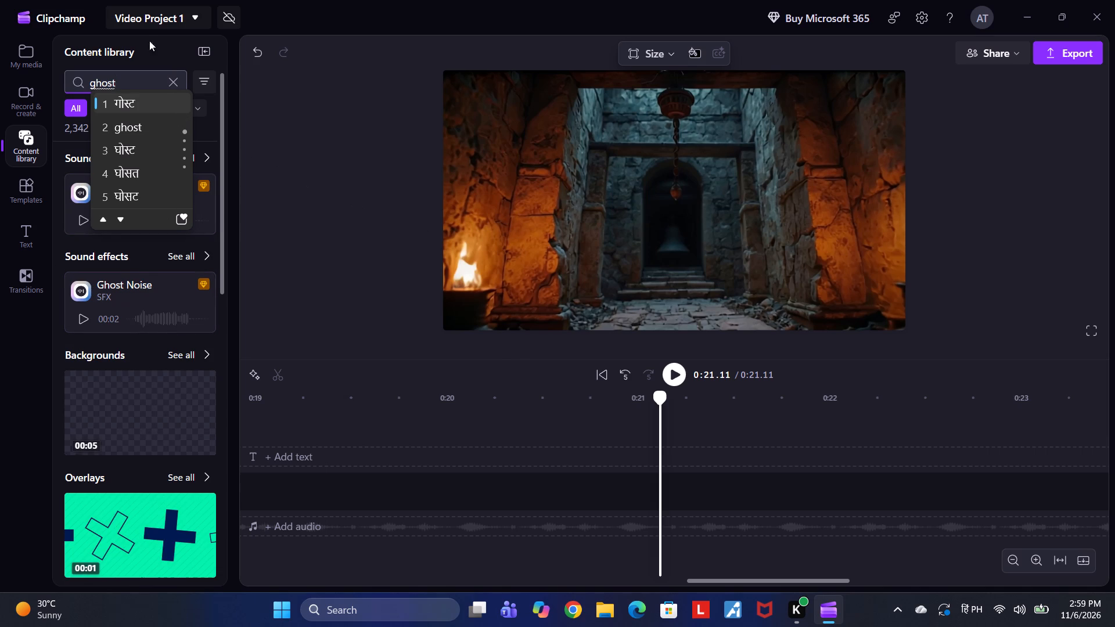
click(131, 122)
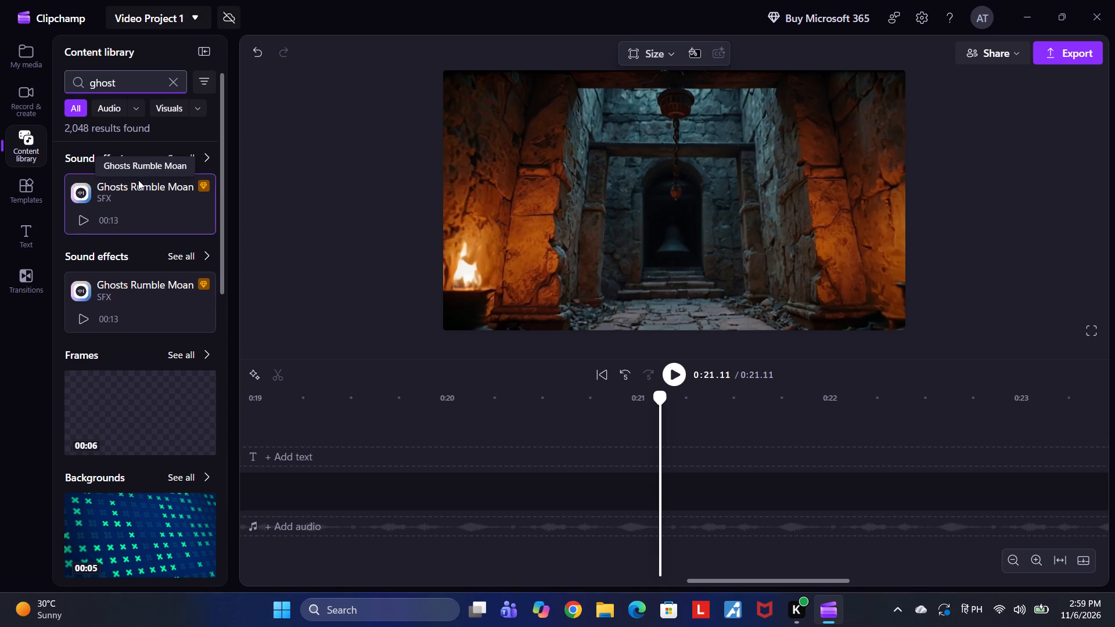
Preview the 13-second Ghosts Rumble Moan sound effect.
click(84, 221)
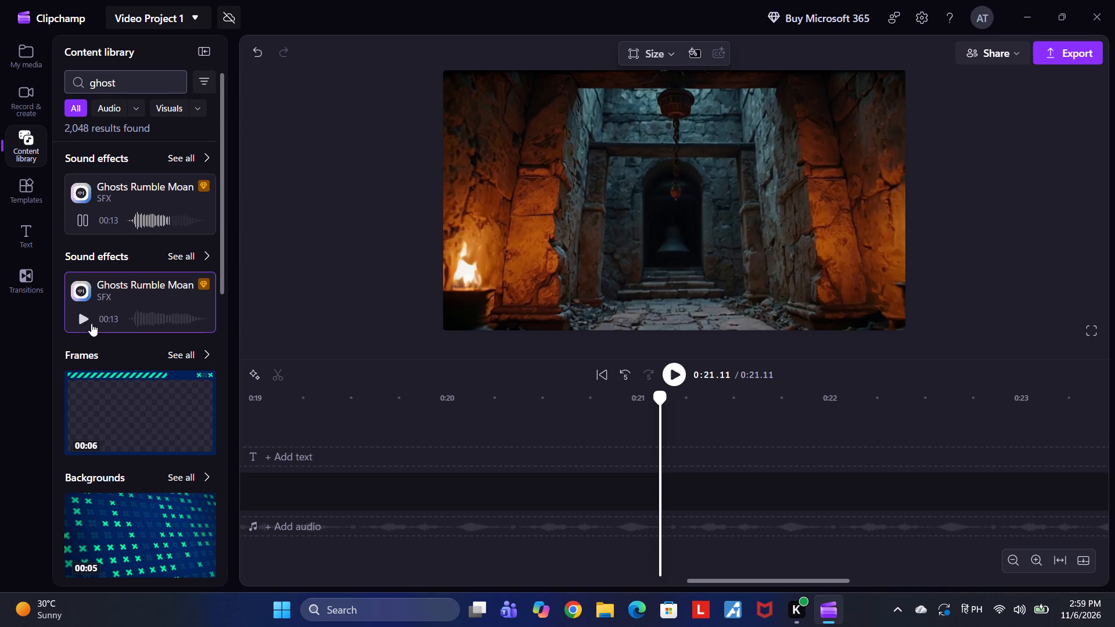
drag(91, 323, 111, 336)
Show all sound effects for "ghost", preview Slow Ghost Rumble and view its details.
click(195, 252)
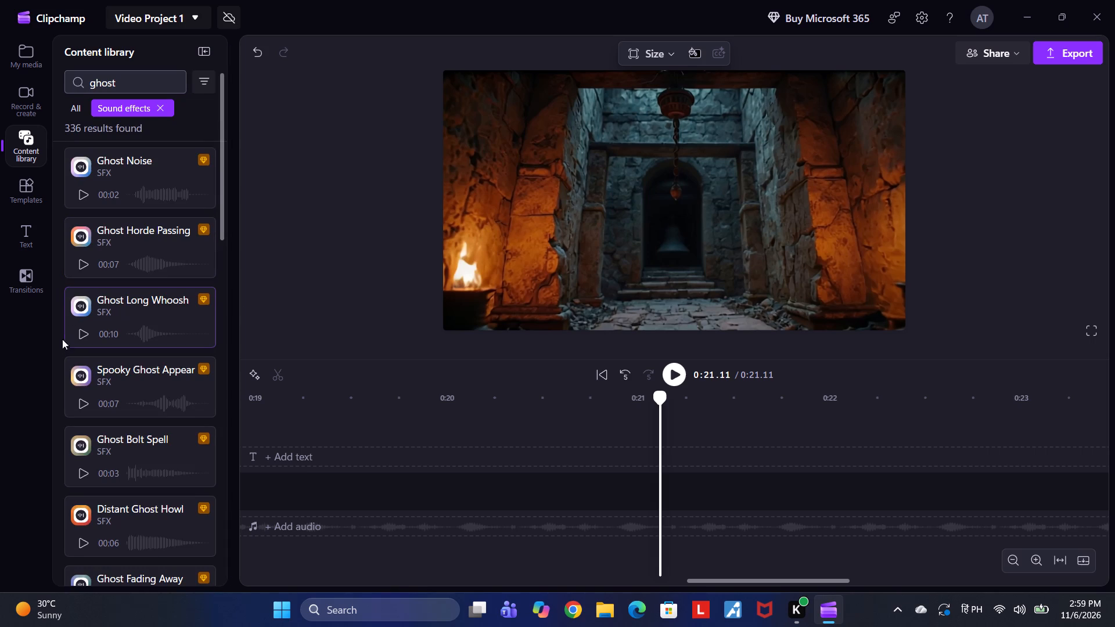
scroll(97, 342, down, 7)
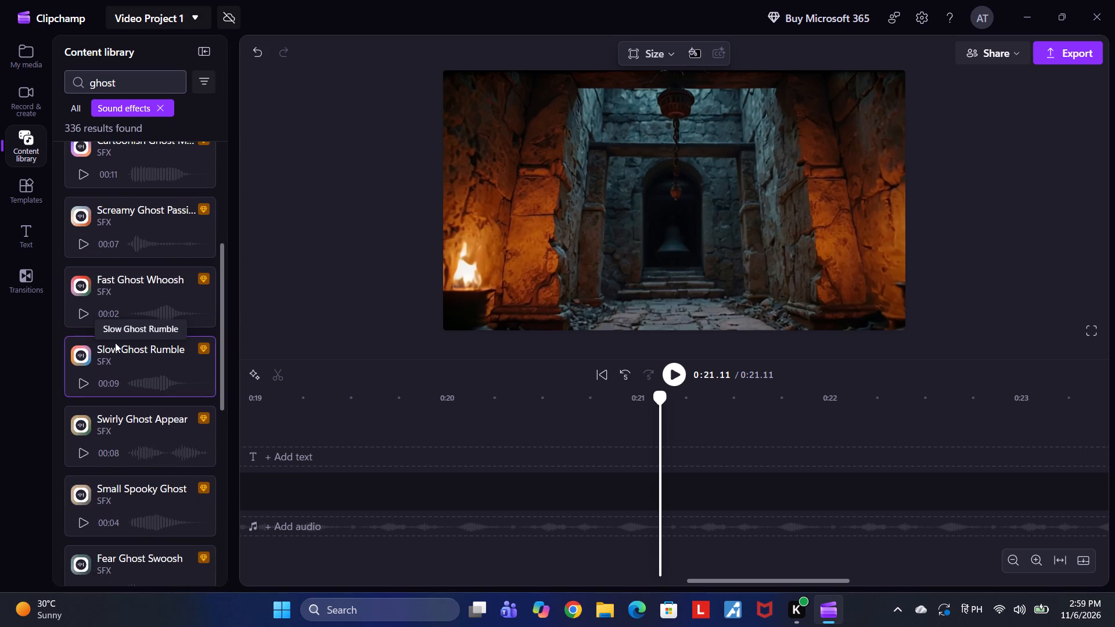
click(78, 379)
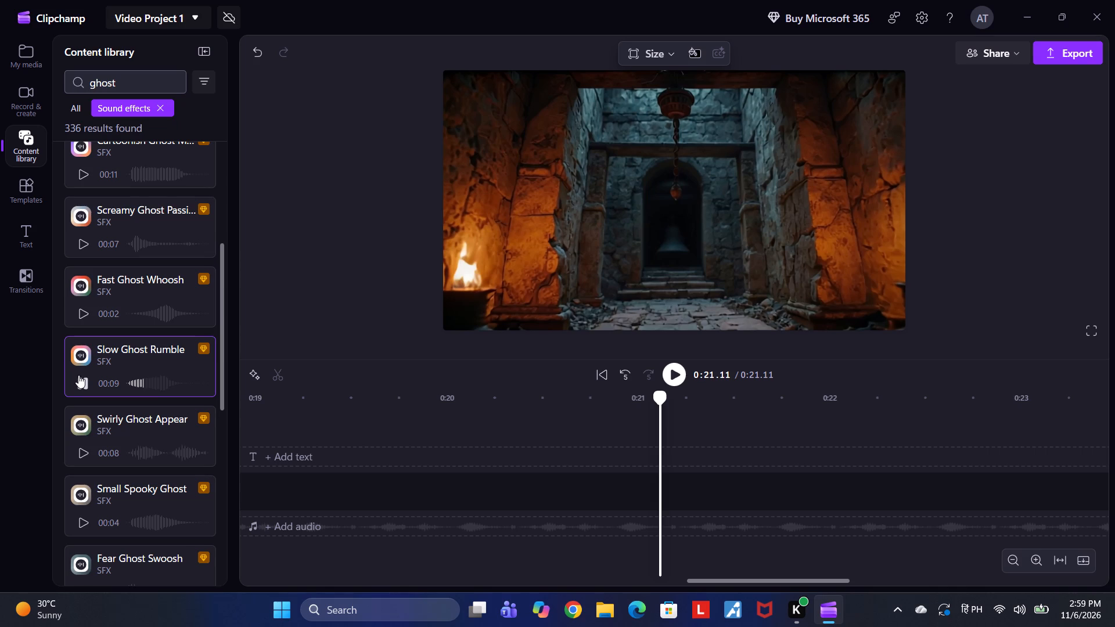
drag(106, 377, 208, 397)
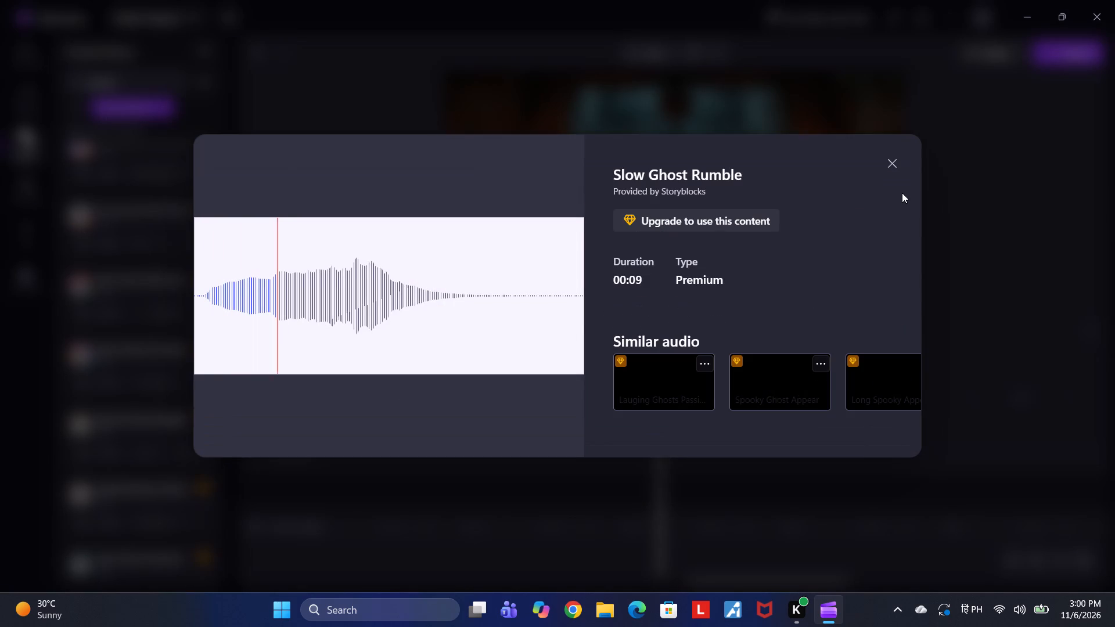
click(897, 166)
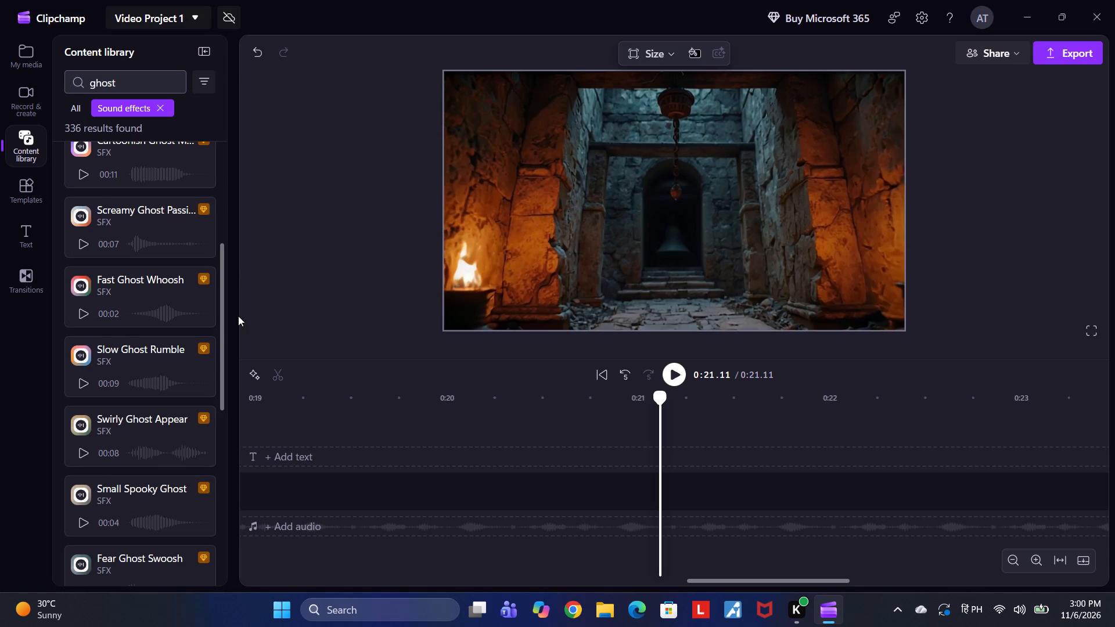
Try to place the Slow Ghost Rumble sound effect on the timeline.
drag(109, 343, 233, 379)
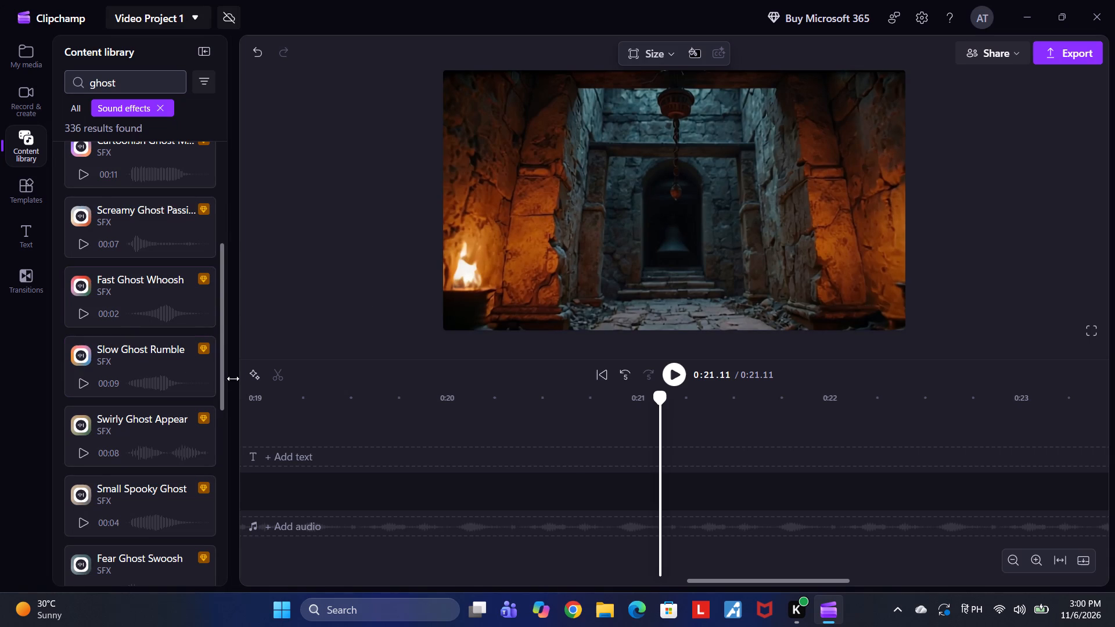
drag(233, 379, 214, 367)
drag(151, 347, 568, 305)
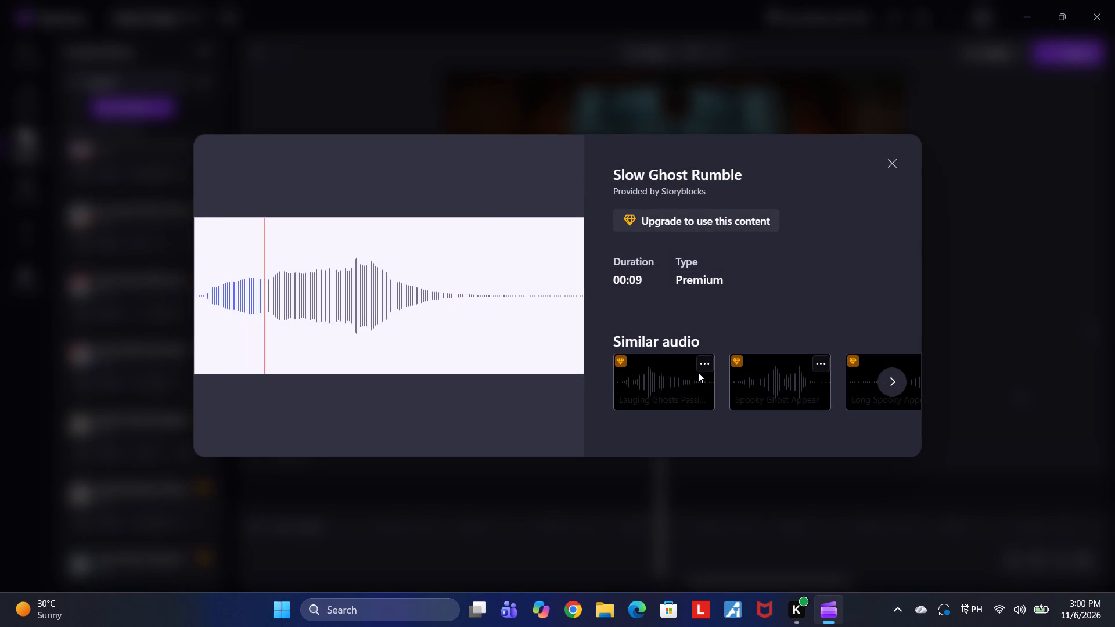
Preview Lauging Ghosts Passing from the similar audio of Slow Ghost Rumble, then leave the details.
click(672, 374)
click(685, 377)
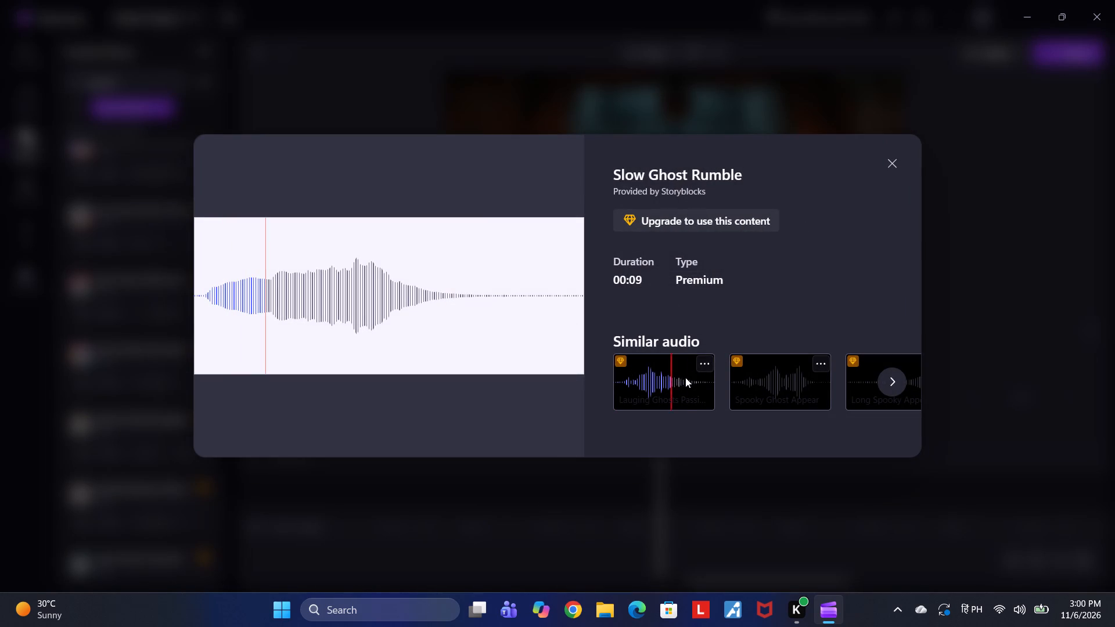
click(703, 363)
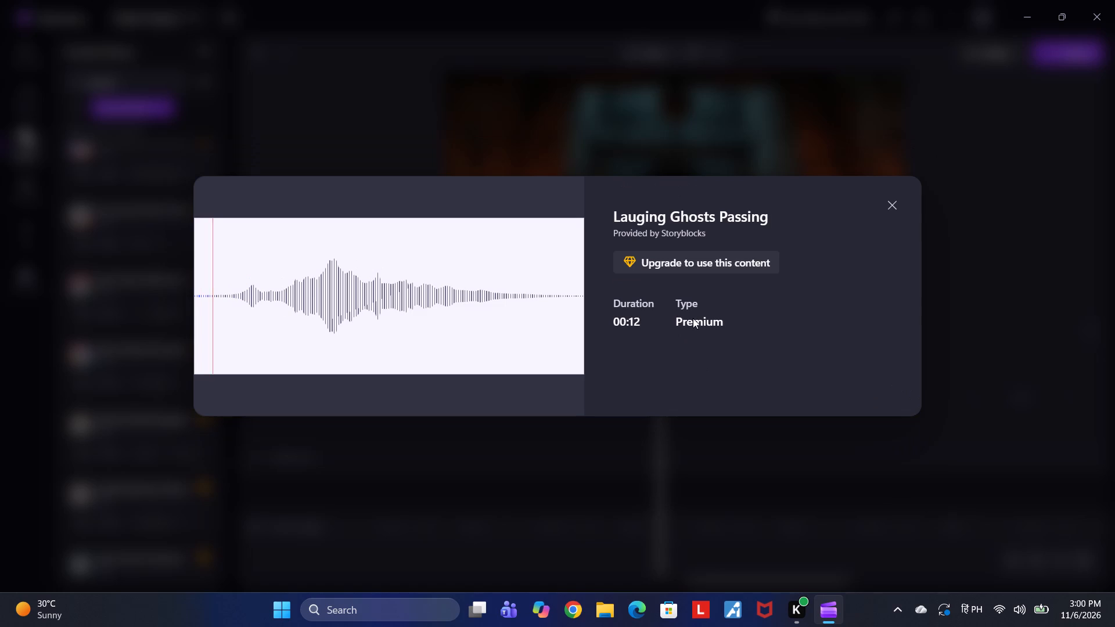
drag(891, 163, 900, 160)
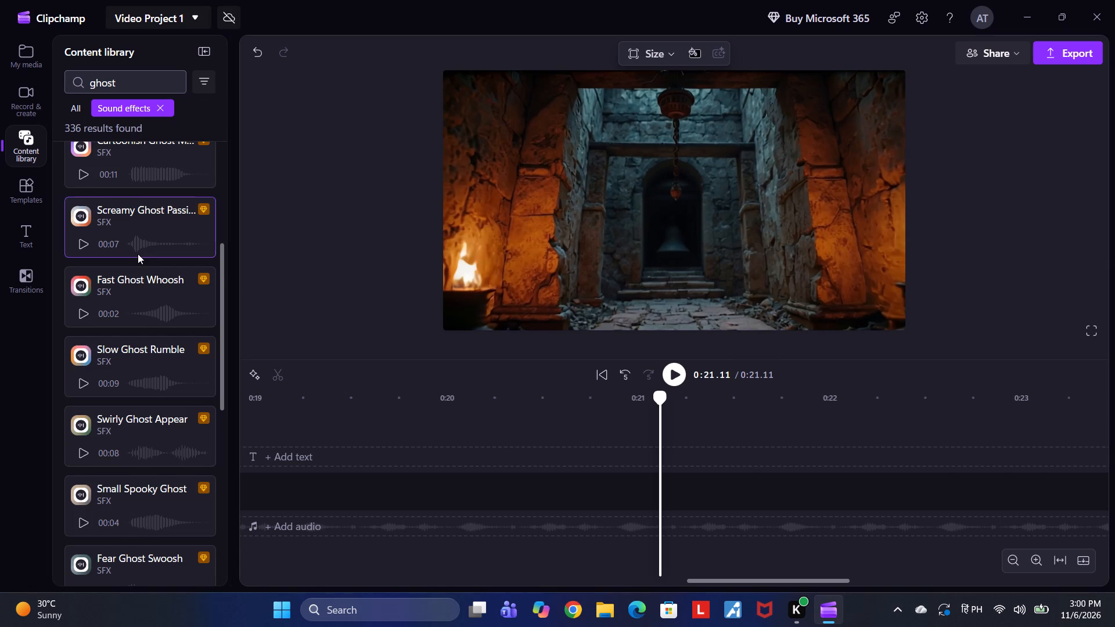
Look through the "ghost" sound effects list for a suitable background sound.
scroll(138, 258, down, 17)
scroll(146, 266, up, 7)
scroll(156, 246, down, 1)
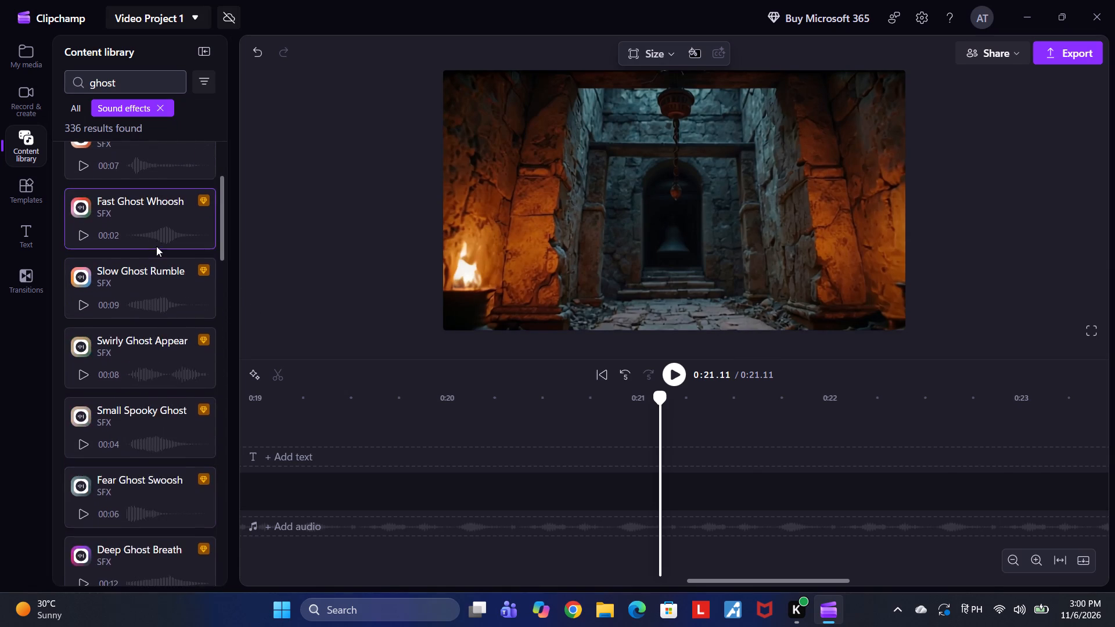
scroll(156, 246, up, 19)
scroll(160, 249, up, 8)
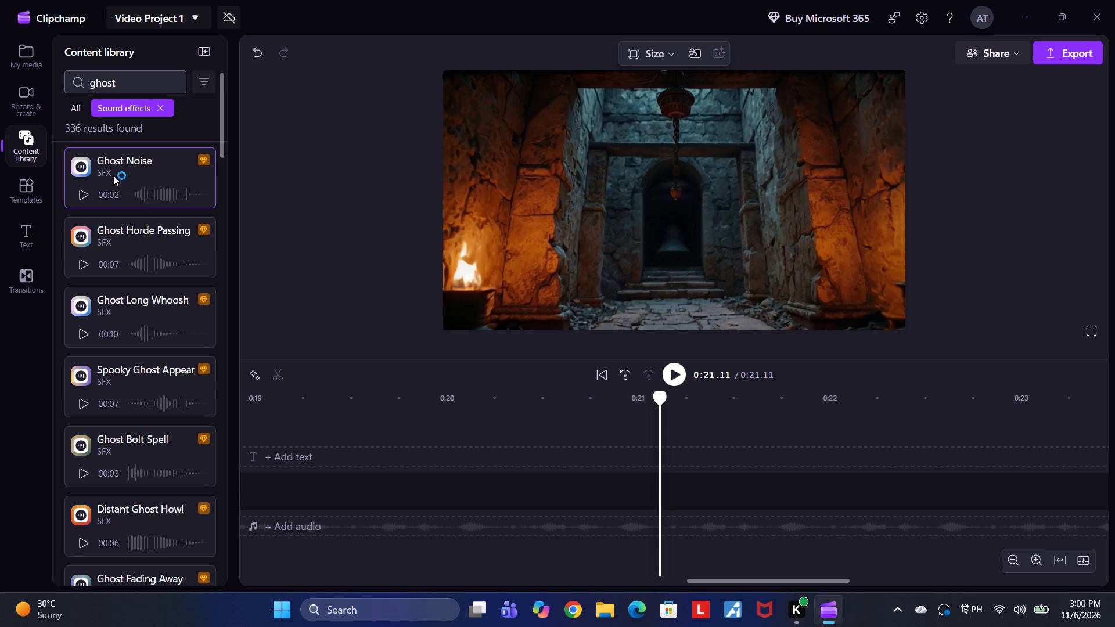
Try to place the Ghost Noise sound effect on the timeline and play it from its details.
drag(105, 176, 383, 242)
click(196, 204)
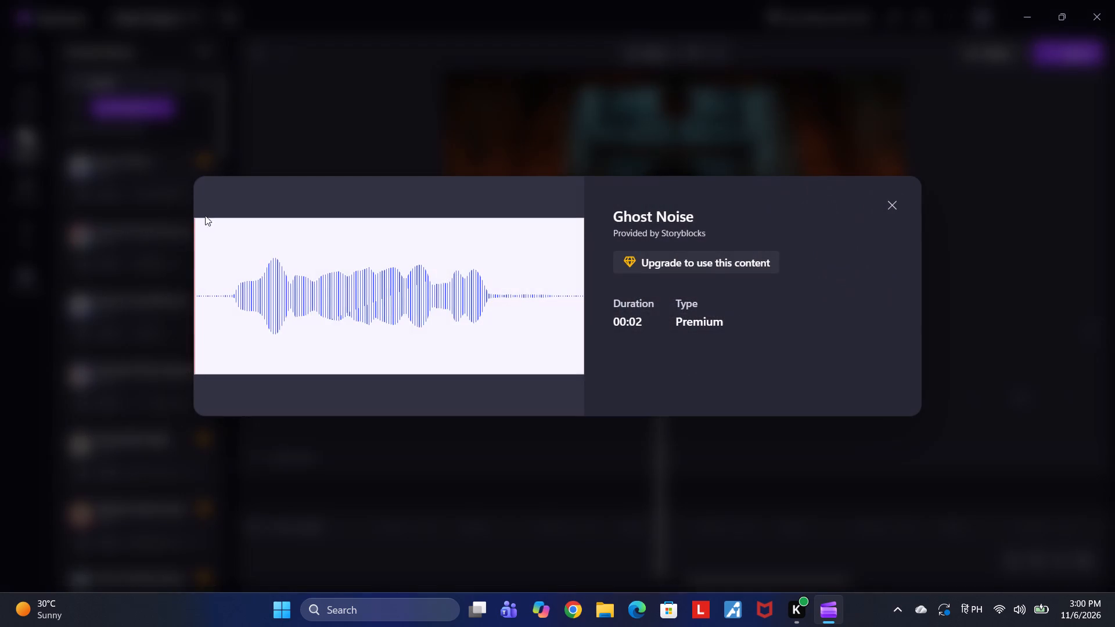
click(485, 300)
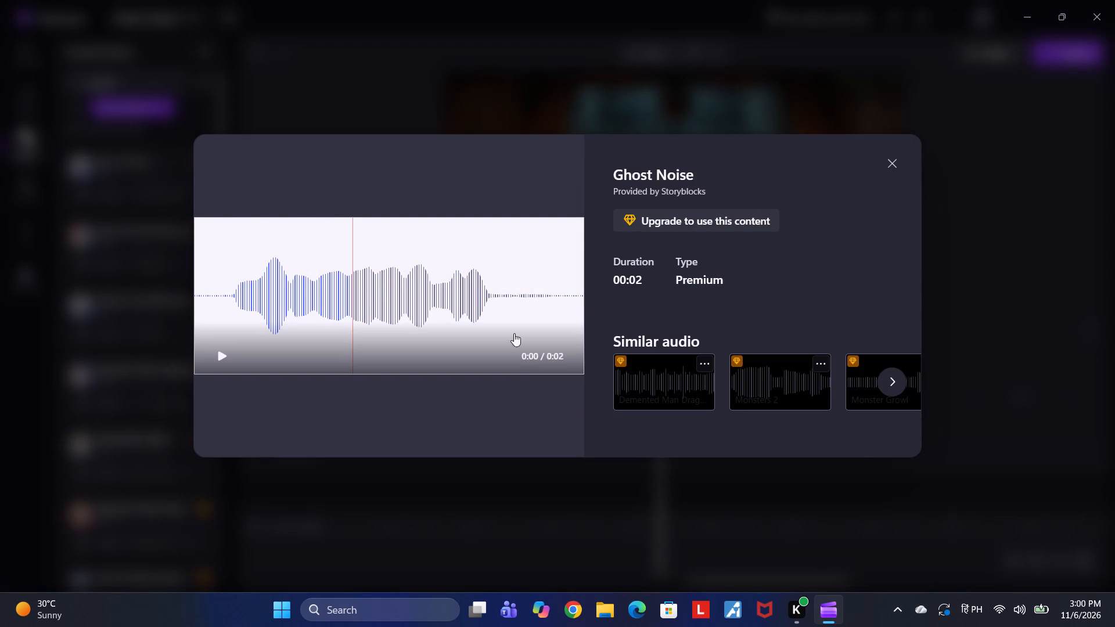
click(225, 342)
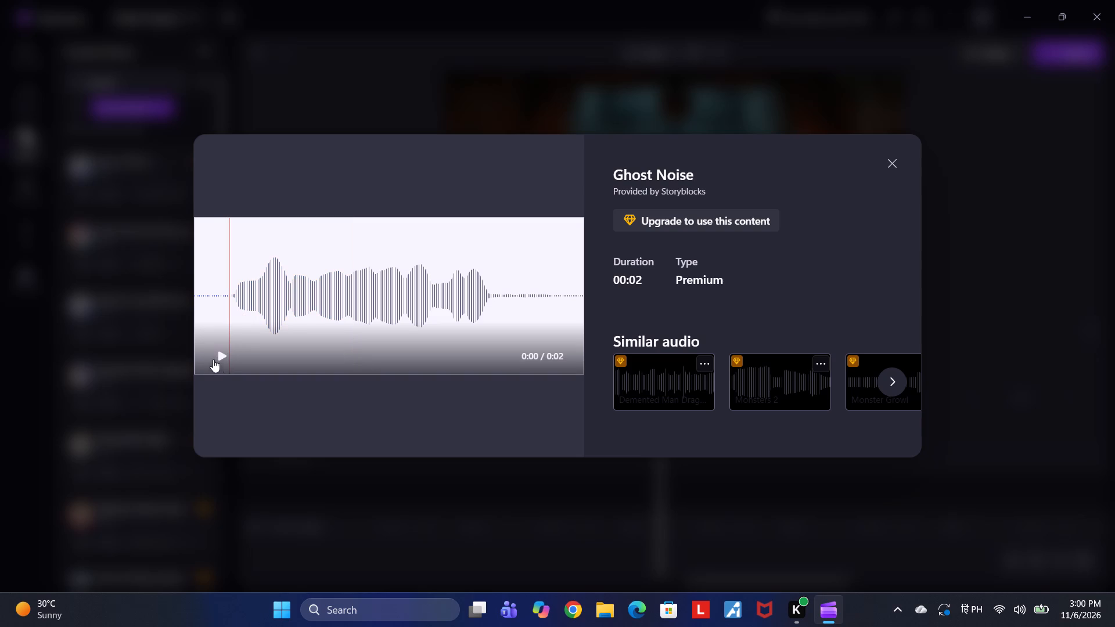
click(222, 347)
click(222, 352)
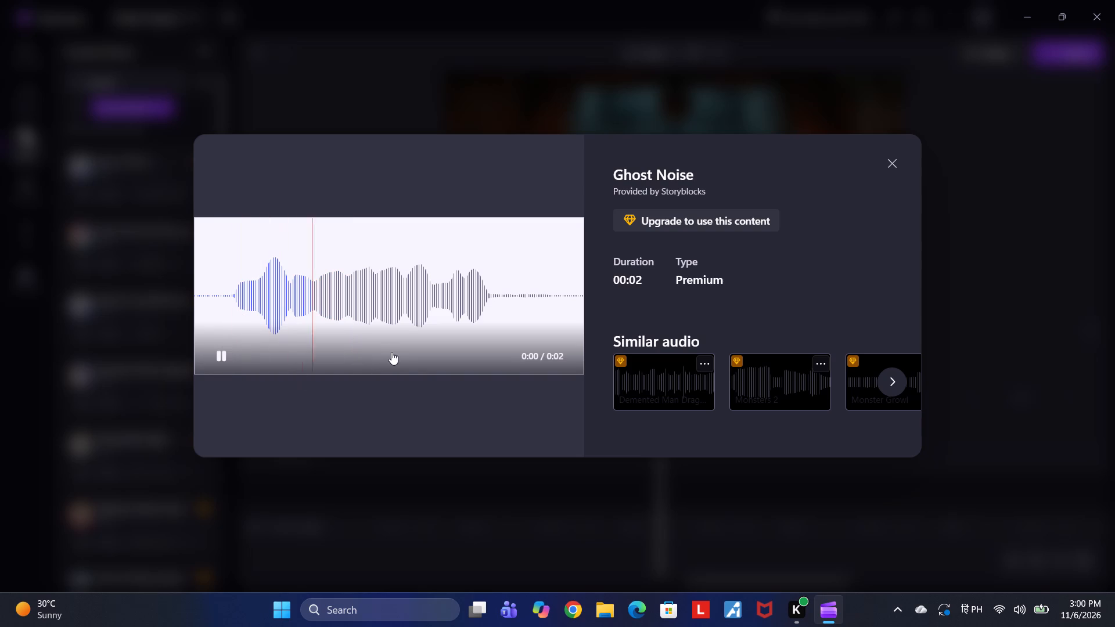
Examine the similar audio suggestions for Ghost Noise through to the last one, then close the details.
click(695, 370)
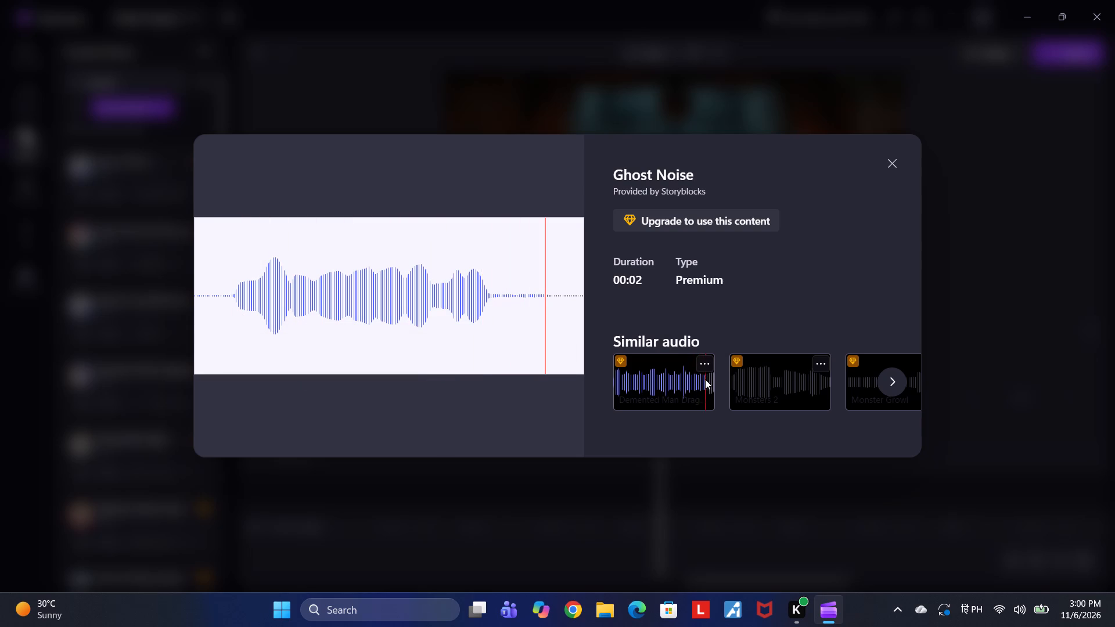
click(705, 379)
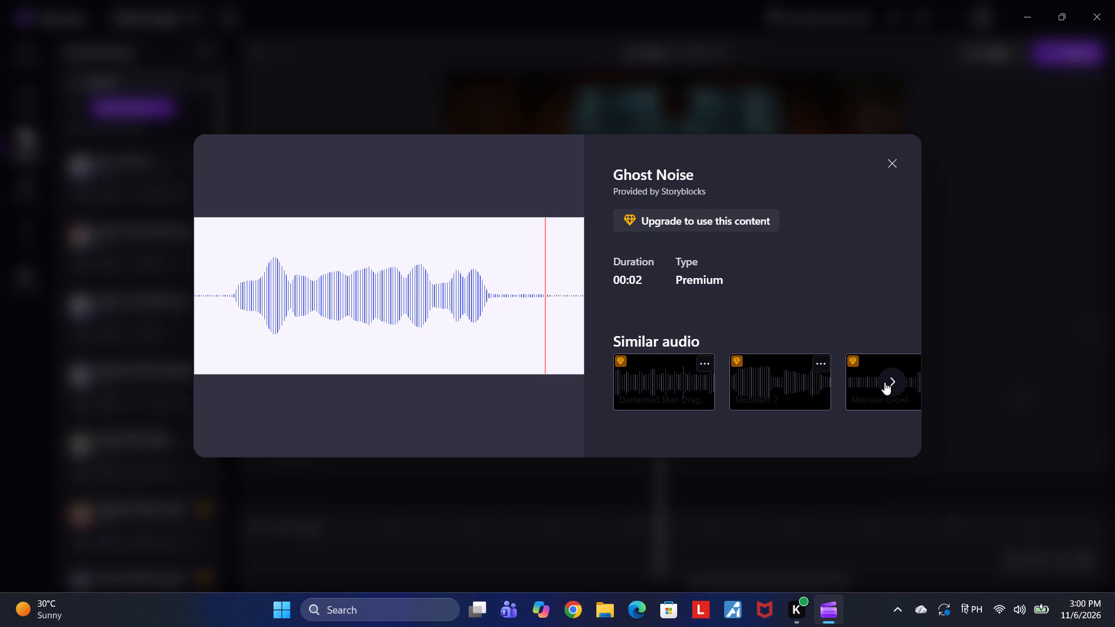
click(890, 379)
click(893, 376)
triple_click(884, 376)
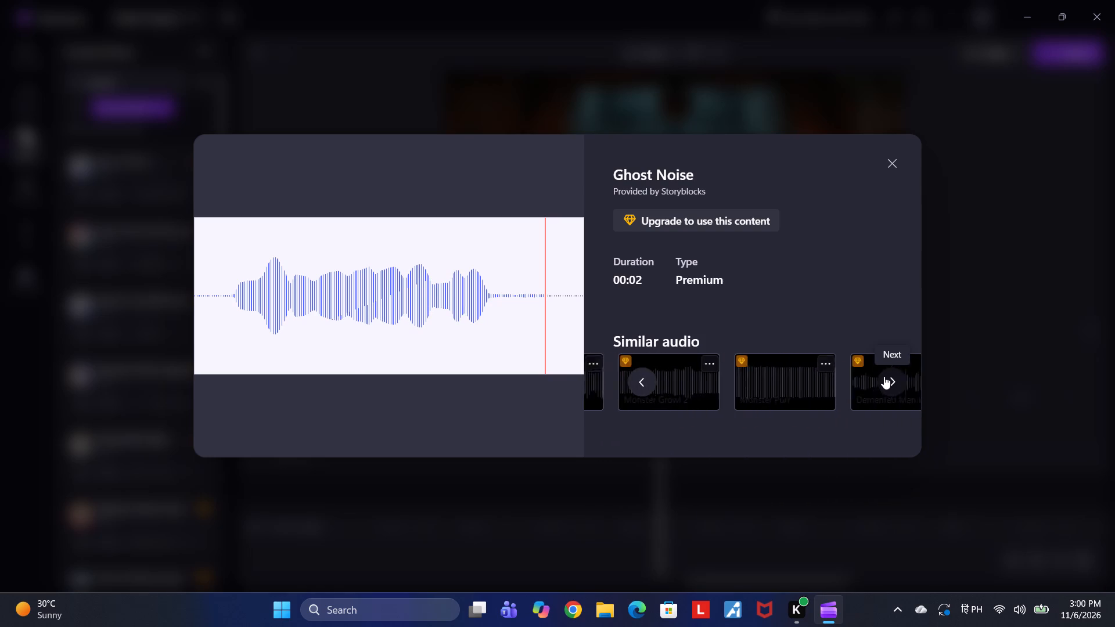
click(884, 376)
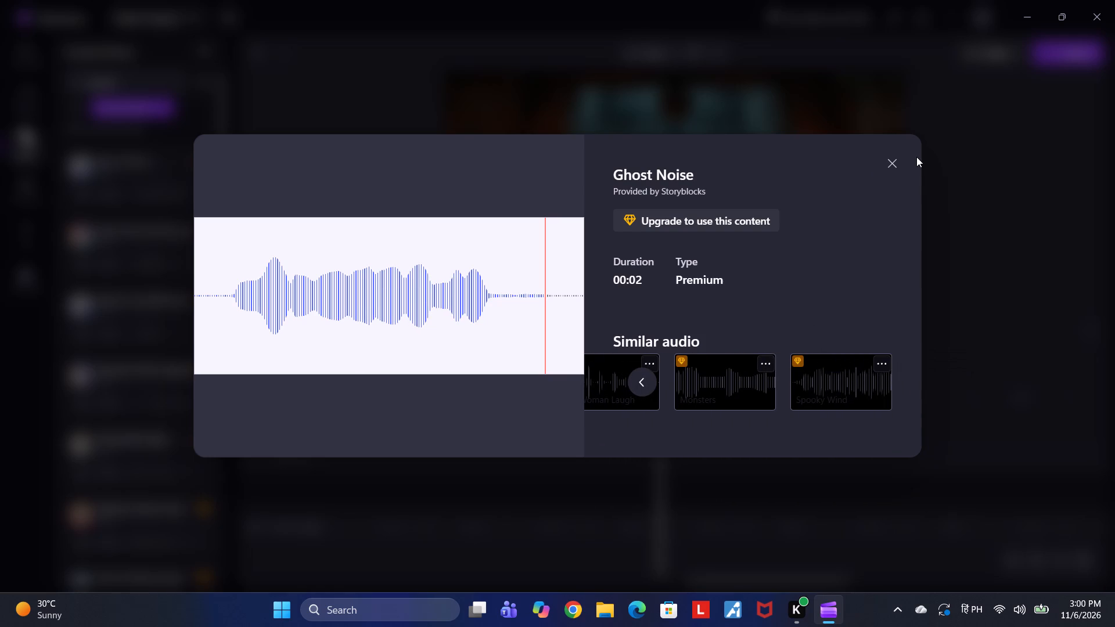
click(894, 160)
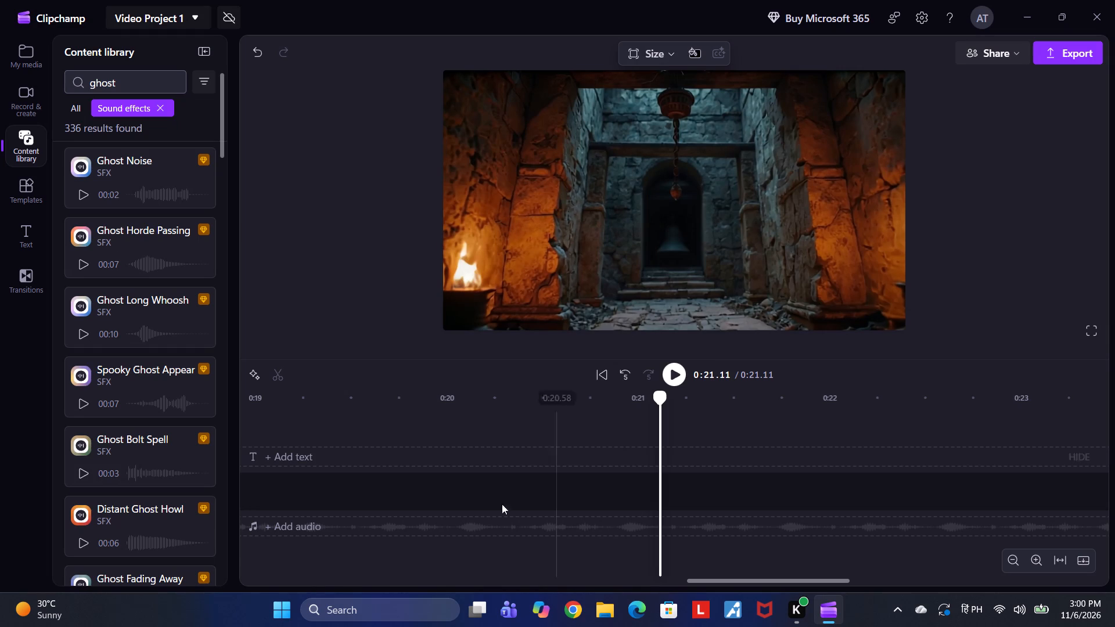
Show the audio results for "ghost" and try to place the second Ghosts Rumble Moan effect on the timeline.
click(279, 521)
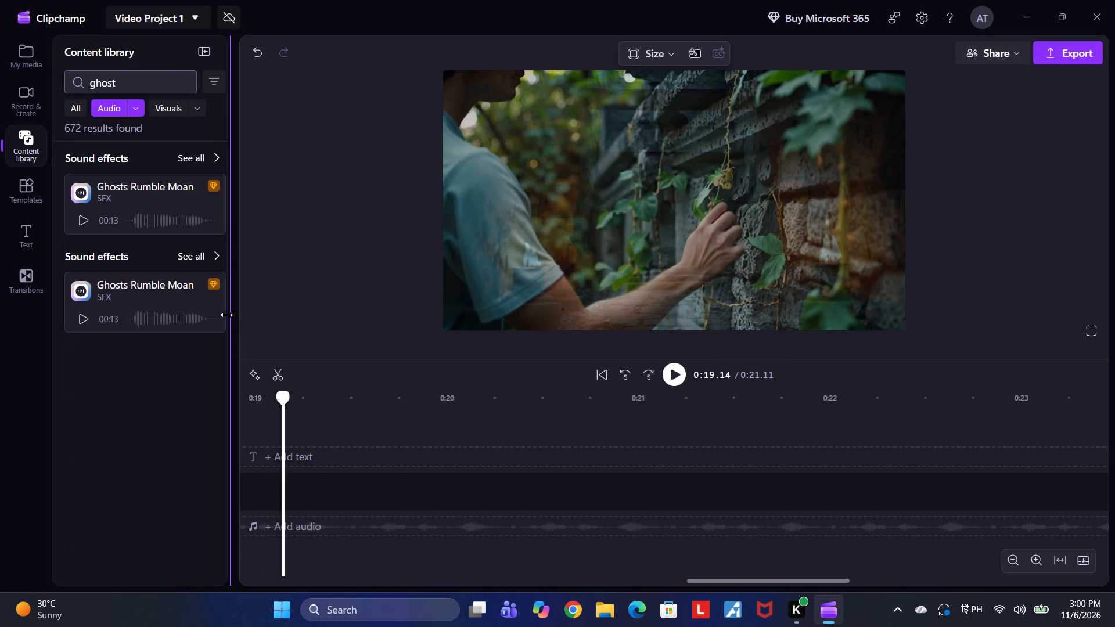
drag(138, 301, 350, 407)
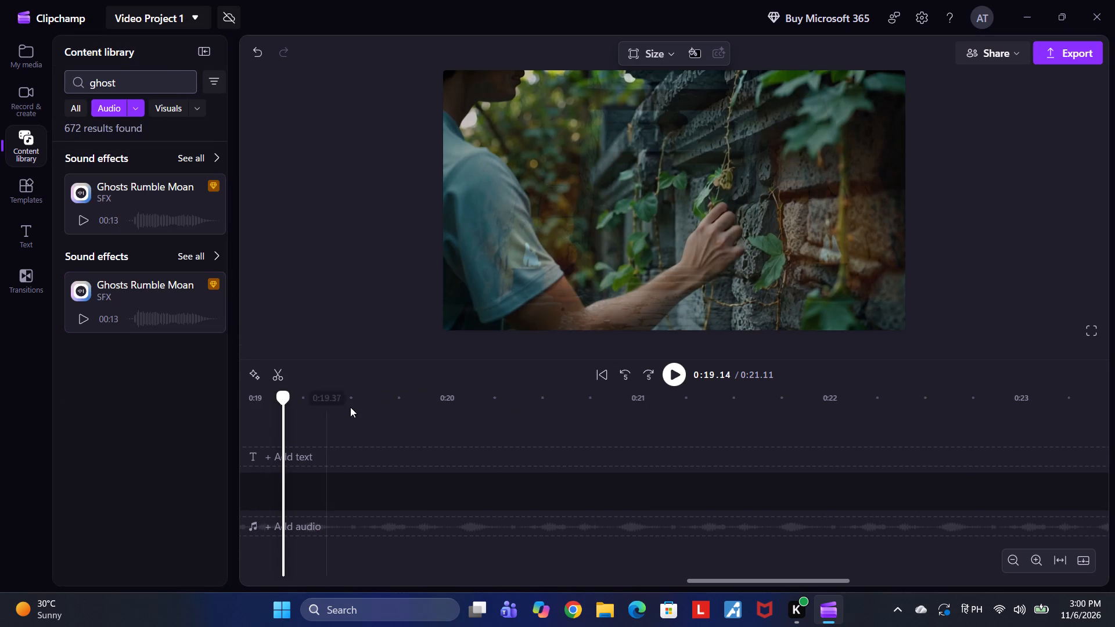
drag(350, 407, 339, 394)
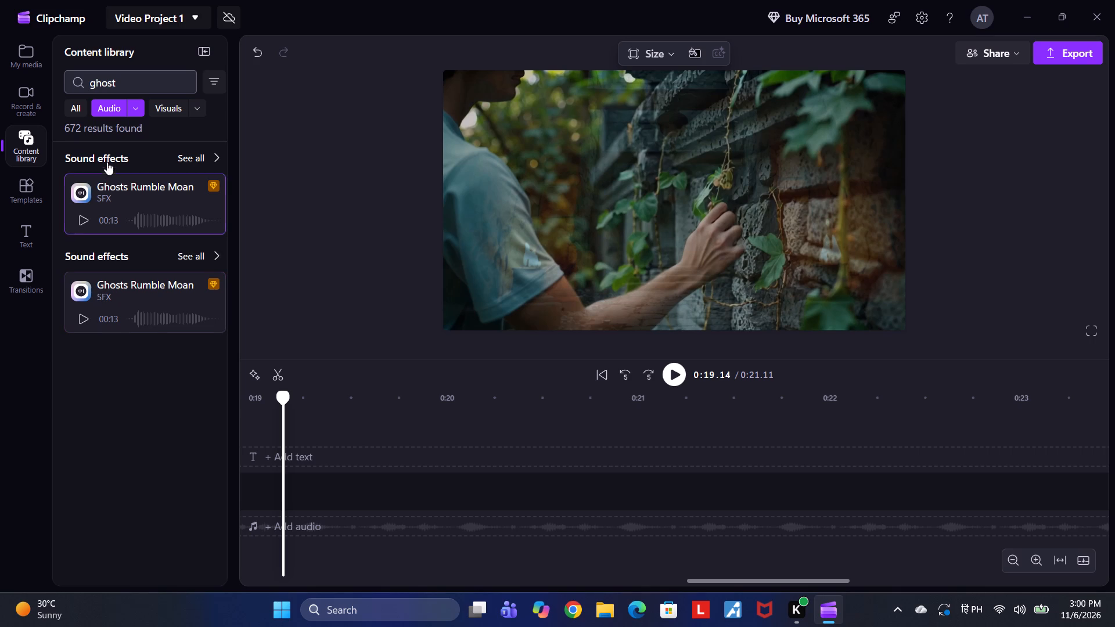
Clear the term "ghost" from the audio search.
click(123, 77)
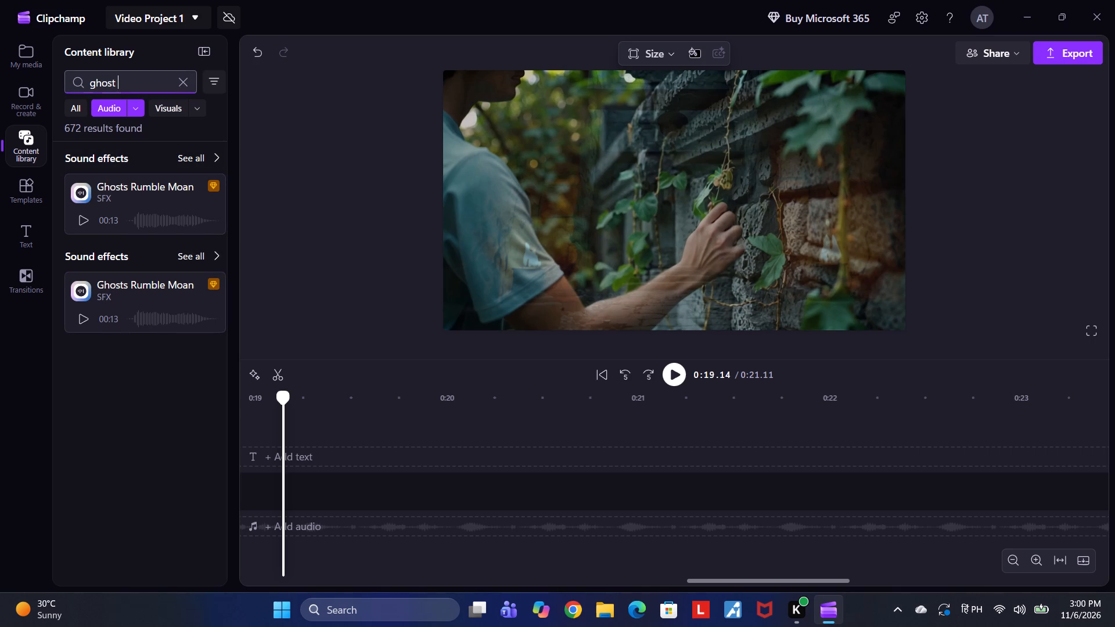
click(188, 86)
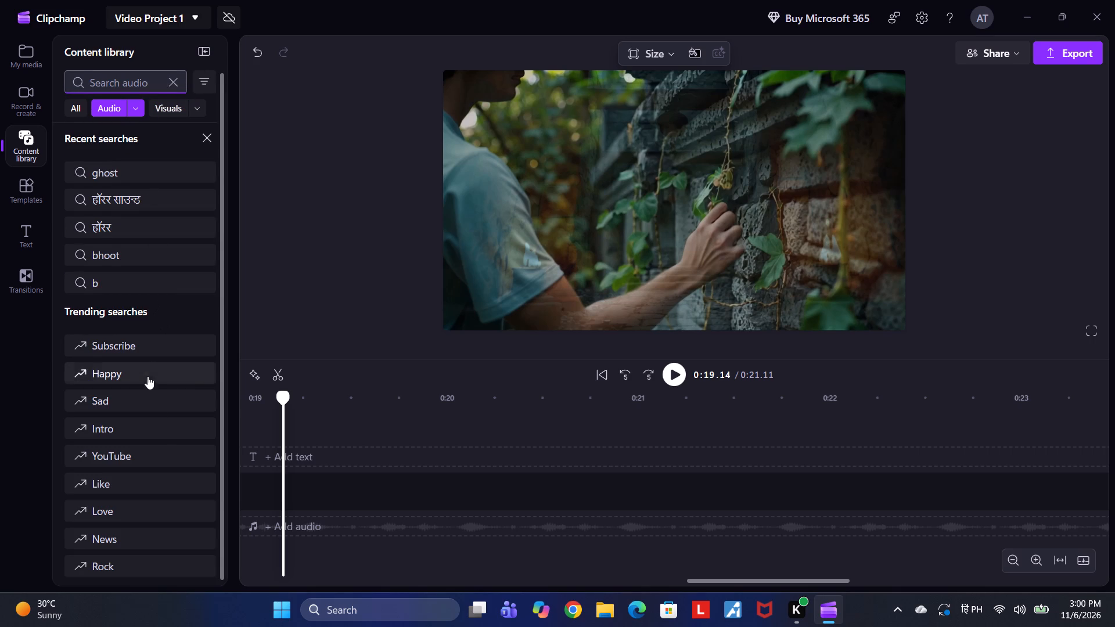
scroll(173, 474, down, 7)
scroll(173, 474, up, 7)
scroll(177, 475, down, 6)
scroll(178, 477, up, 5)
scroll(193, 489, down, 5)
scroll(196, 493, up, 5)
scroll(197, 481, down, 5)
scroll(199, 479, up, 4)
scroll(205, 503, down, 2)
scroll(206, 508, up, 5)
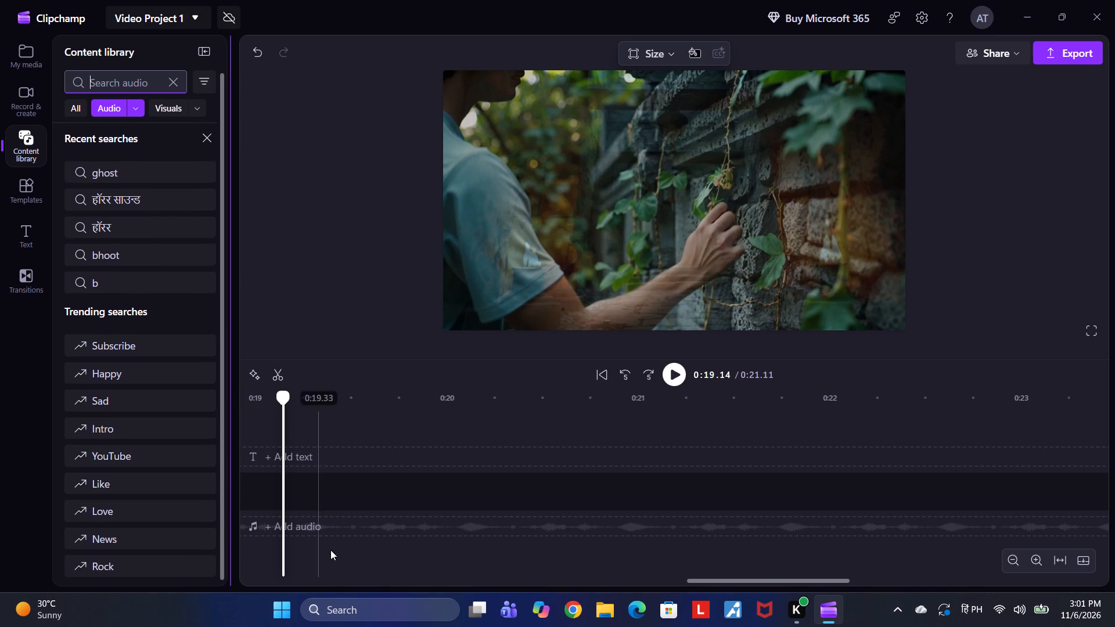
Show the content library's audio collections for adding audio to the timeline.
click(289, 510)
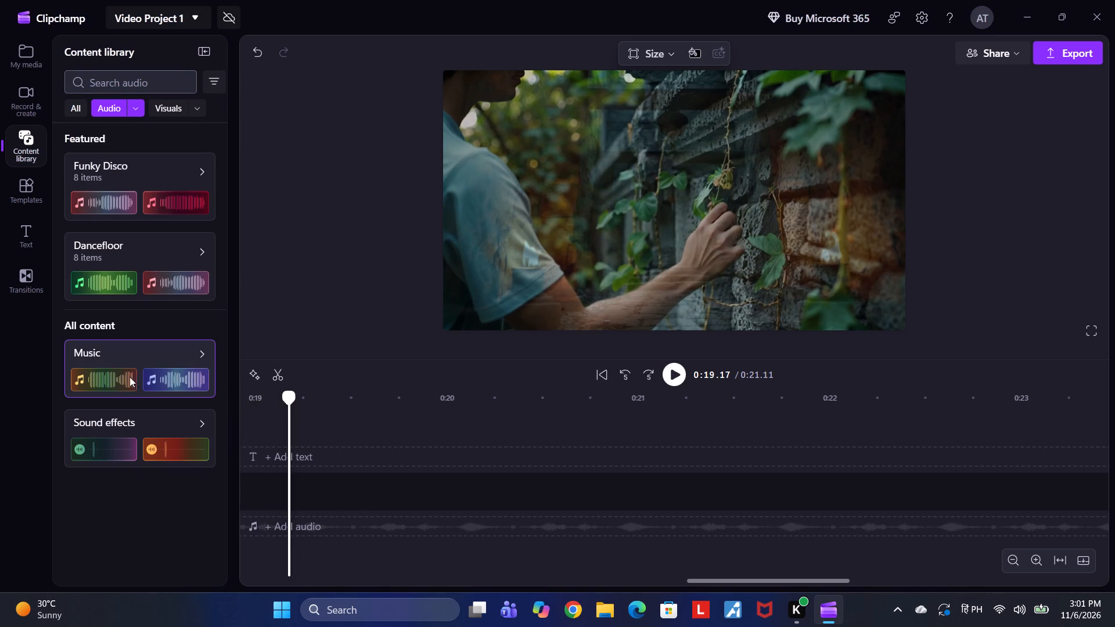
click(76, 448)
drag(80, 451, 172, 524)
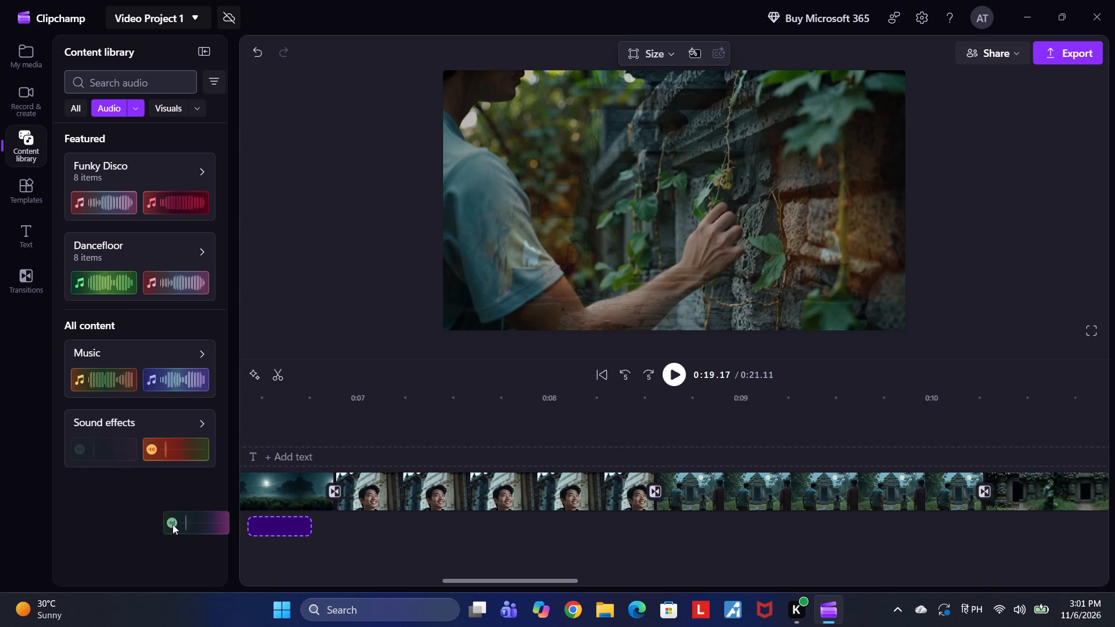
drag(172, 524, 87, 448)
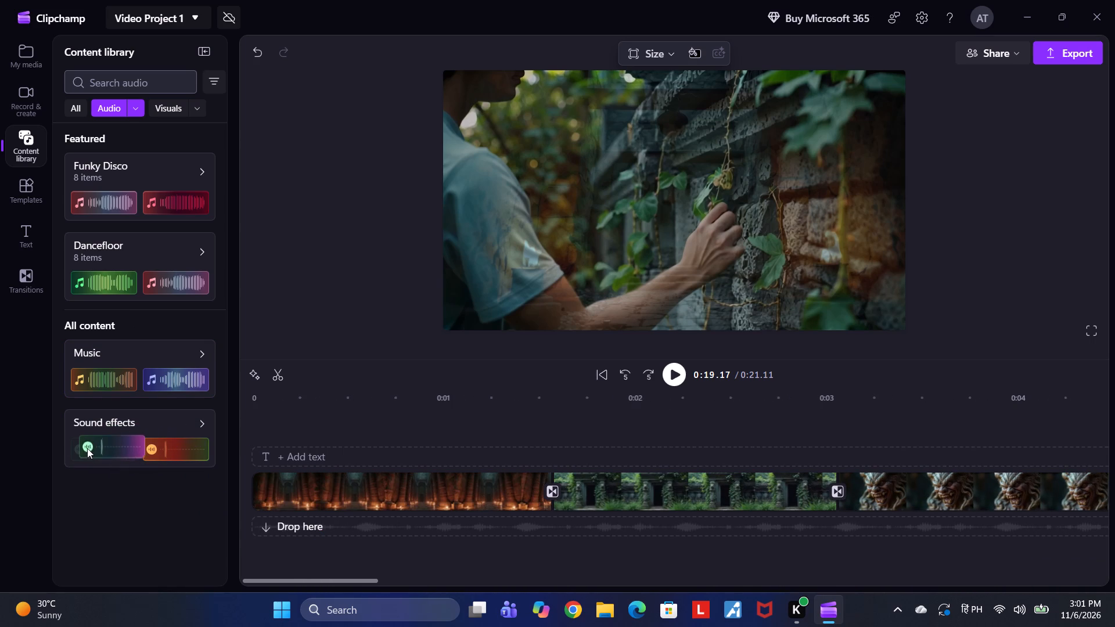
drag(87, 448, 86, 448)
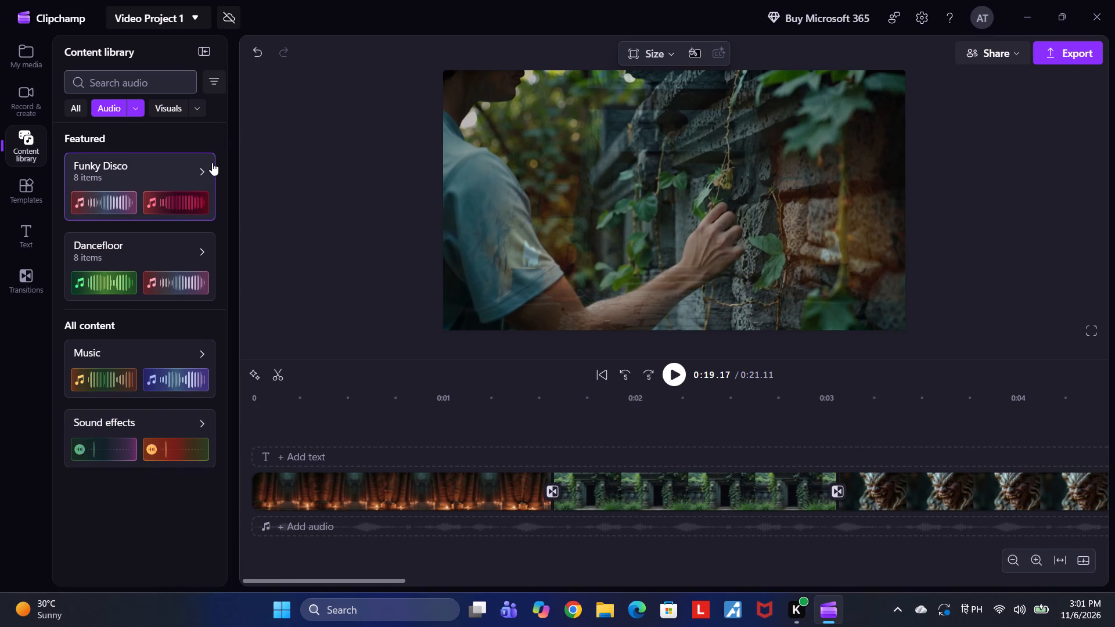
Open the Funky Disco music collection, preview White balance (intro), and close the collection.
click(209, 171)
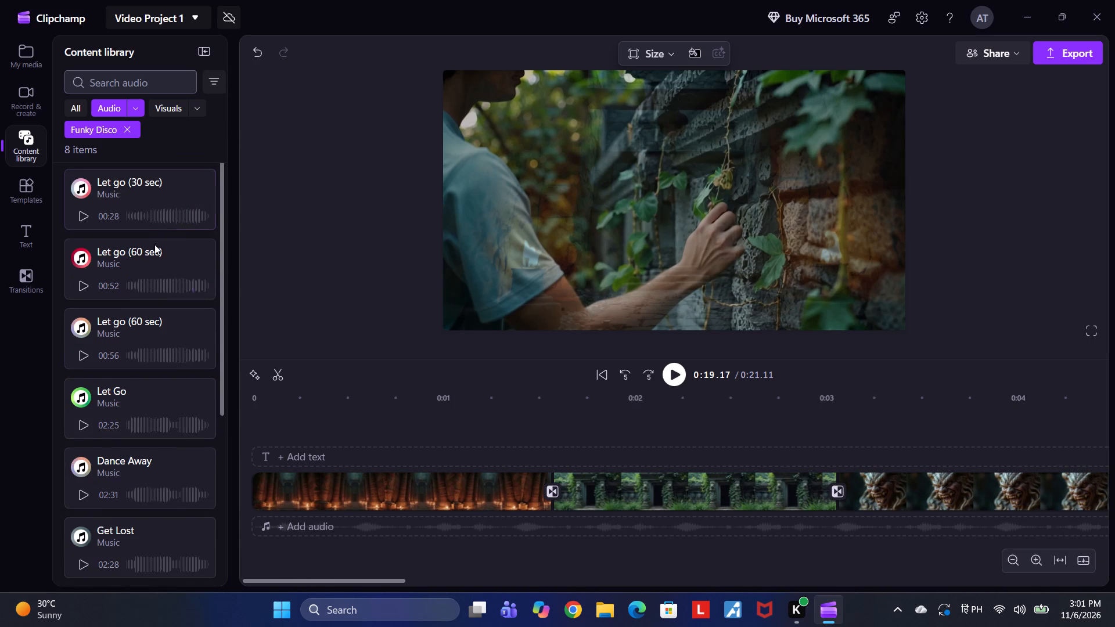
scroll(153, 315, down, 5)
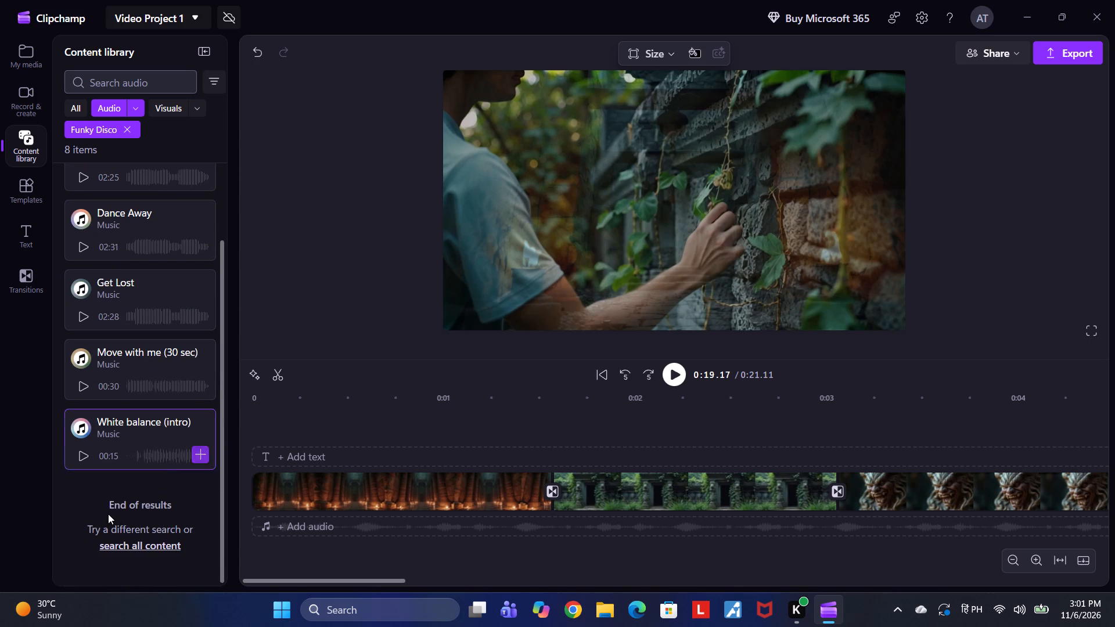
click(81, 452)
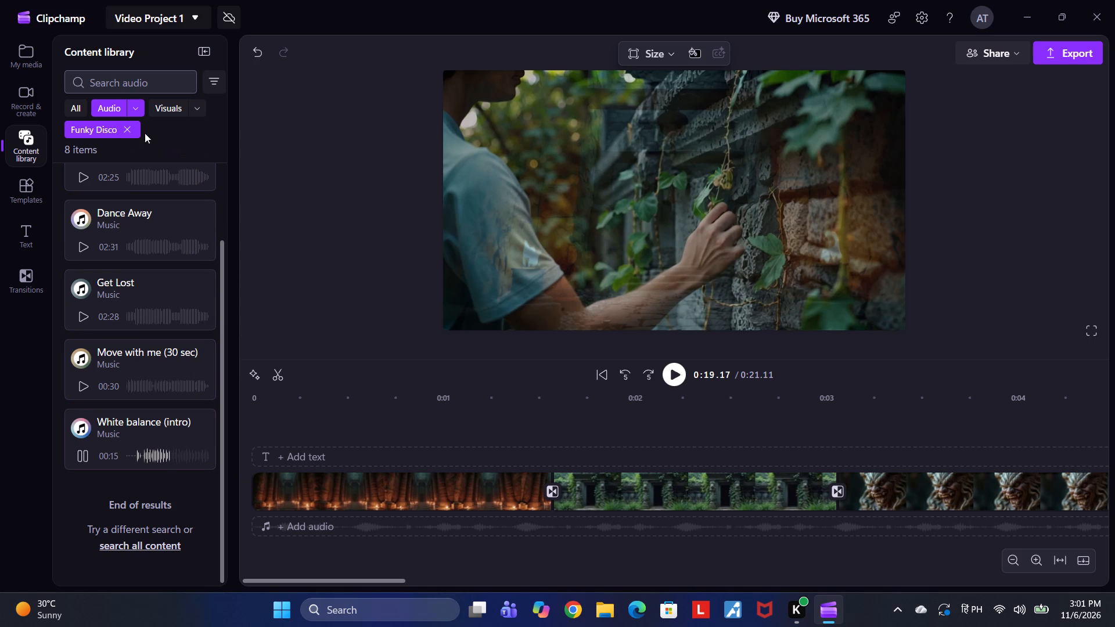
click(129, 129)
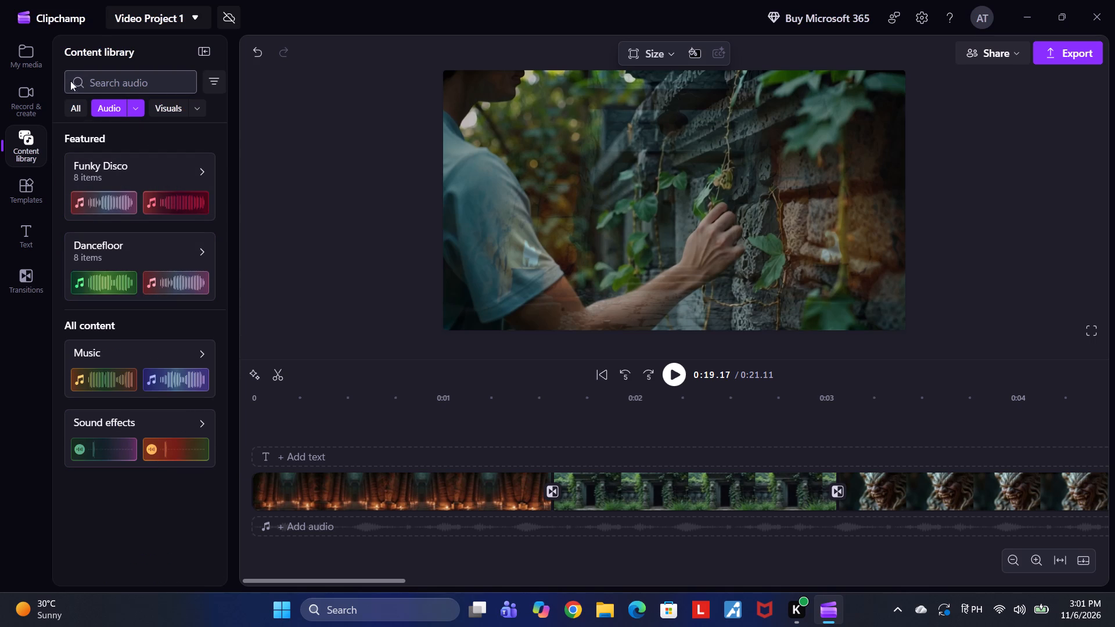
Examine the categories across all content in the library, including Annotations and Frames & borders, down to Sound effects.
drag(69, 105, 74, 109)
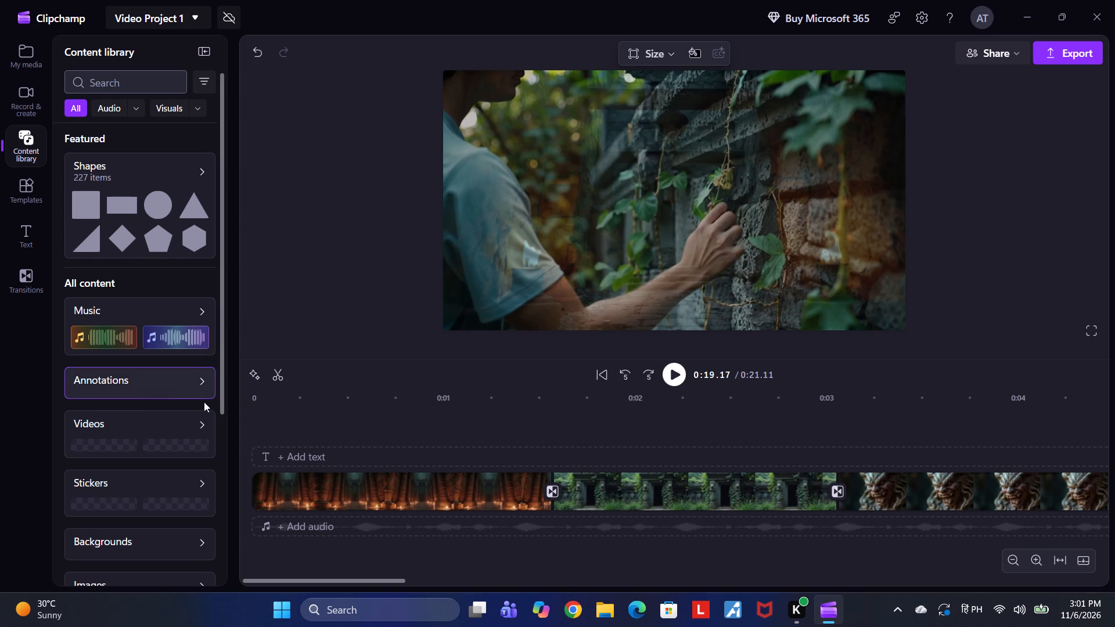
click(202, 379)
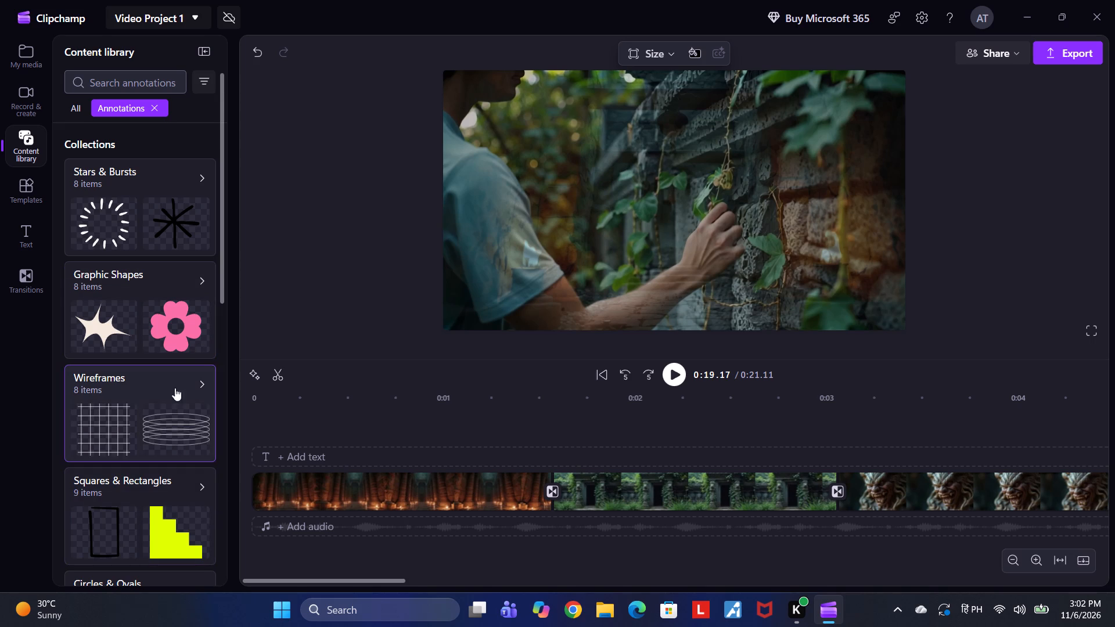
click(82, 110)
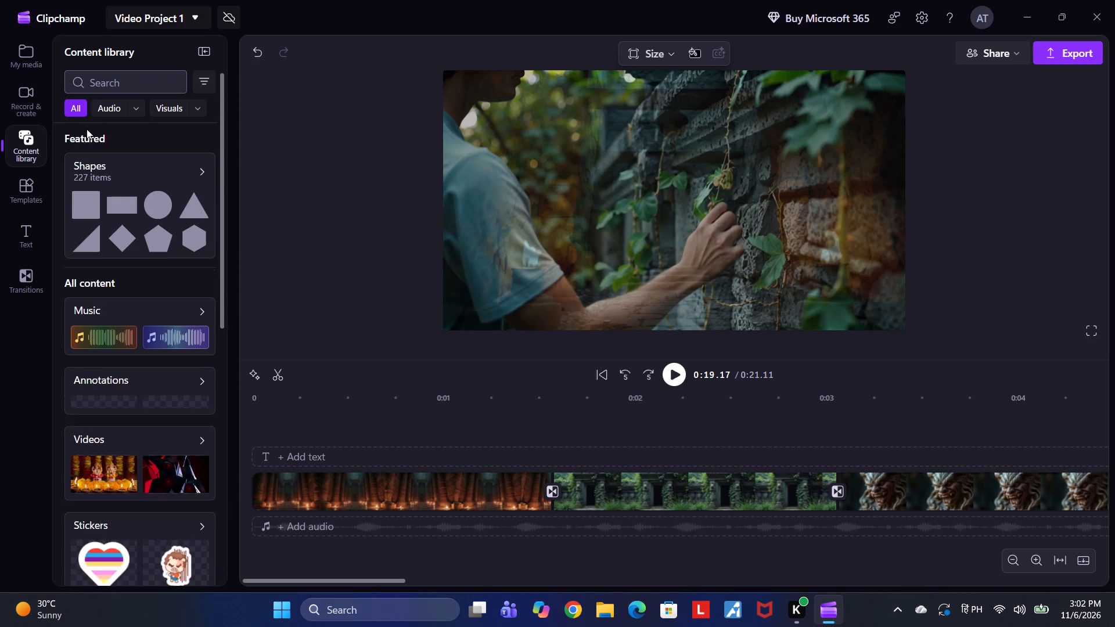
scroll(160, 430, down, 1)
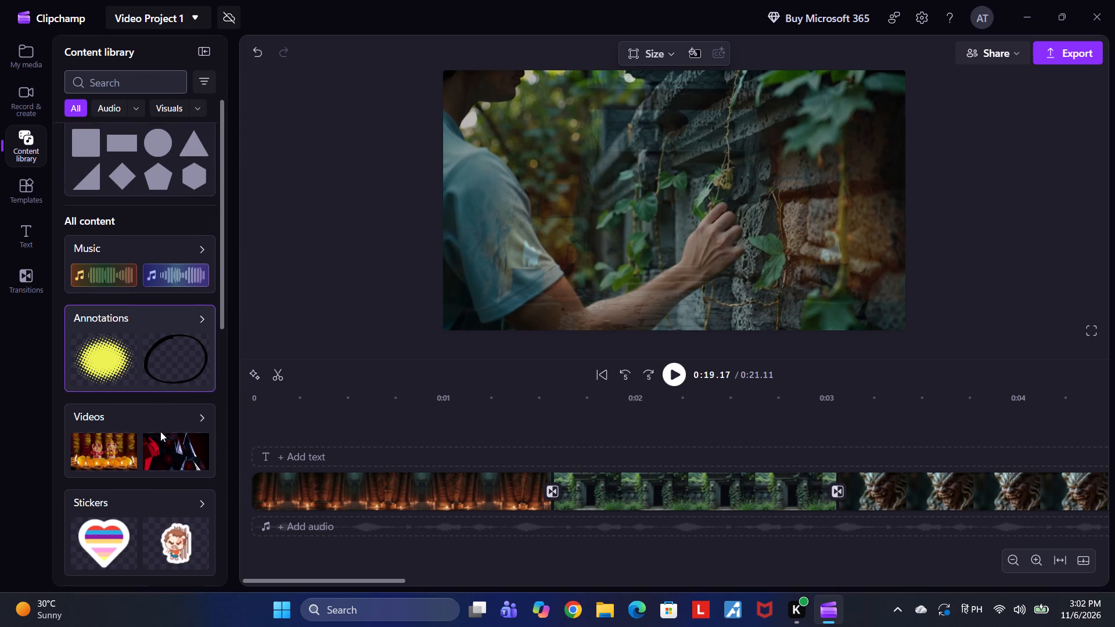
scroll(160, 431, down, 8)
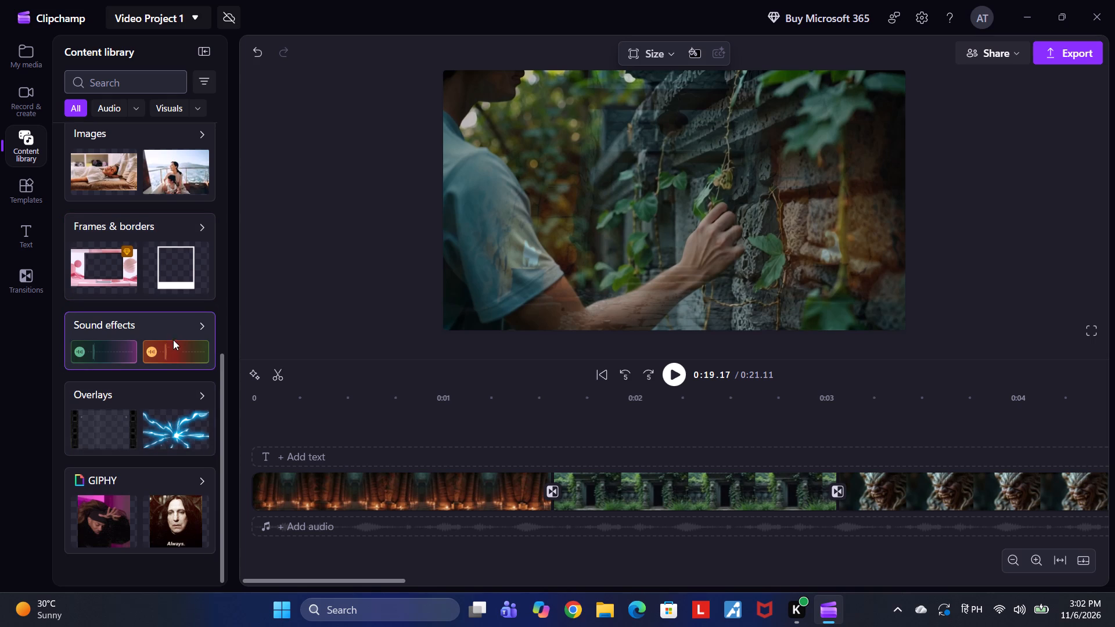
scroll(178, 333, up, 1)
click(179, 332)
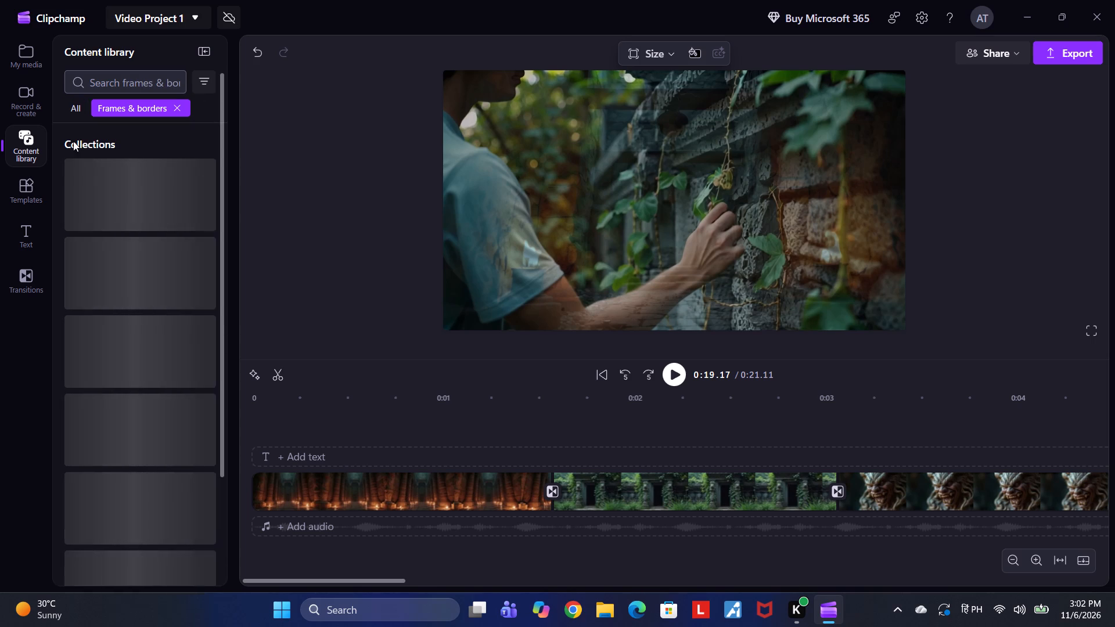
click(81, 113)
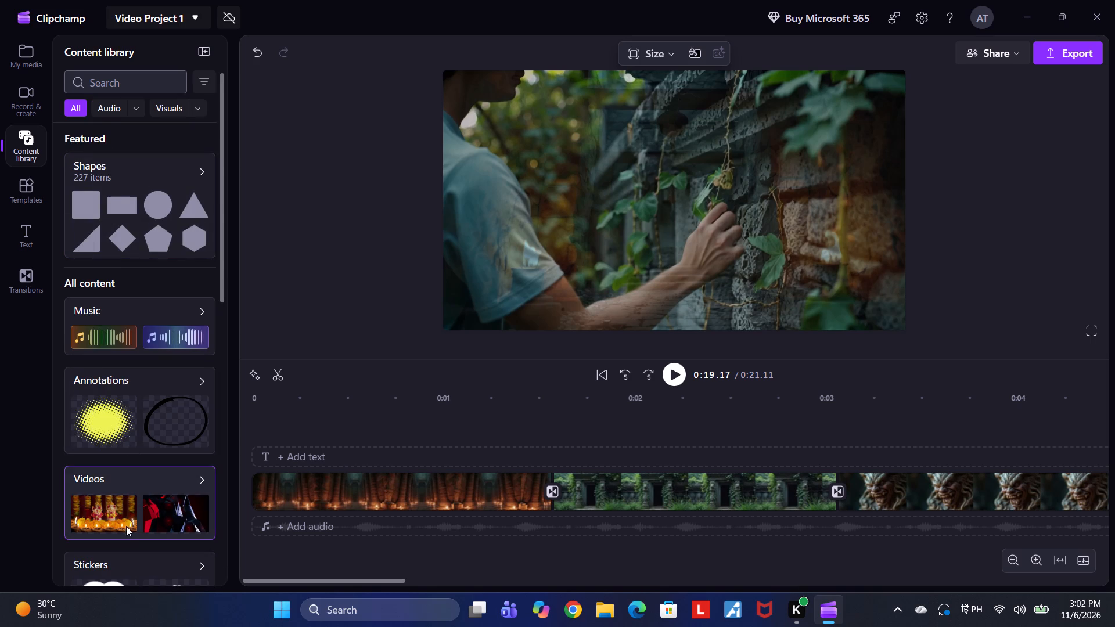
scroll(125, 554, down, 7)
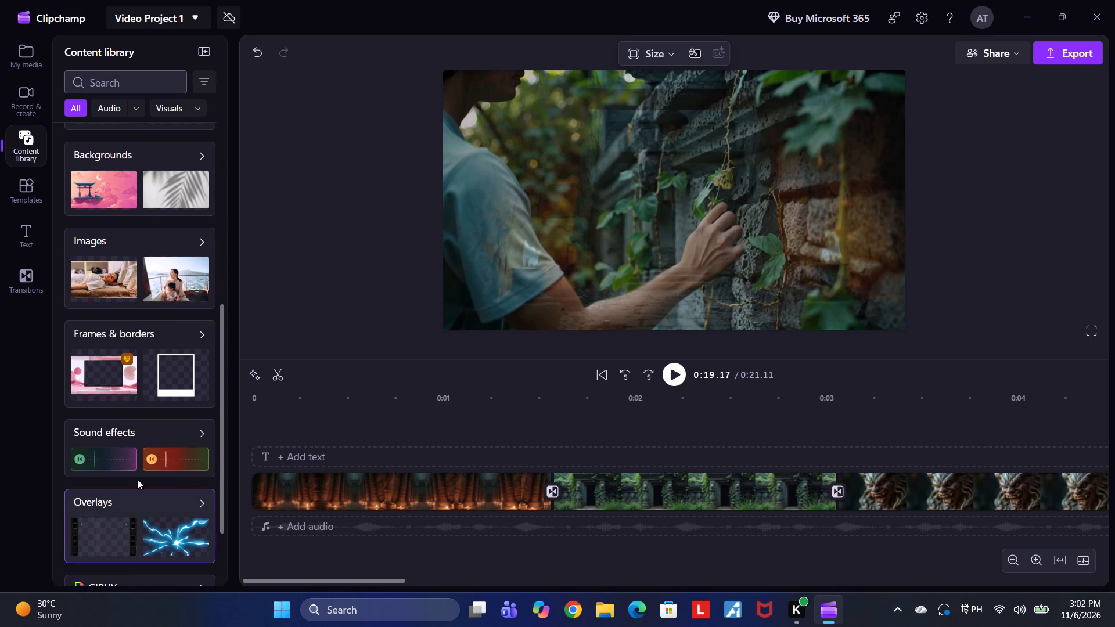
Open the Scary collection of sound effects and preview Sound logo 2 and Wild alarm sound.
click(156, 444)
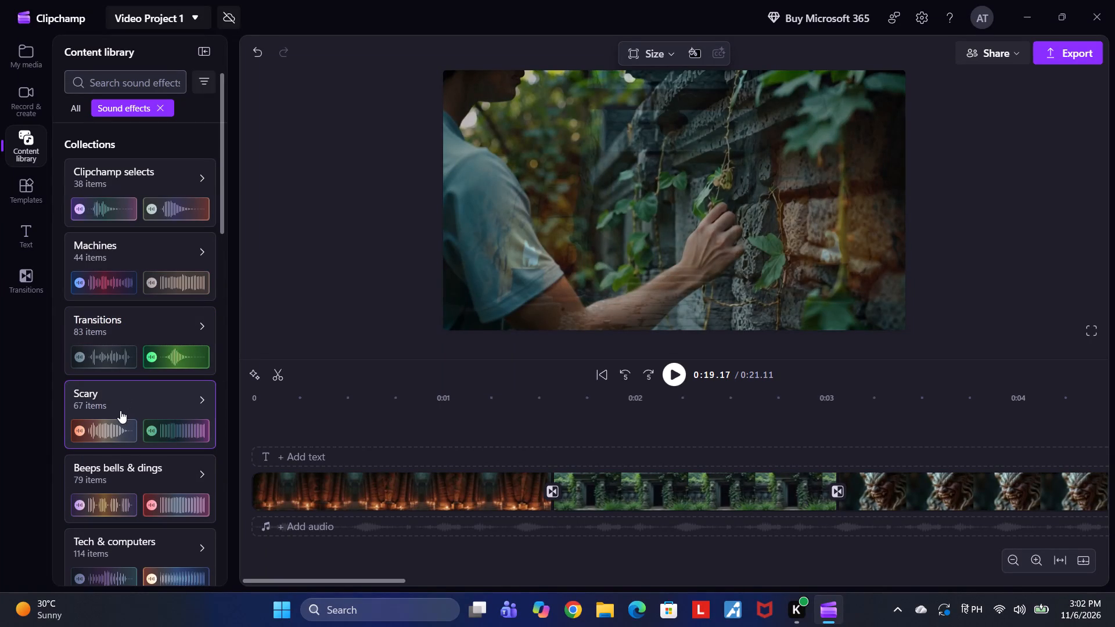
click(108, 432)
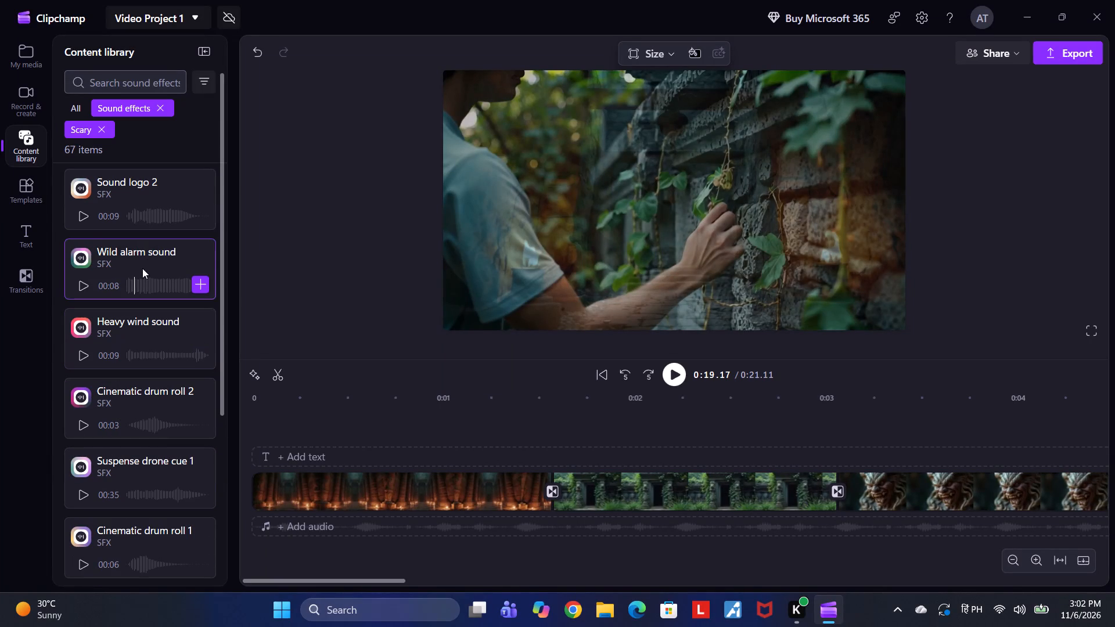
click(80, 218)
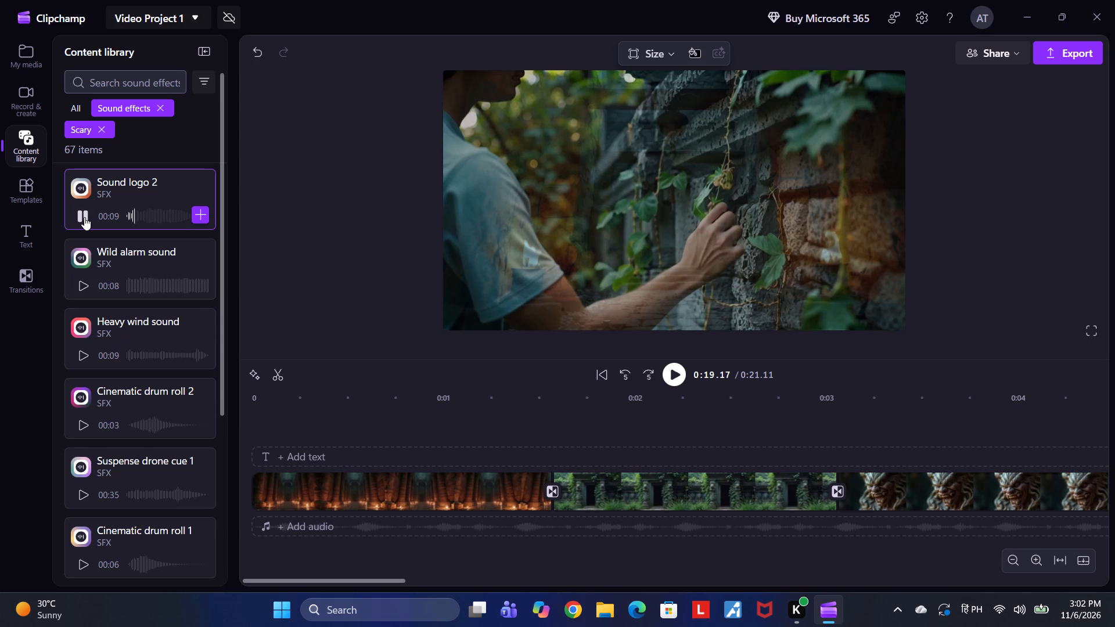
click(81, 286)
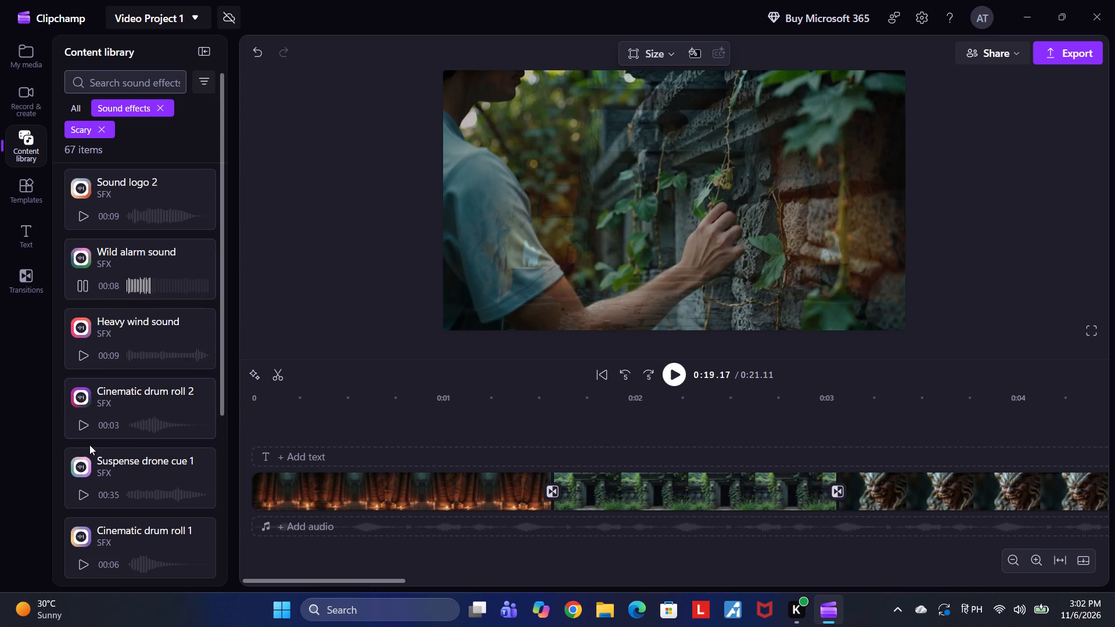
scroll(91, 446, down, 3)
scroll(93, 450, up, 2)
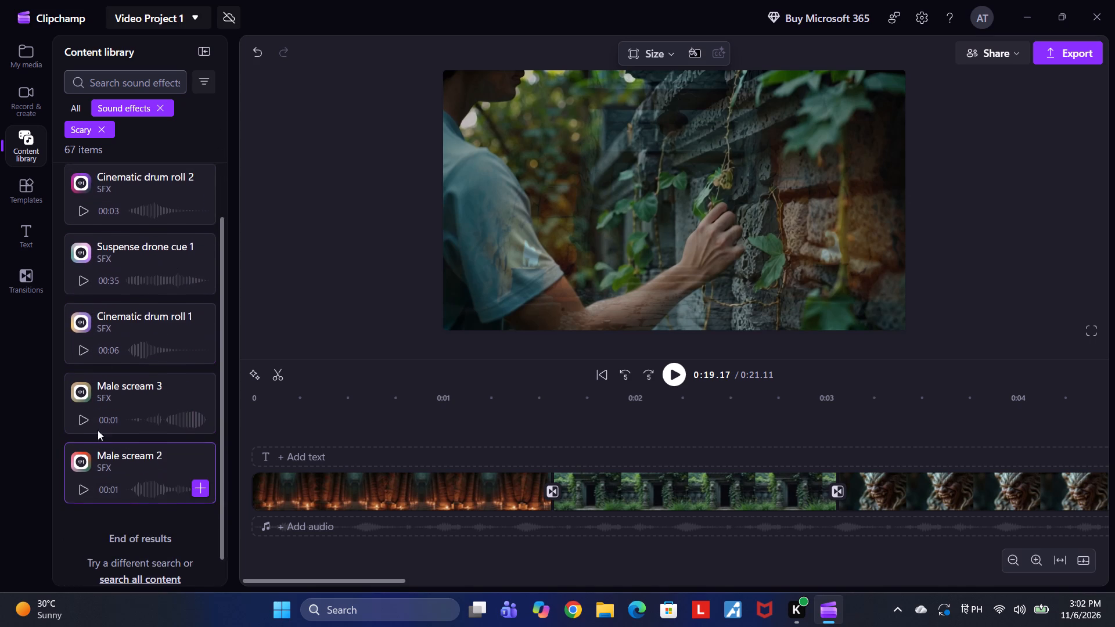
scroll(98, 430, up, 2)
scroll(138, 308, up, 5)
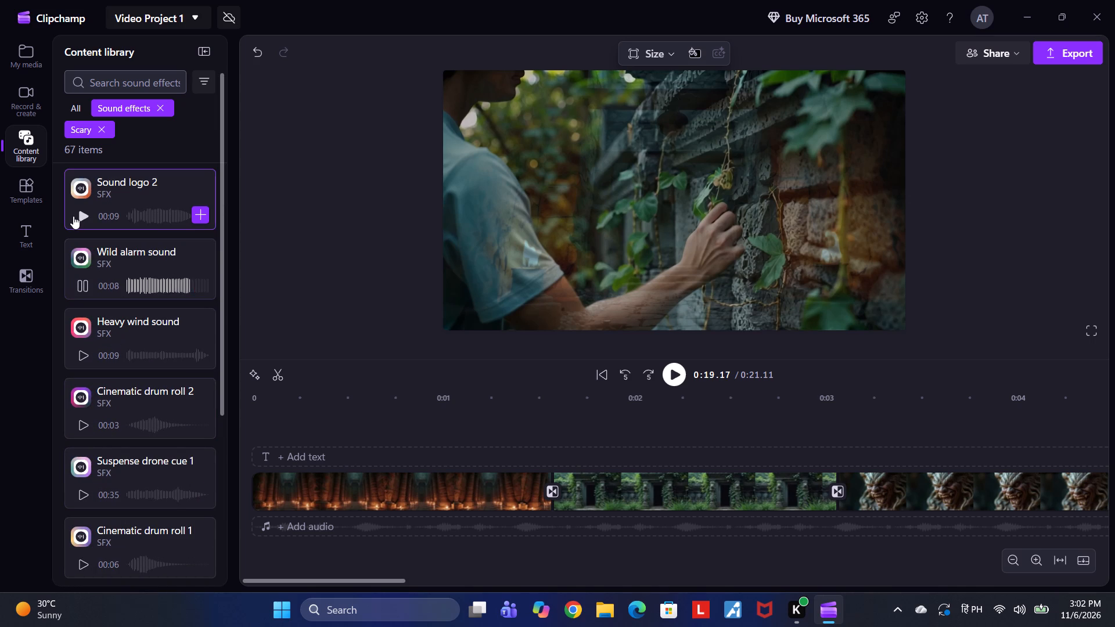
click(81, 220)
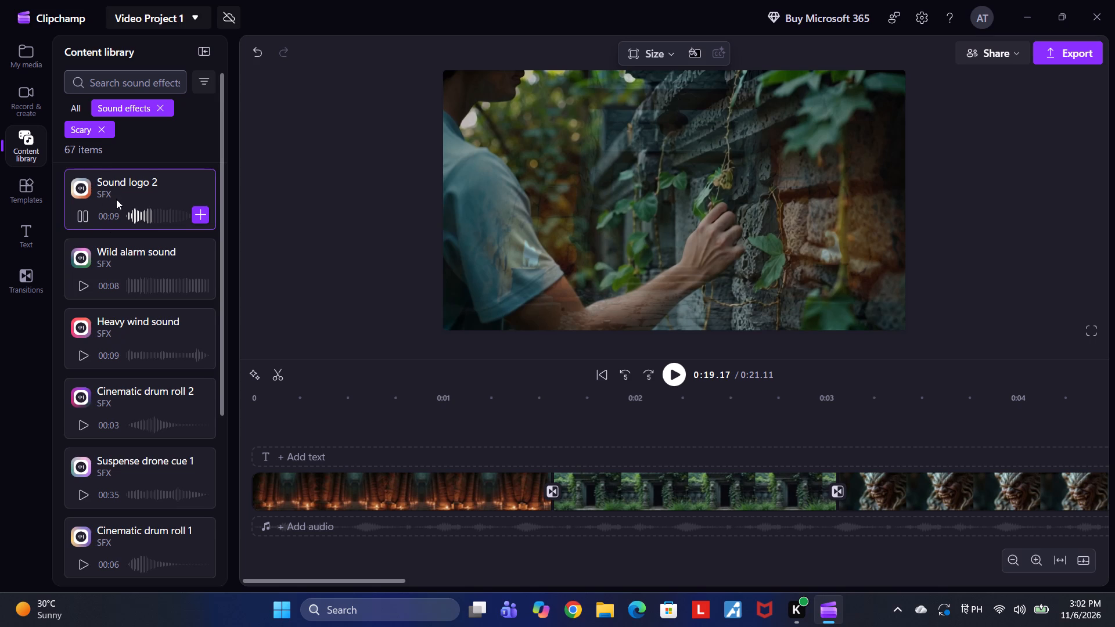
Place the Sound logo 2 effect on the audio track at the start of the video.
drag(116, 200, 352, 533)
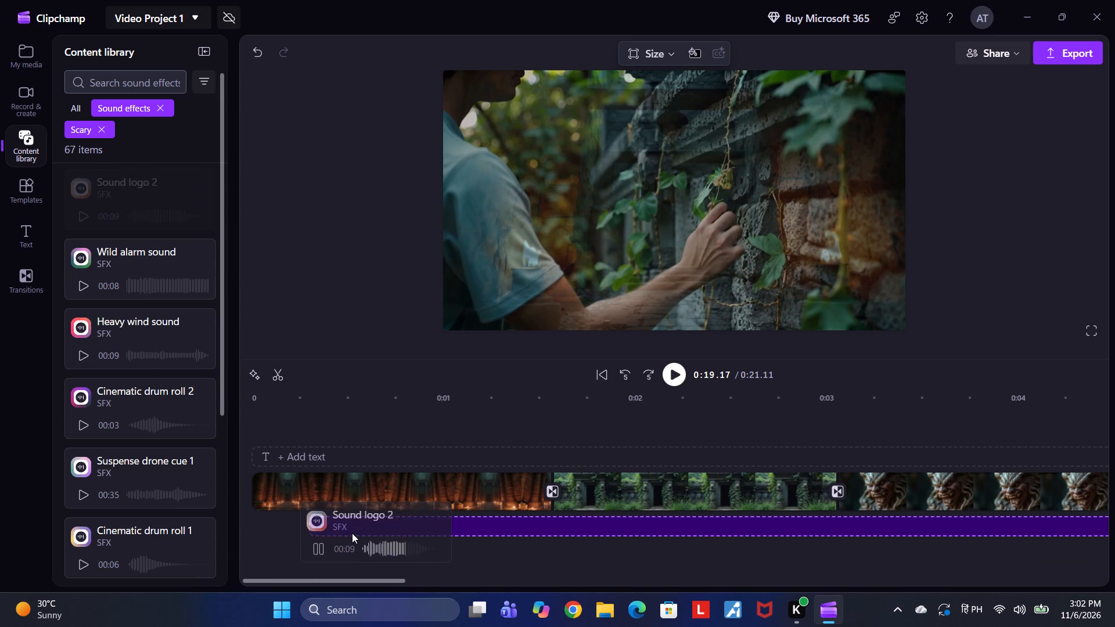
drag(352, 533, 306, 514)
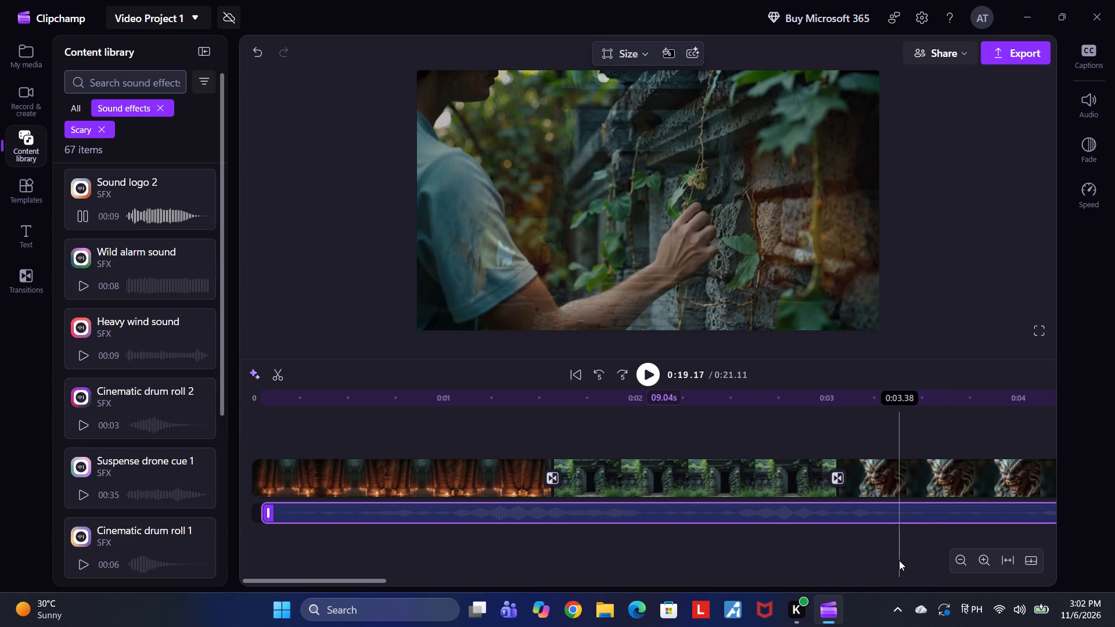
Trim the end of the Sound logo 2 audio to about 6.81 s, where the moonlit field clip ends.
double_click(624, 371)
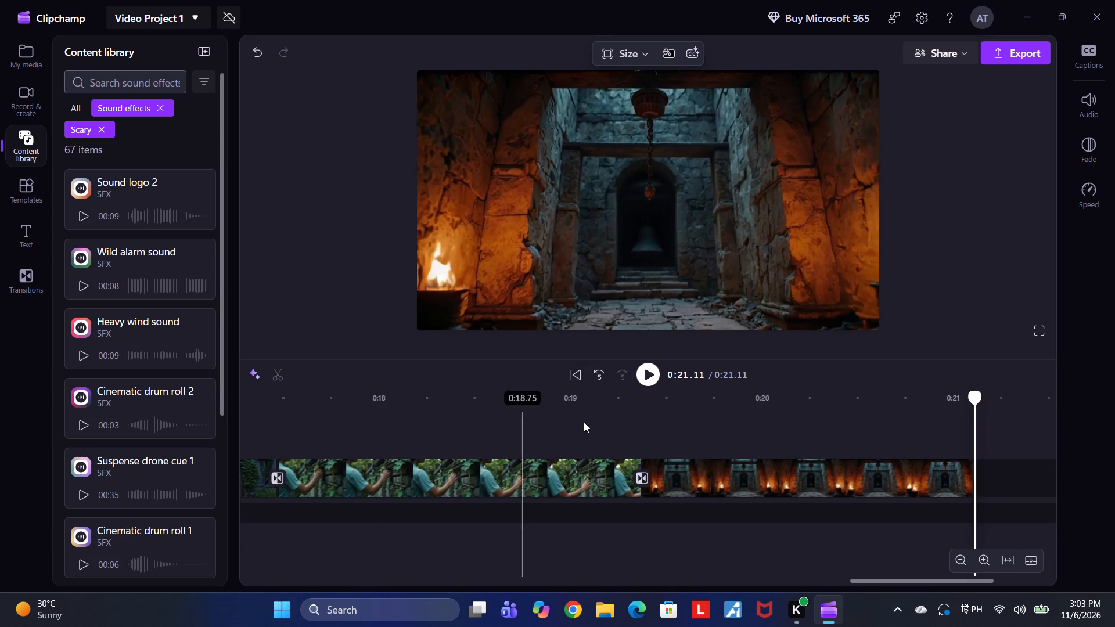
click(602, 367)
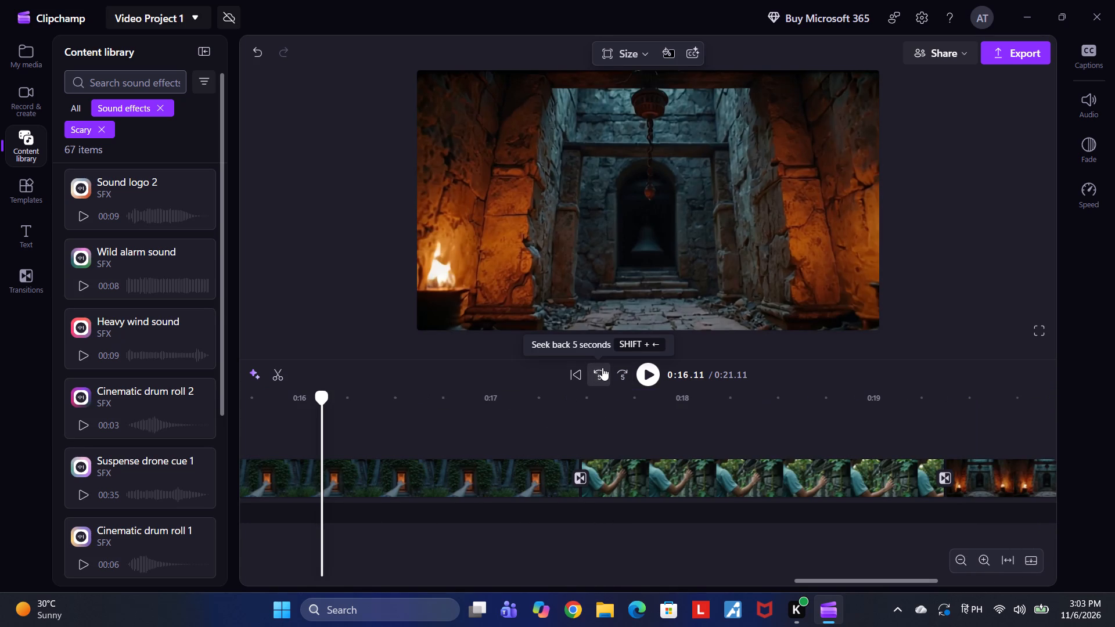
click(602, 367)
click(602, 367)
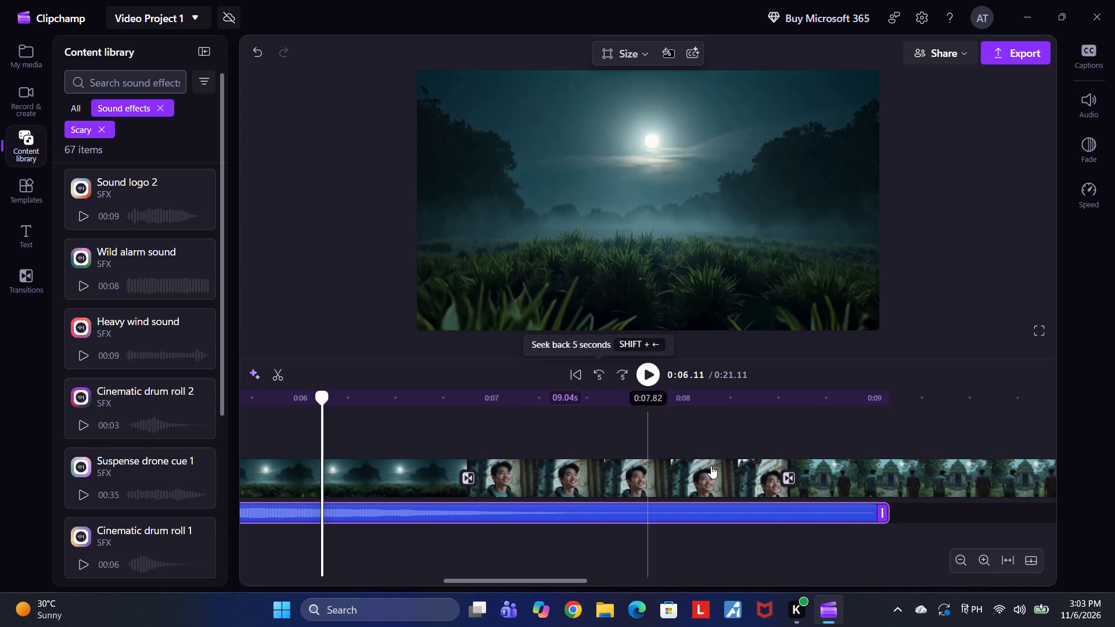
drag(887, 514, 480, 475)
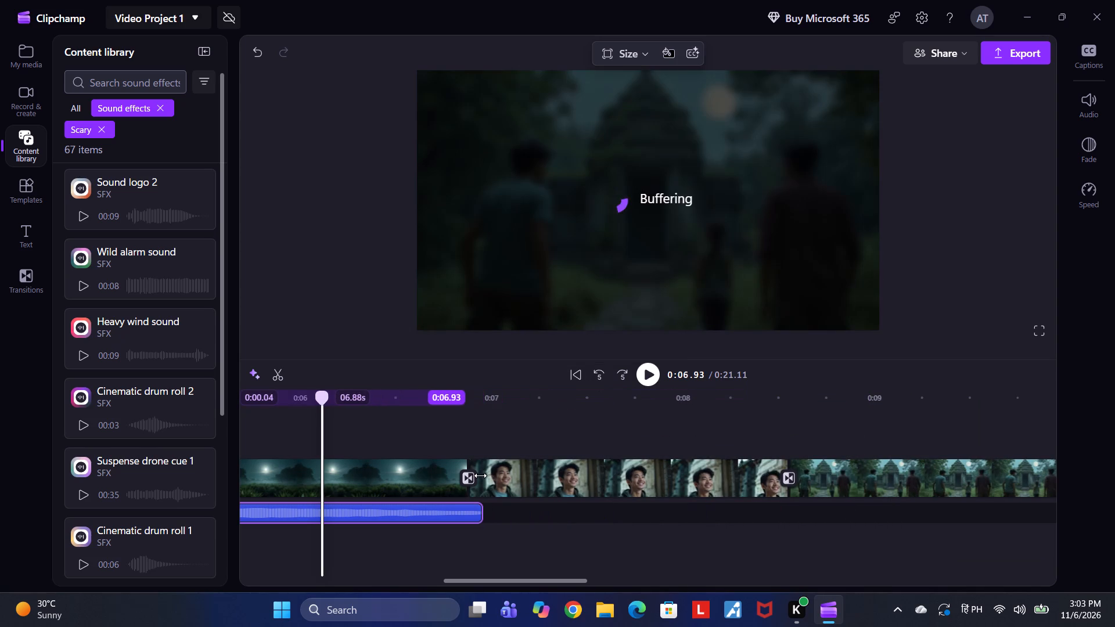
drag(480, 475, 457, 471)
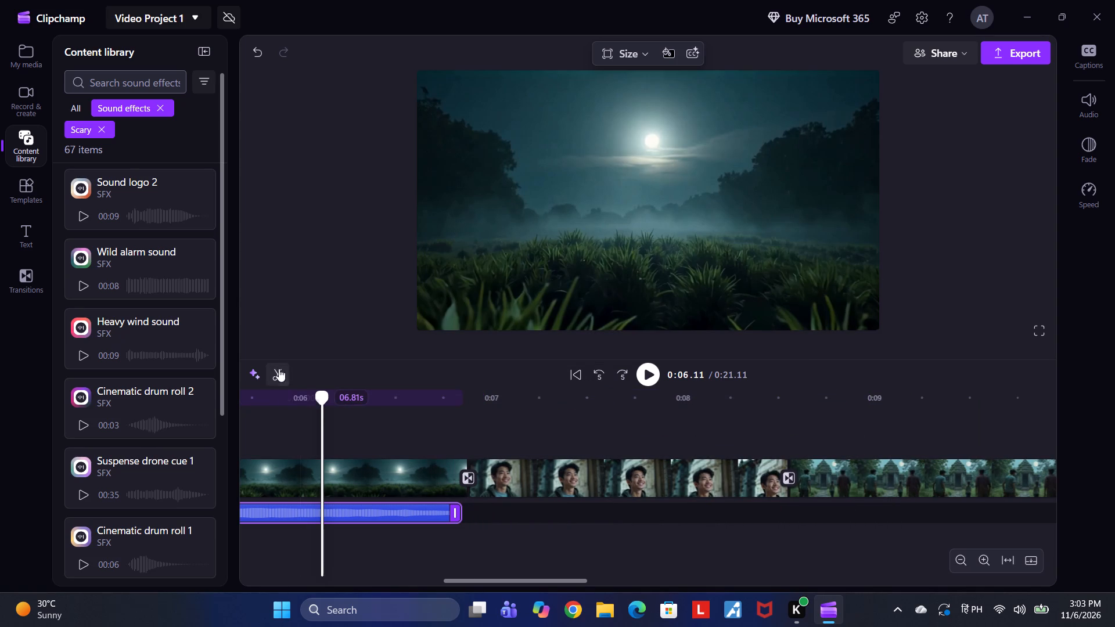
Preview Heavy wind sound and place it on the audio track after Sound logo 2, starting at about 7.3 s.
click(85, 351)
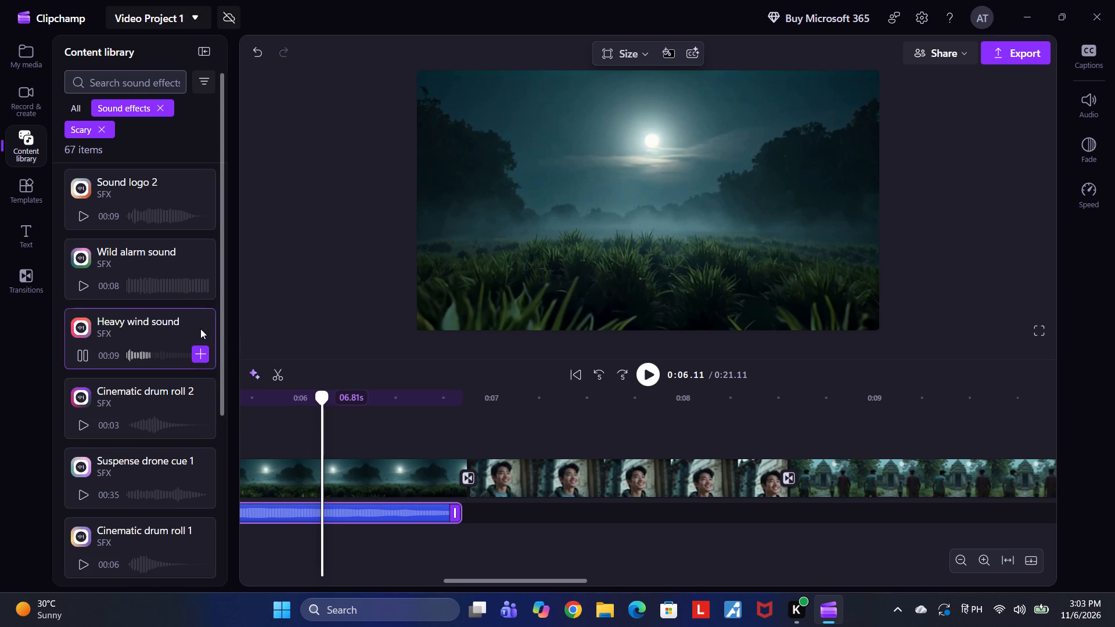
drag(199, 329, 908, 517)
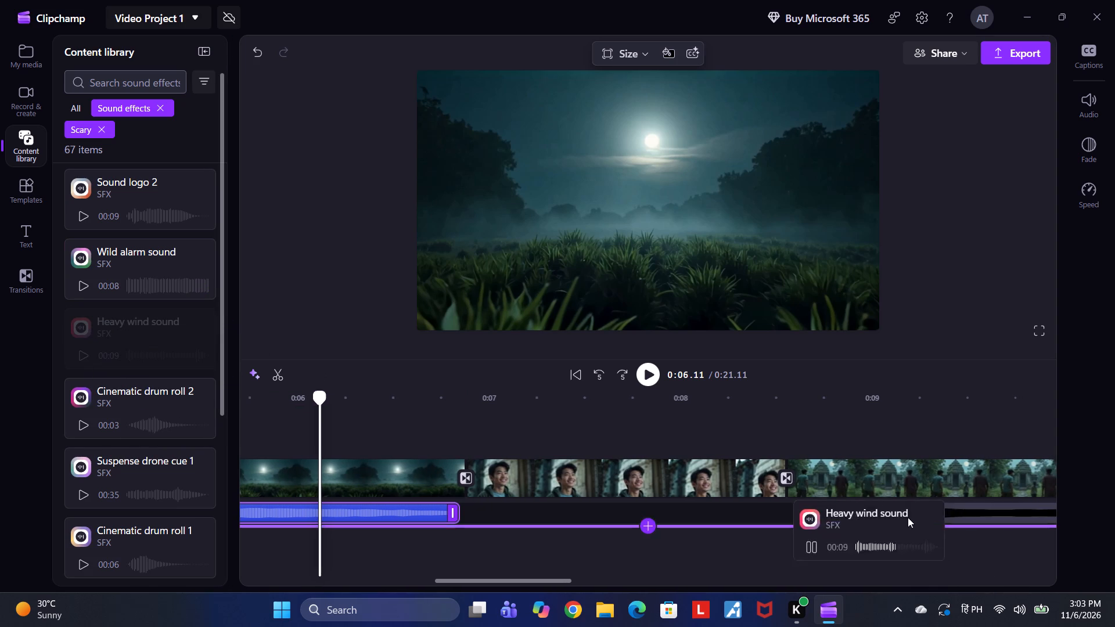
drag(908, 517, 681, 516)
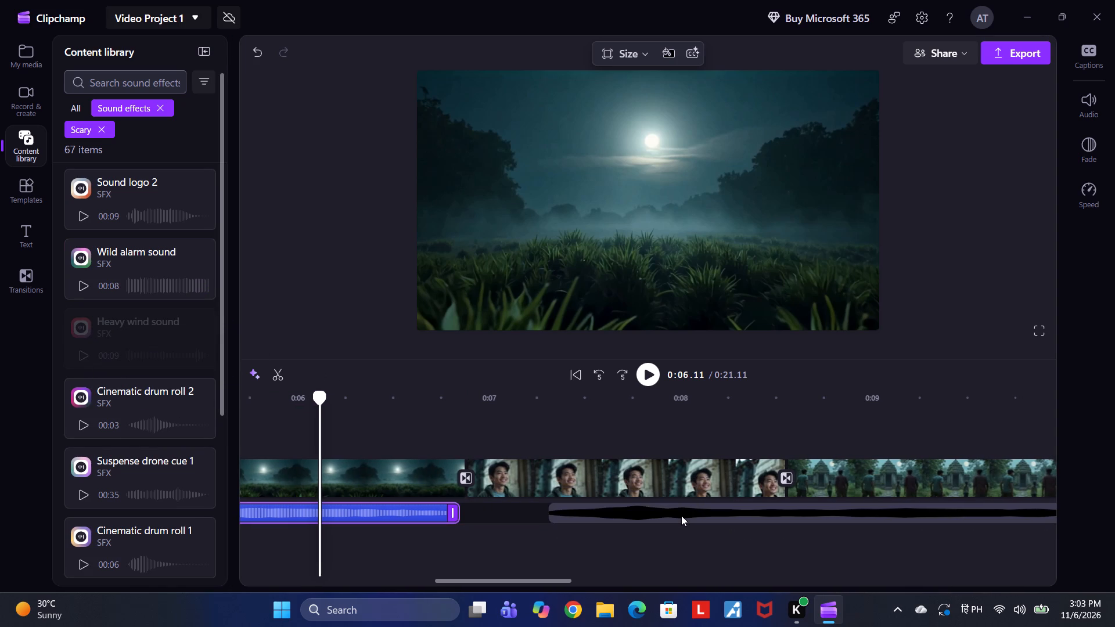
drag(681, 516, 679, 516)
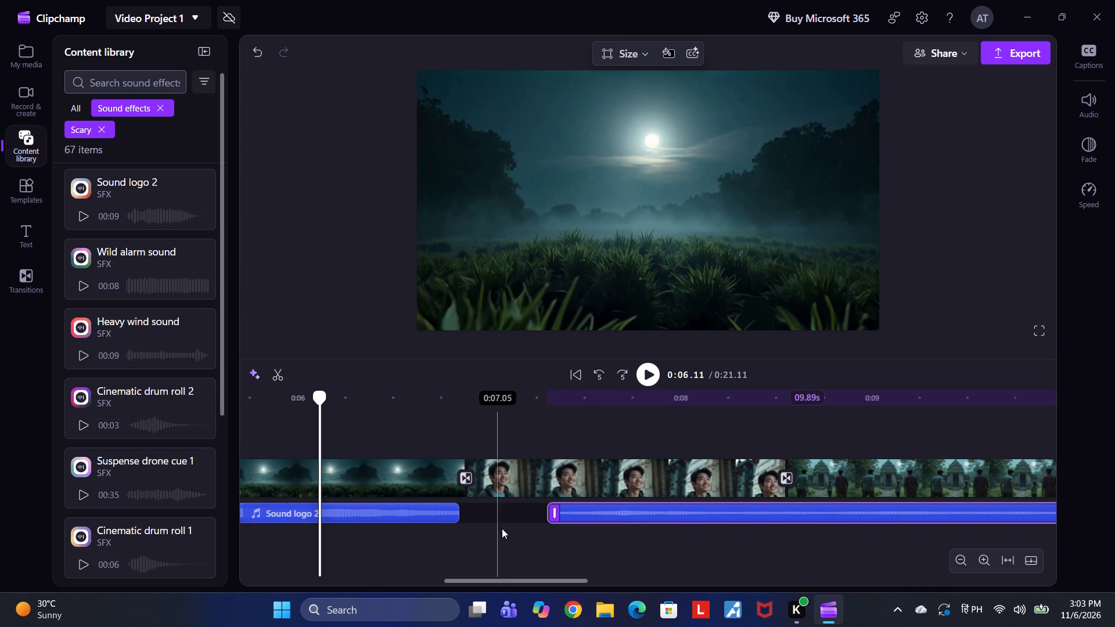
Remove the gap between Sound logo 2 and Heavy wind sound on the audio track.
drag(557, 510, 506, 507)
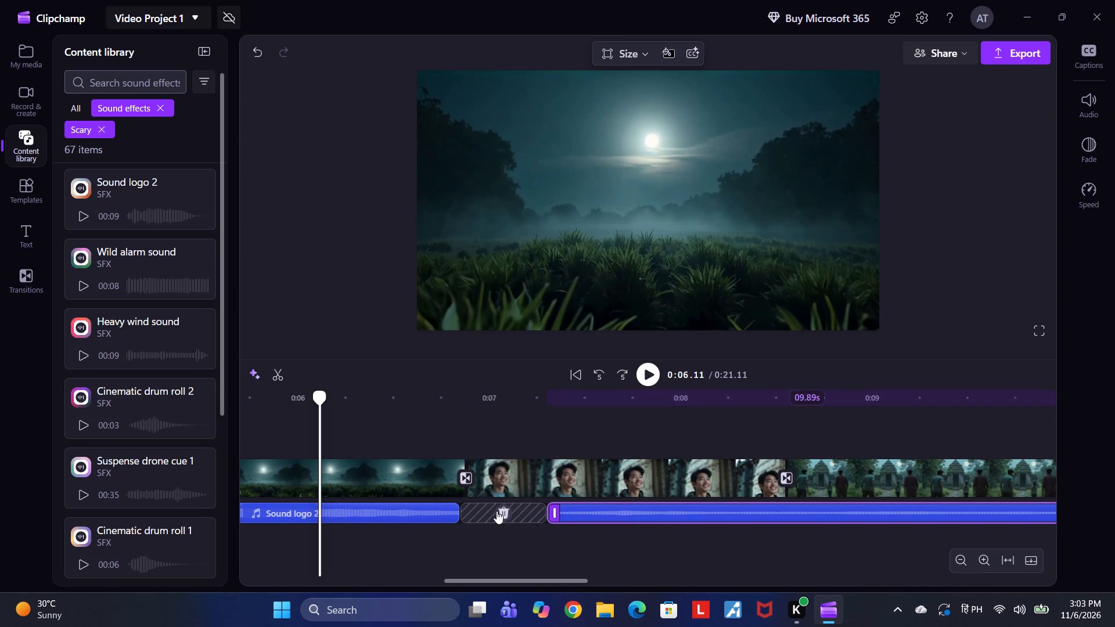
click(497, 511)
click(459, 510)
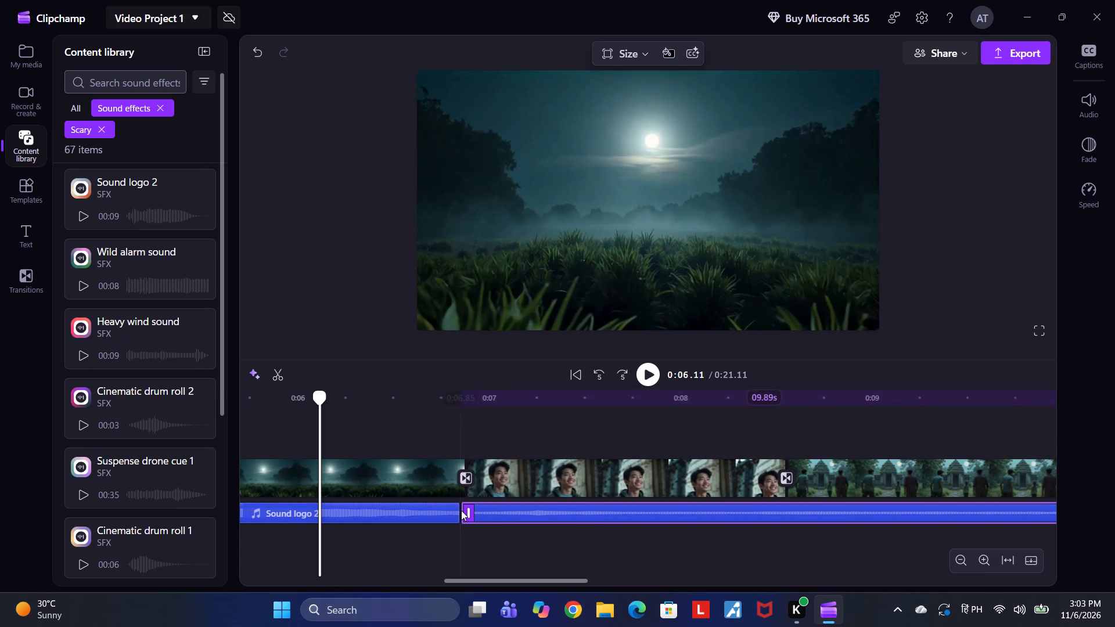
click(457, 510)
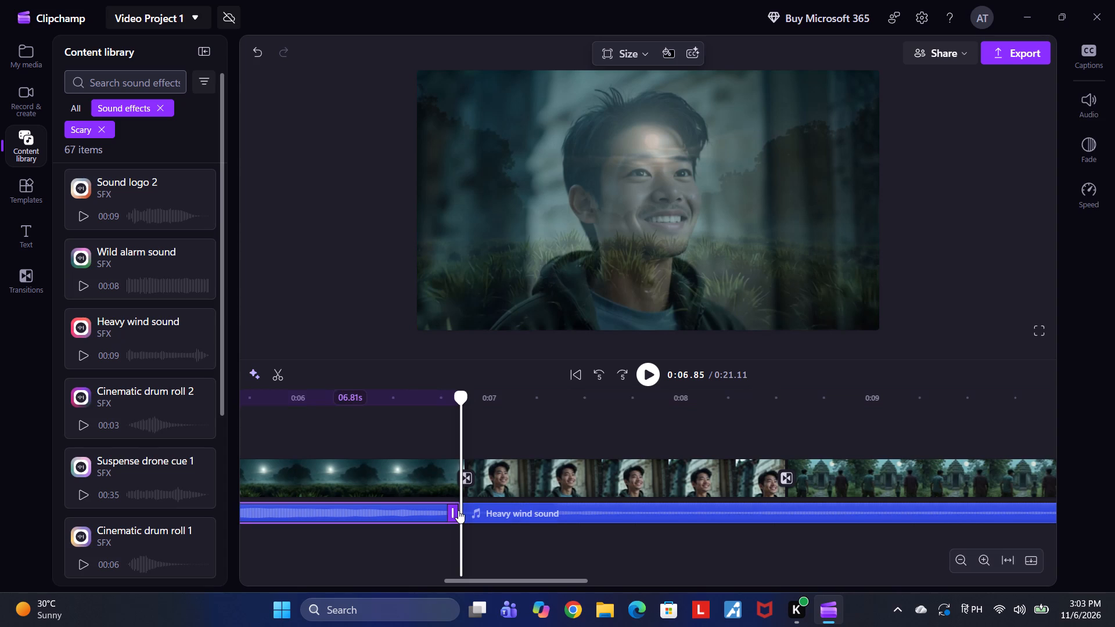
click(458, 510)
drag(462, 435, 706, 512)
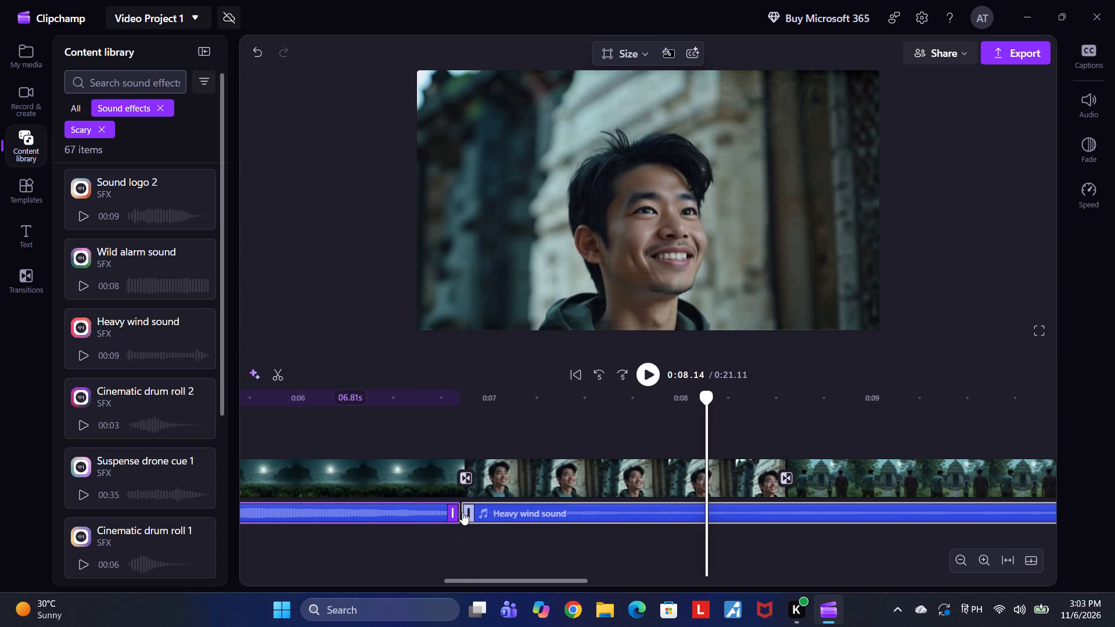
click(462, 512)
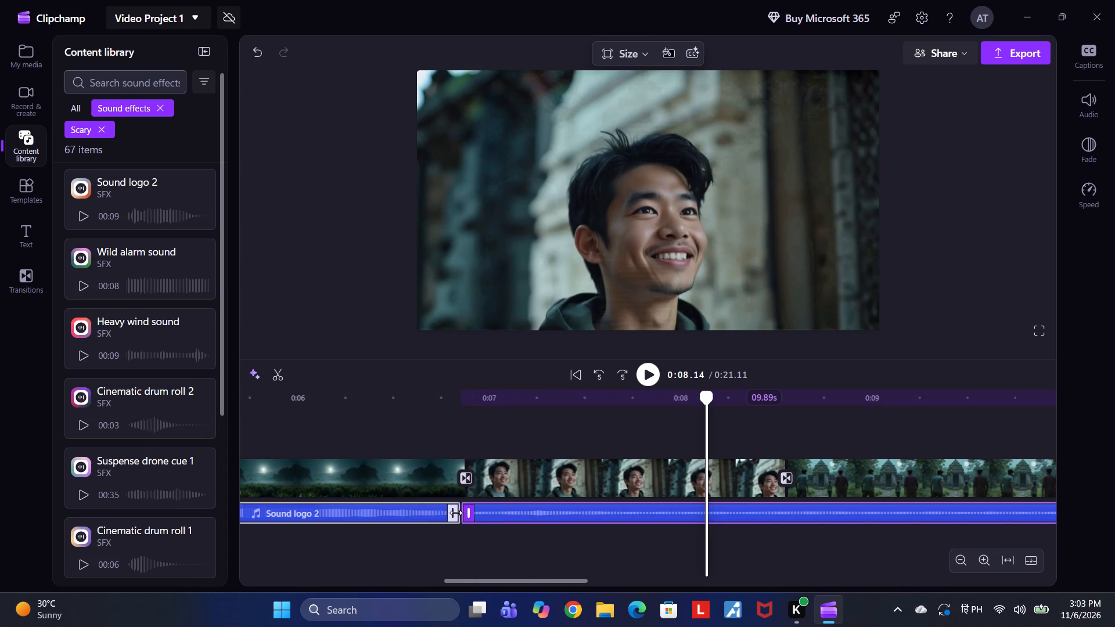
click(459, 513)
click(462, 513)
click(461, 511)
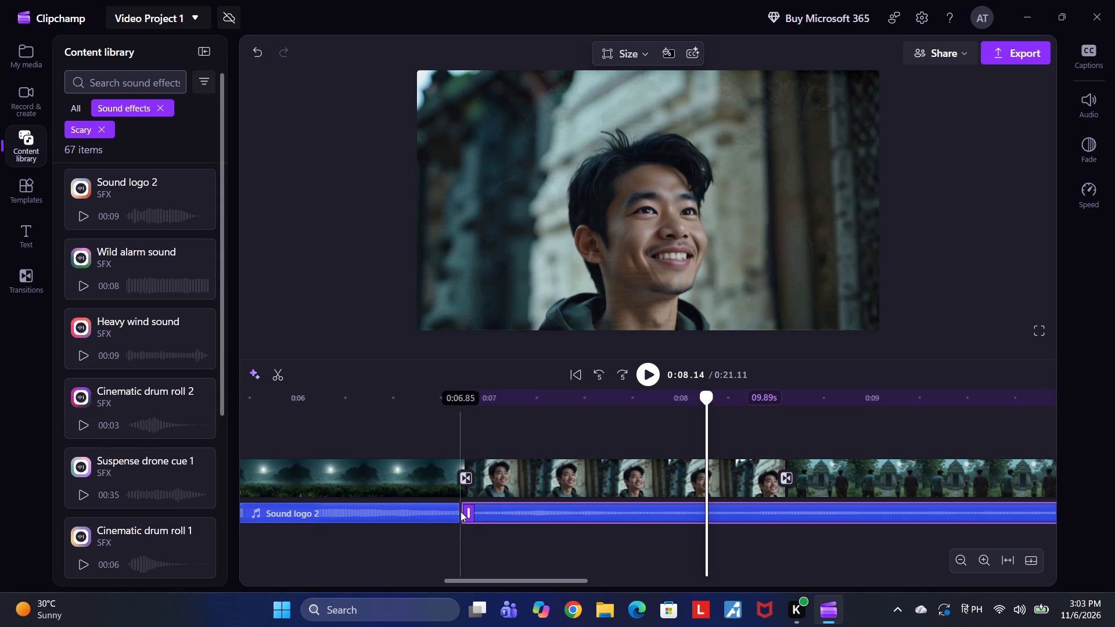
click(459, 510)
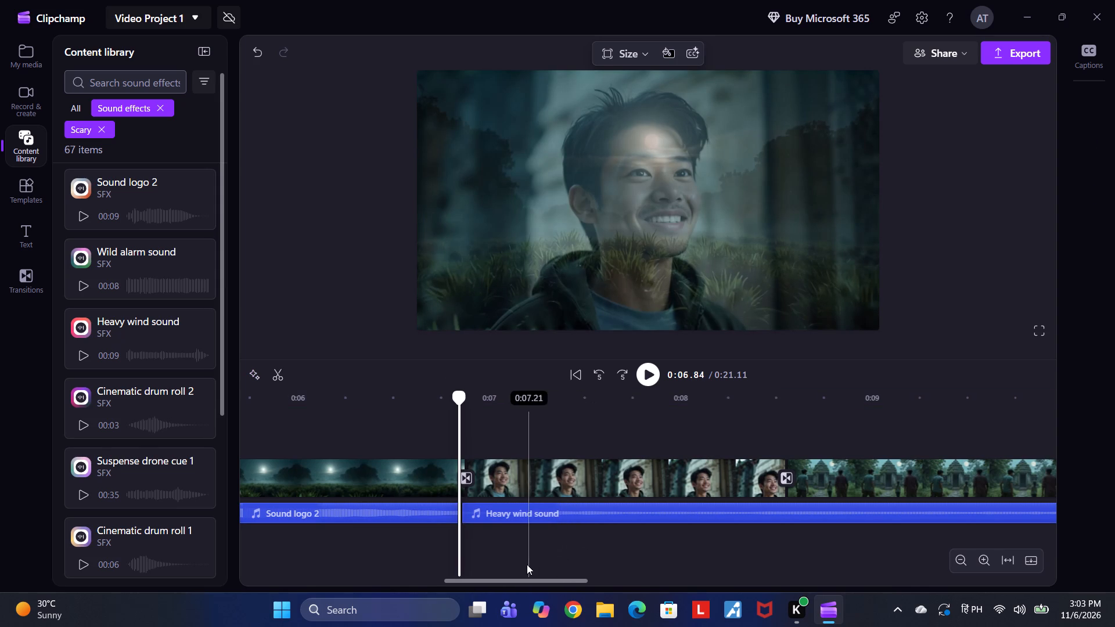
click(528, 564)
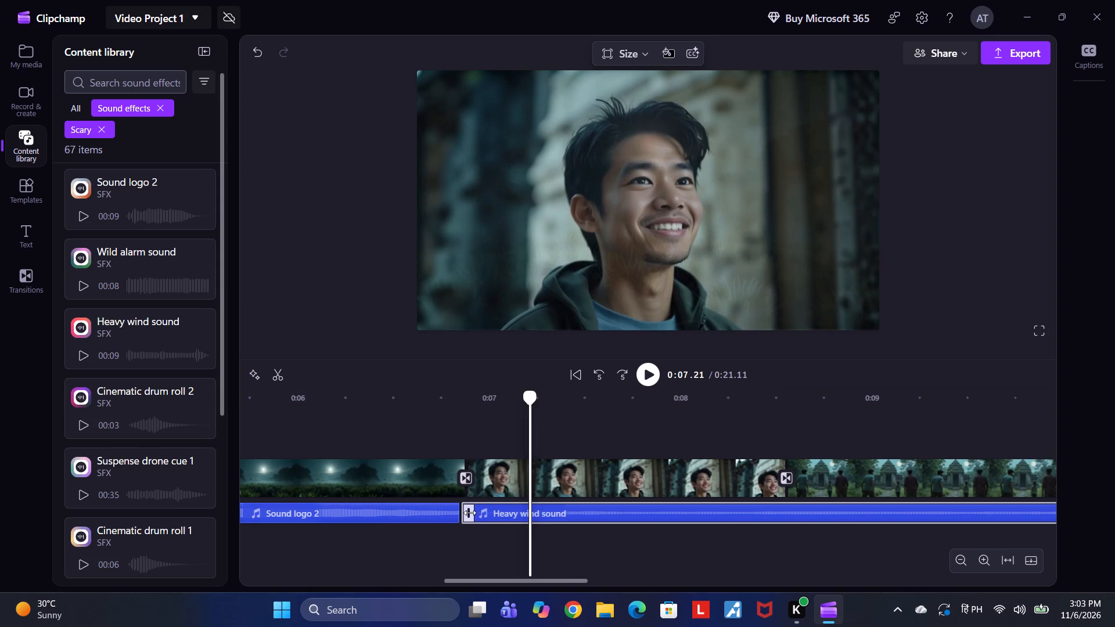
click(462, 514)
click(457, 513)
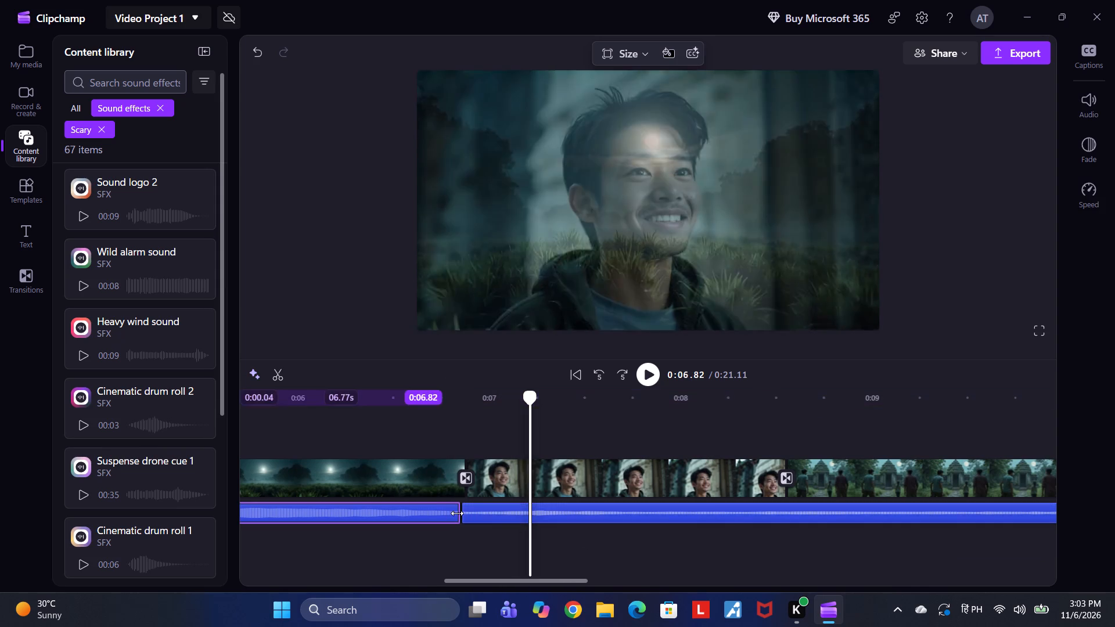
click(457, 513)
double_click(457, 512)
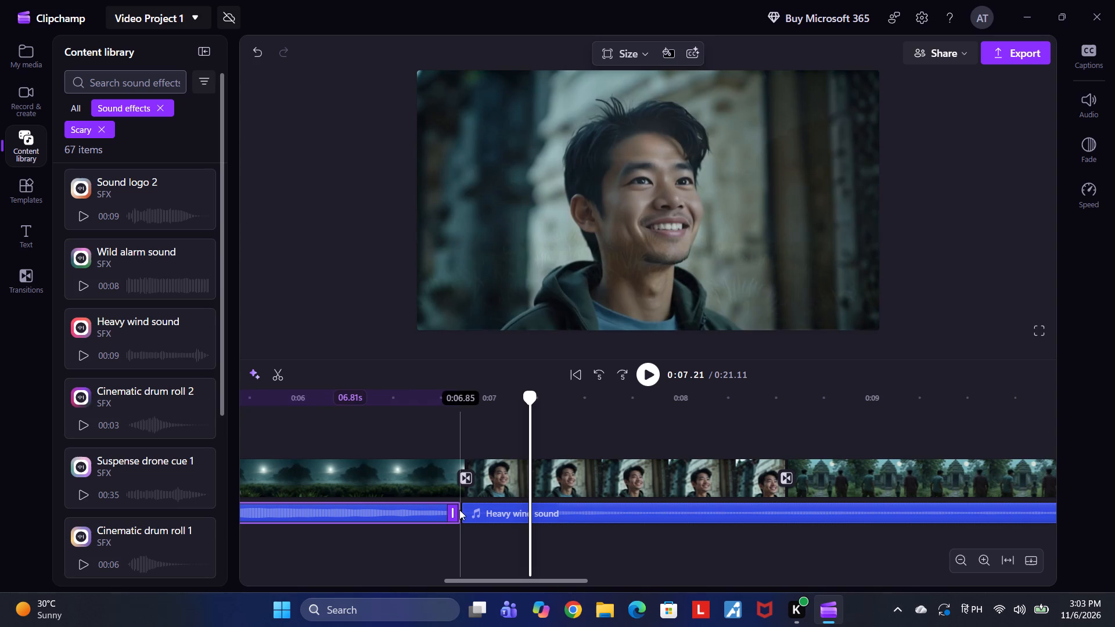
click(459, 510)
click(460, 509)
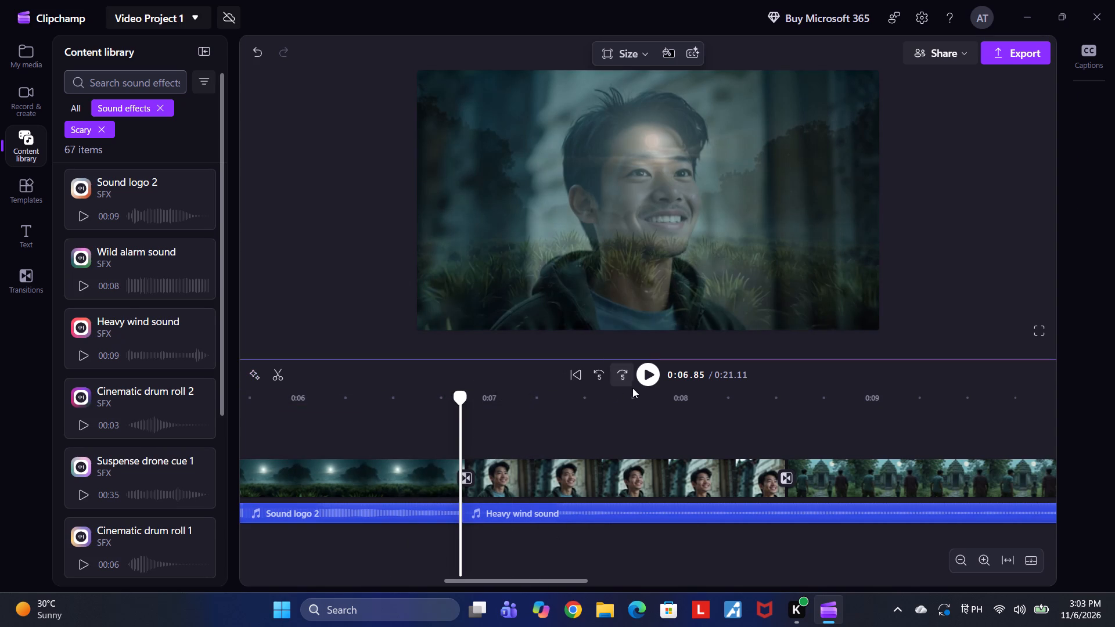
Play the video from the start to review it with the sound effects.
double_click(599, 374)
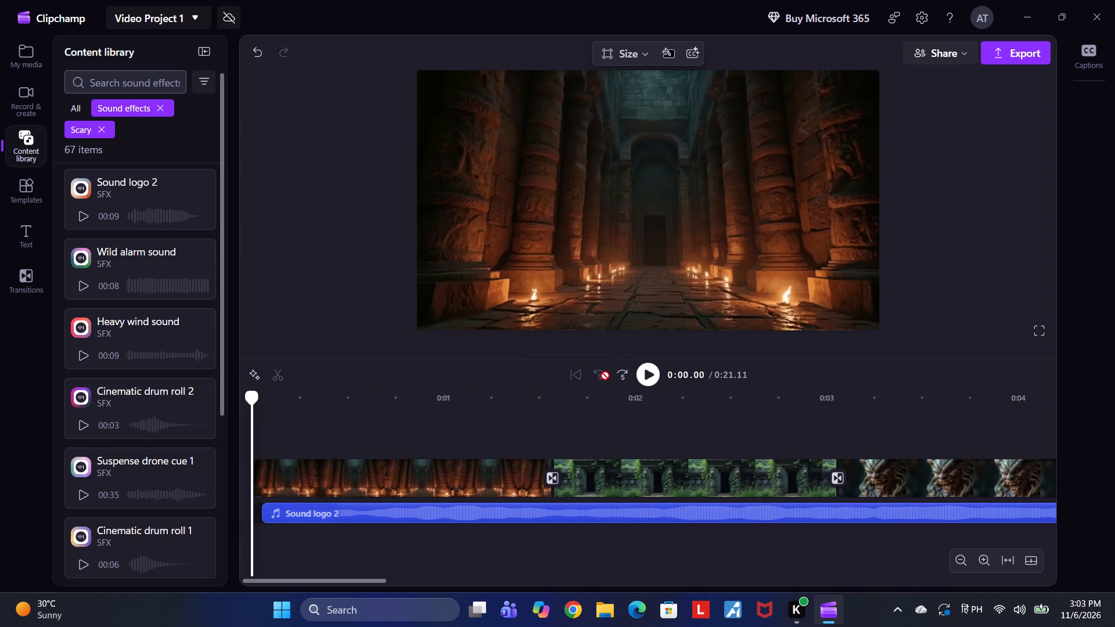
click(640, 370)
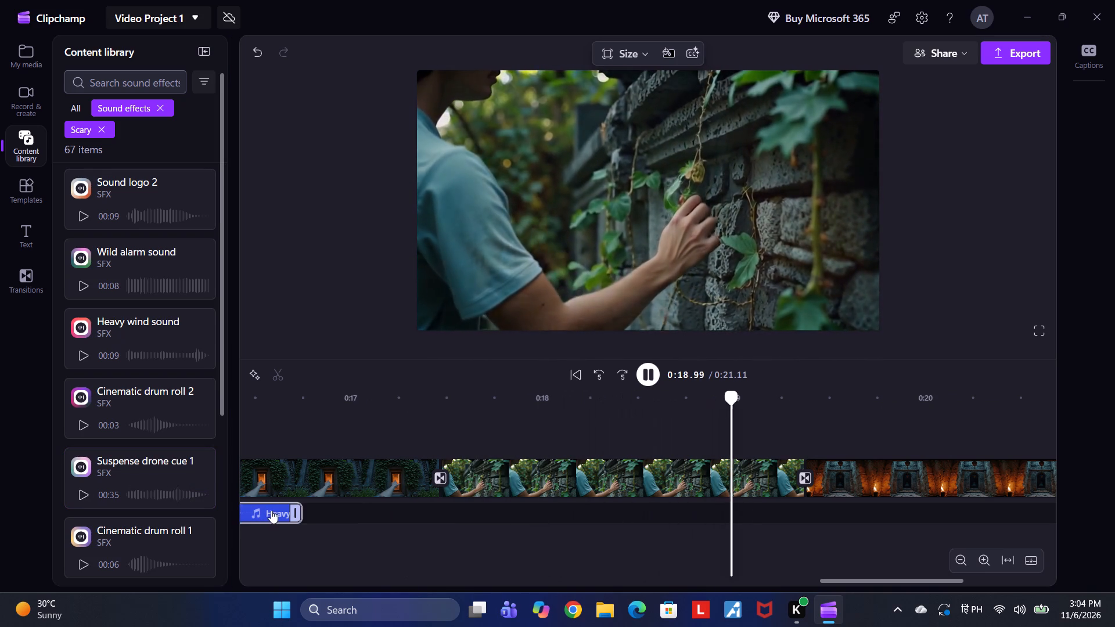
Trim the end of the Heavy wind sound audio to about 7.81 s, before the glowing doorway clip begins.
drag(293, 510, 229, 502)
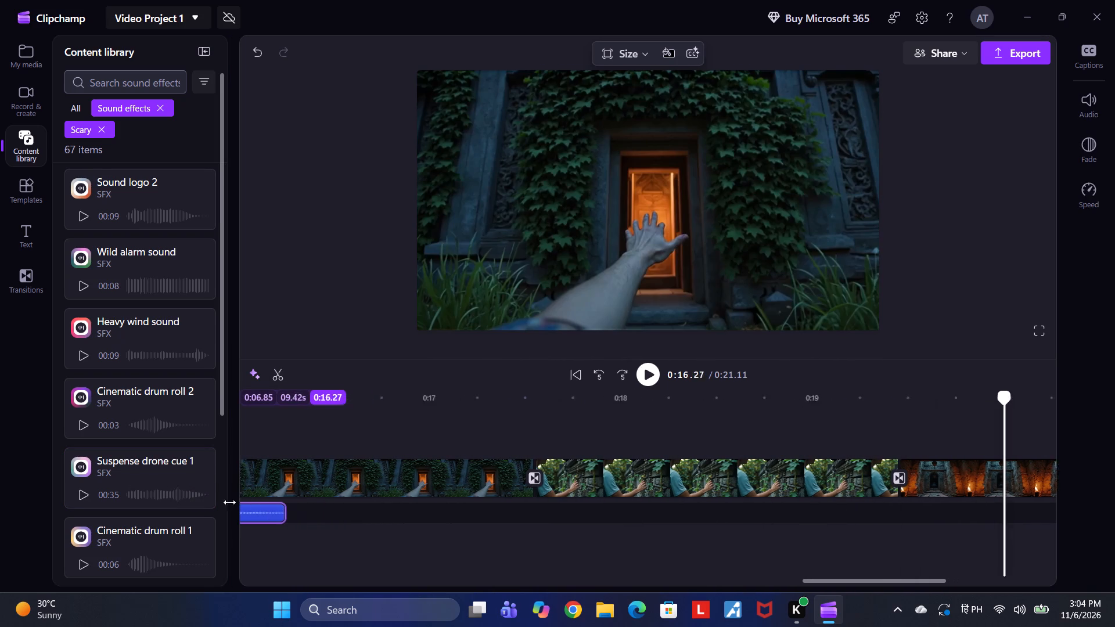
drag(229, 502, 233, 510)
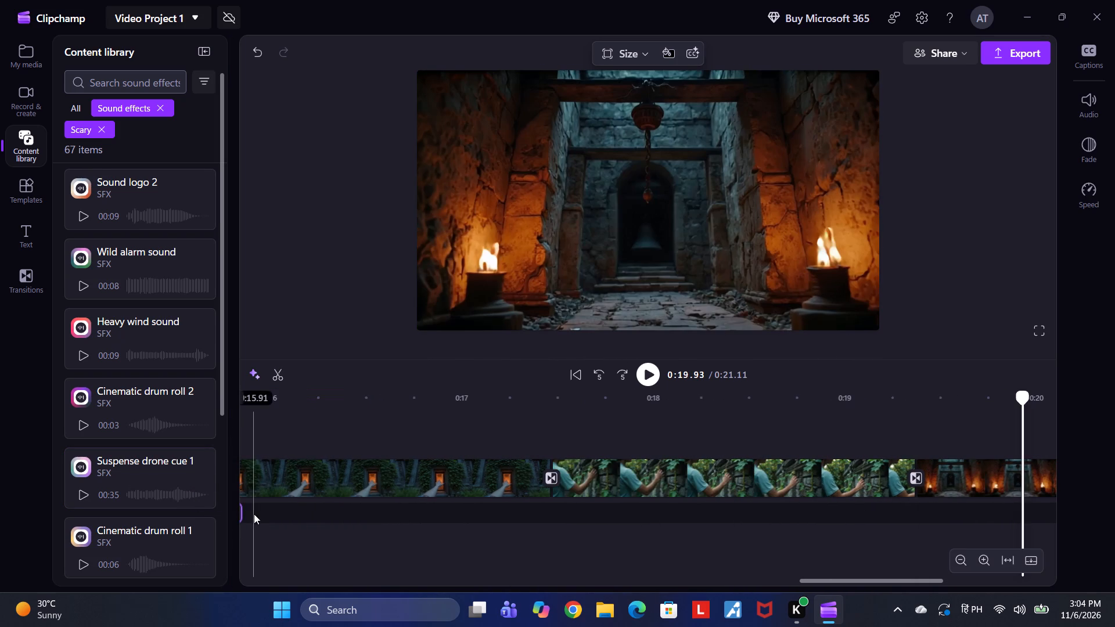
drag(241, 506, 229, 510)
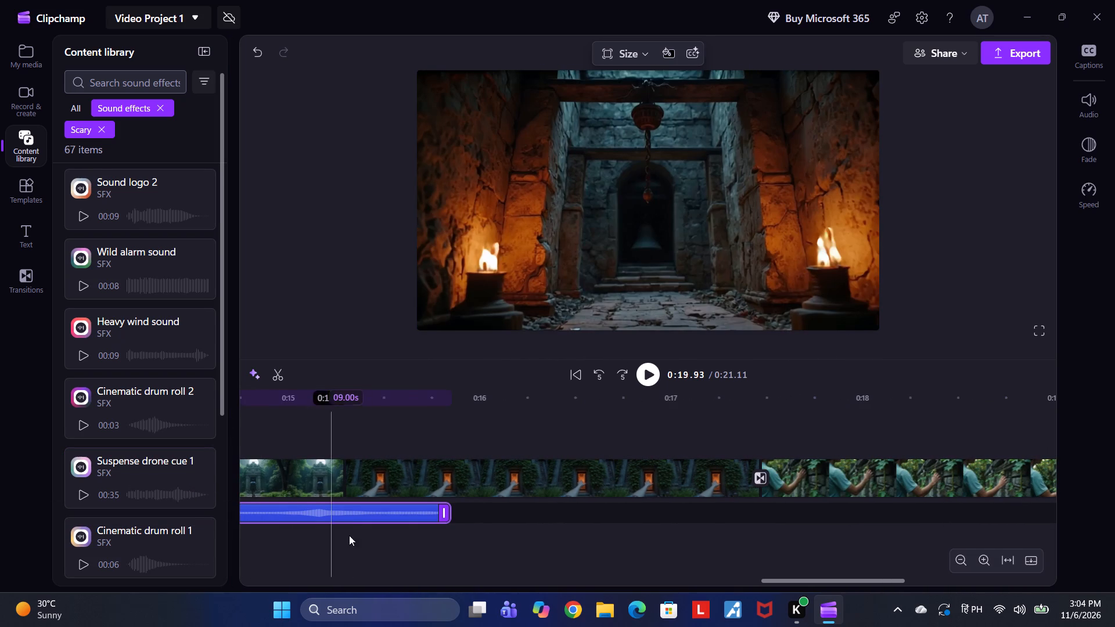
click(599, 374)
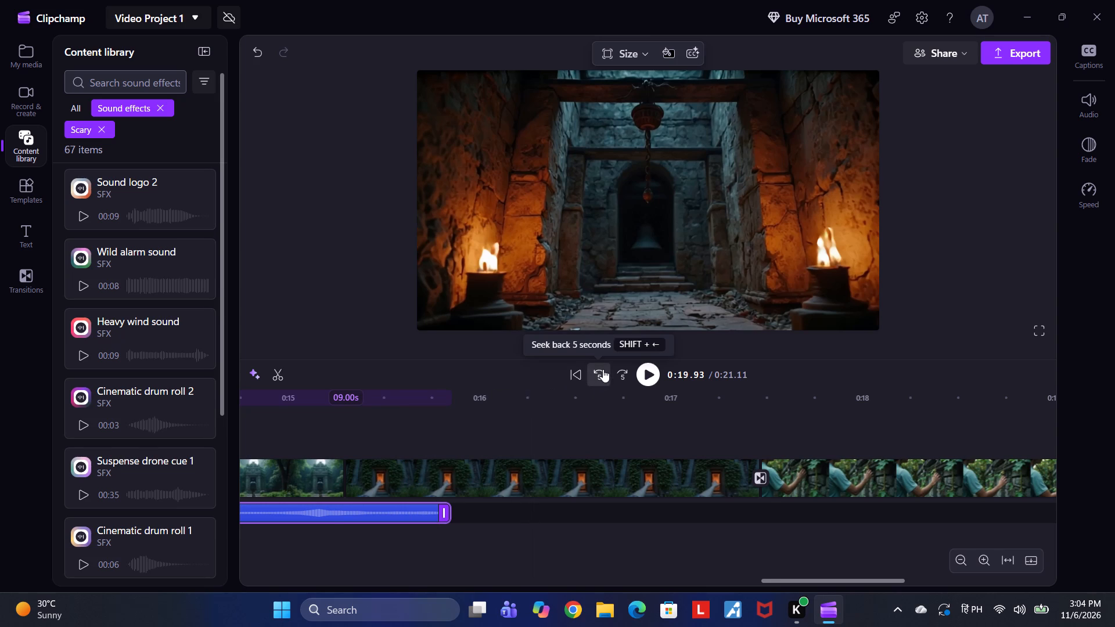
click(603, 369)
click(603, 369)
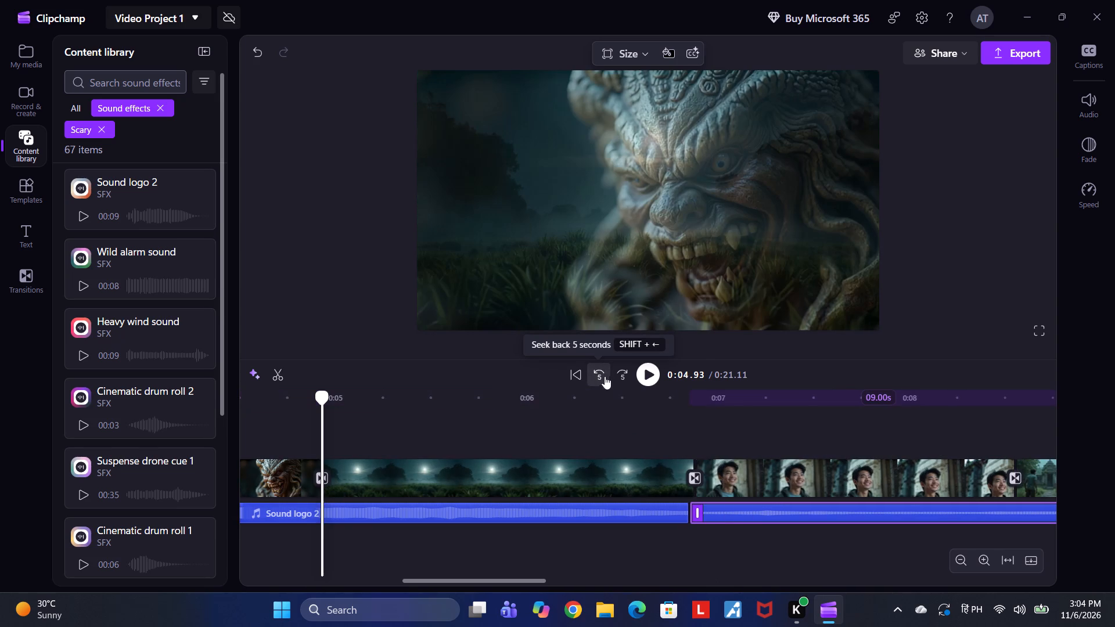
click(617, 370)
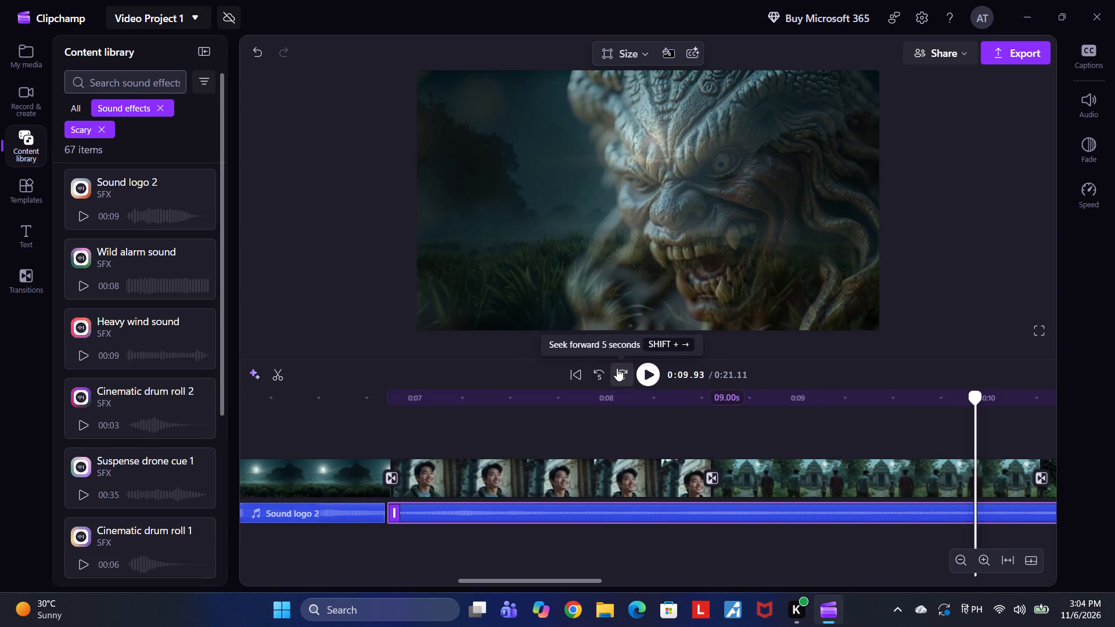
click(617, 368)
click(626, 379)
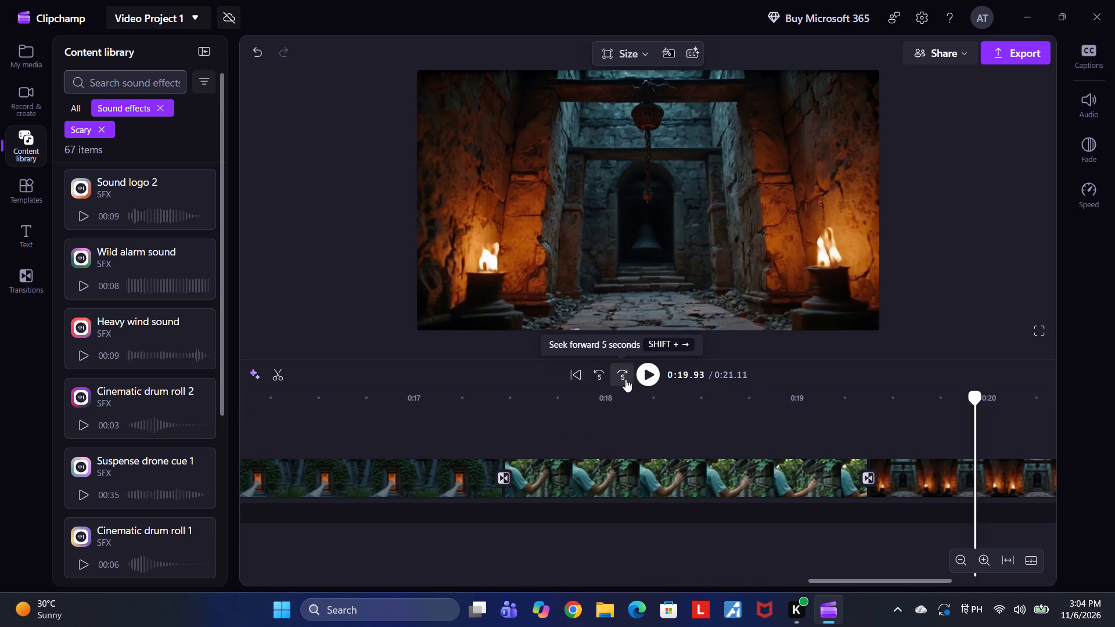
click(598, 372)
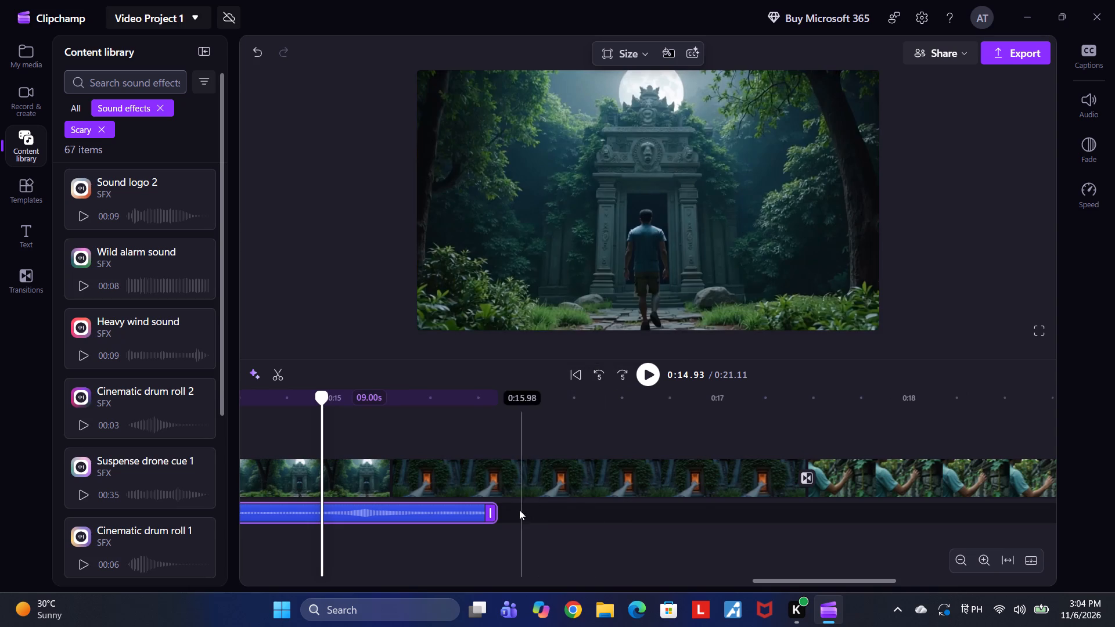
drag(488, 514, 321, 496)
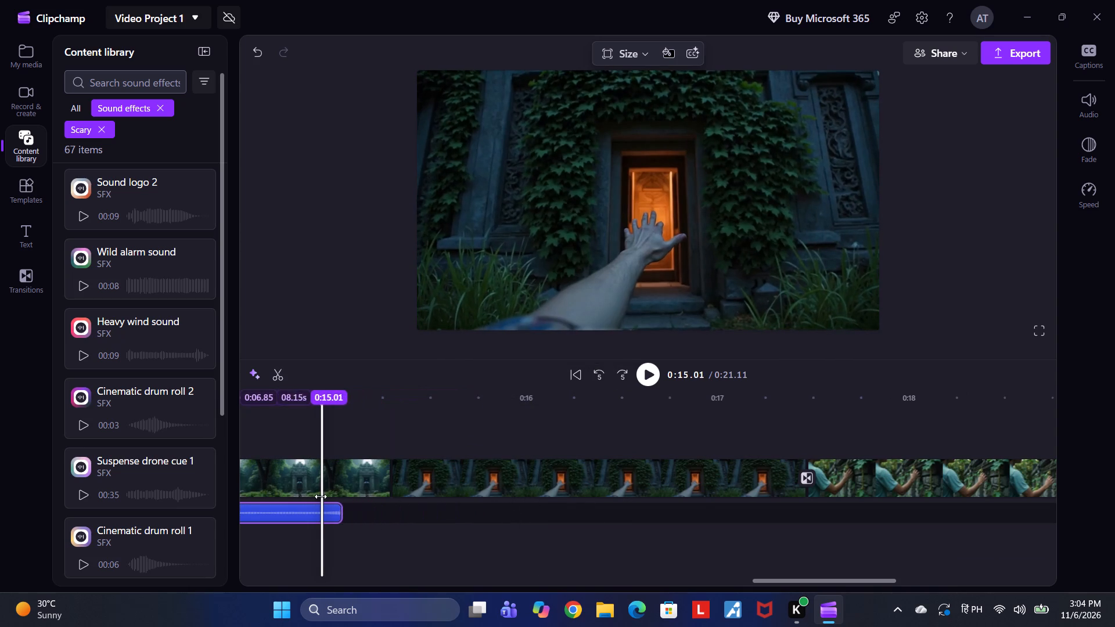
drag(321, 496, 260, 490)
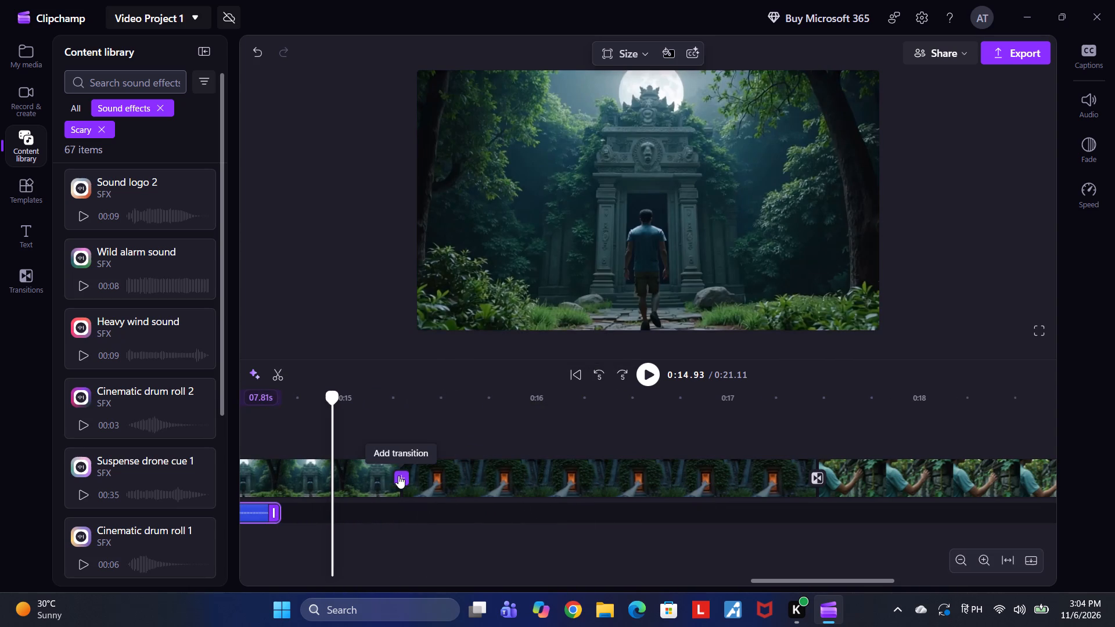
Add a transition between the man at the temple gate clip and the glowing doorway clip.
click(399, 475)
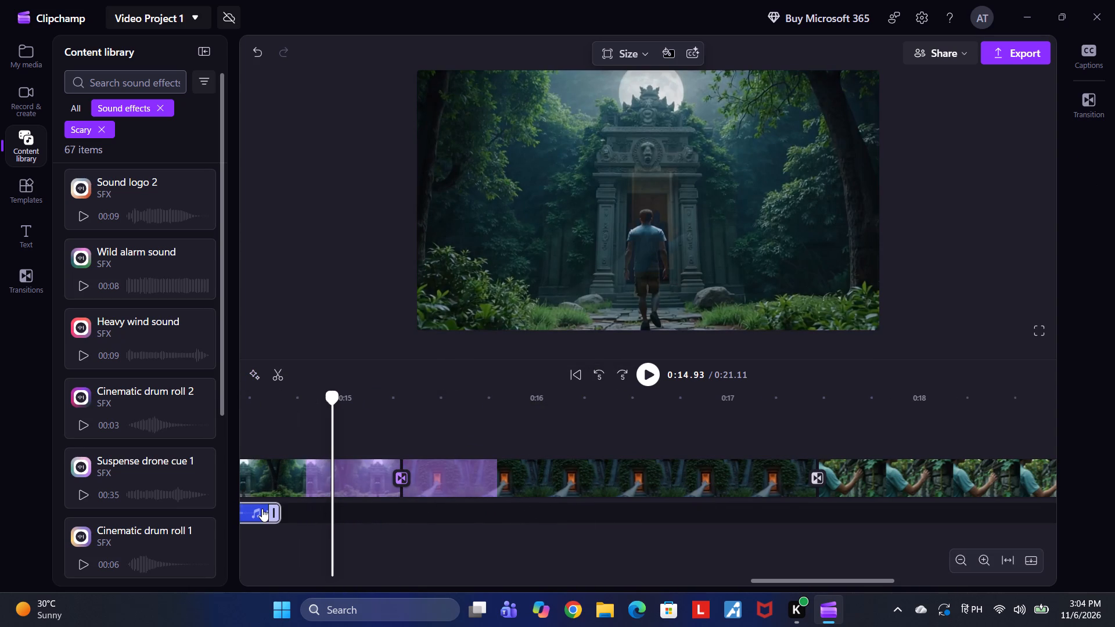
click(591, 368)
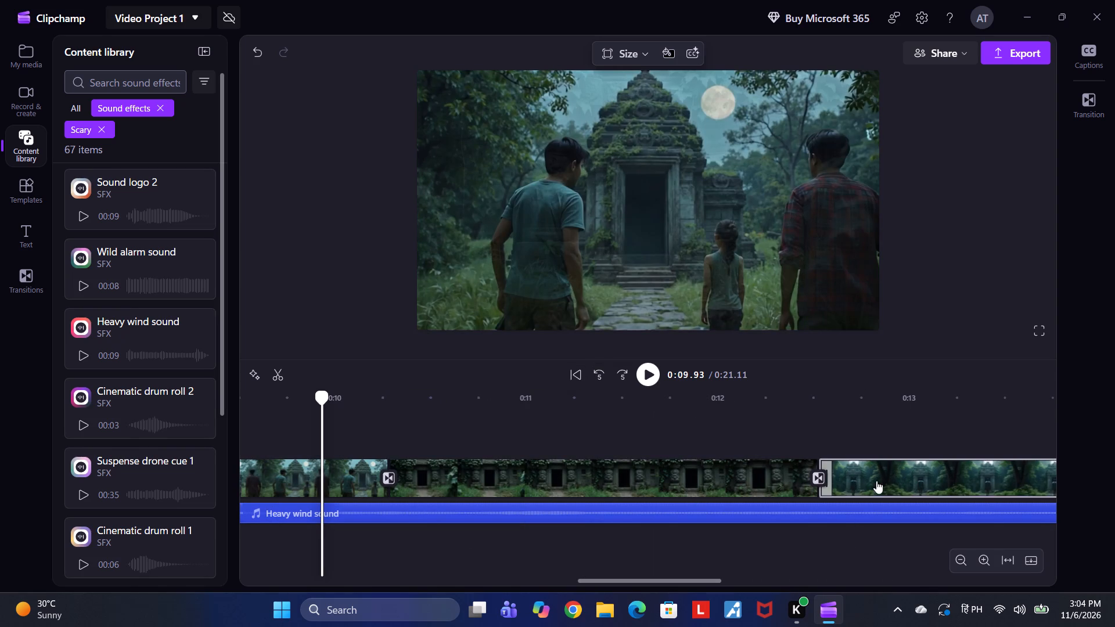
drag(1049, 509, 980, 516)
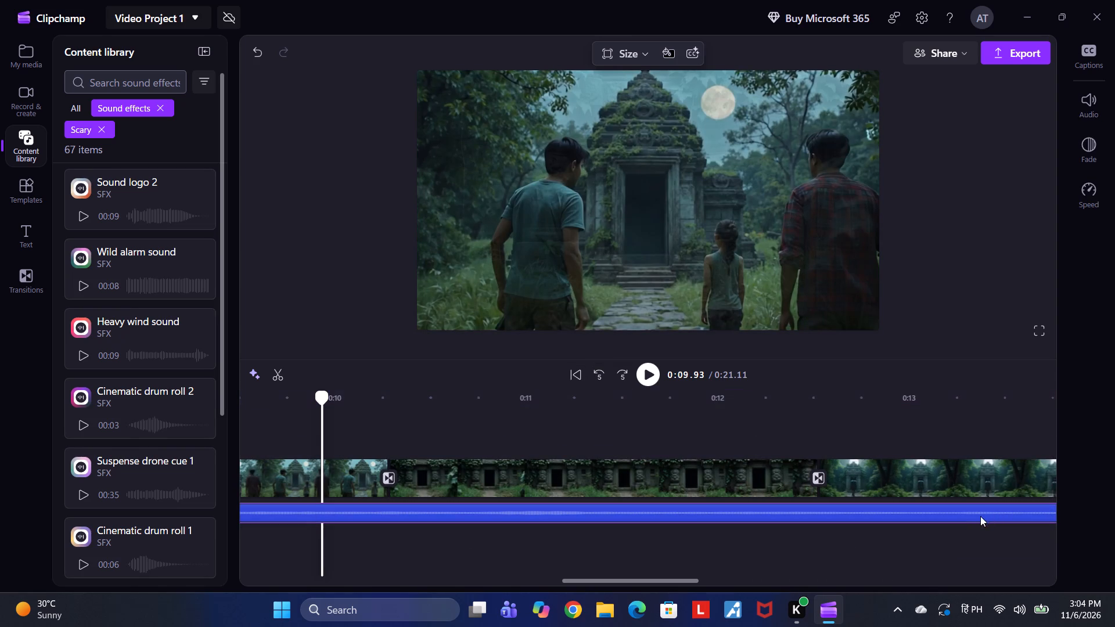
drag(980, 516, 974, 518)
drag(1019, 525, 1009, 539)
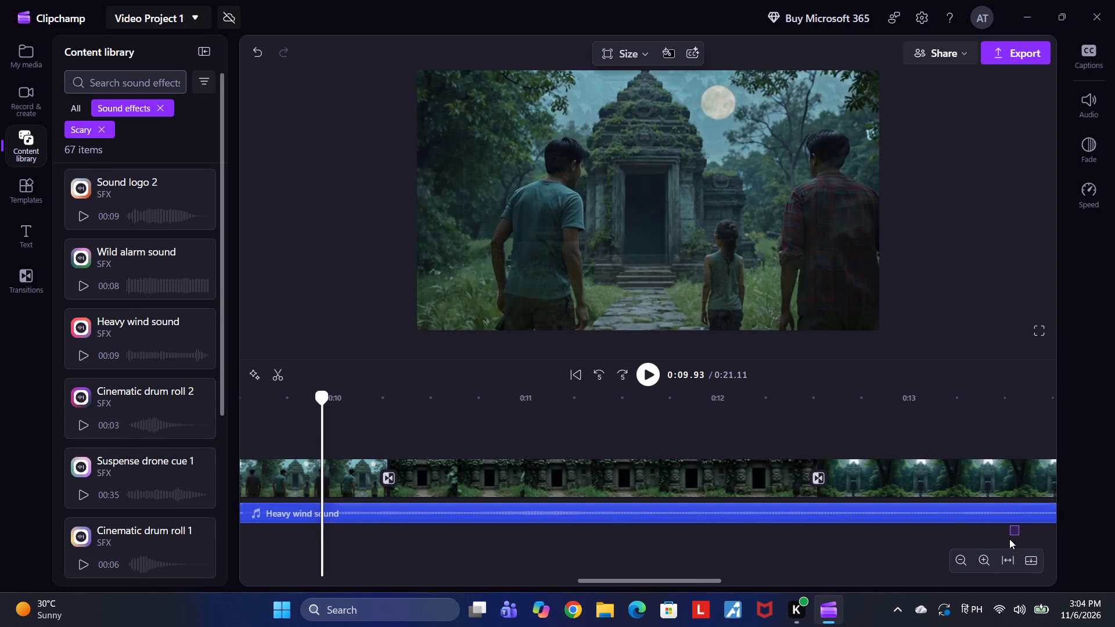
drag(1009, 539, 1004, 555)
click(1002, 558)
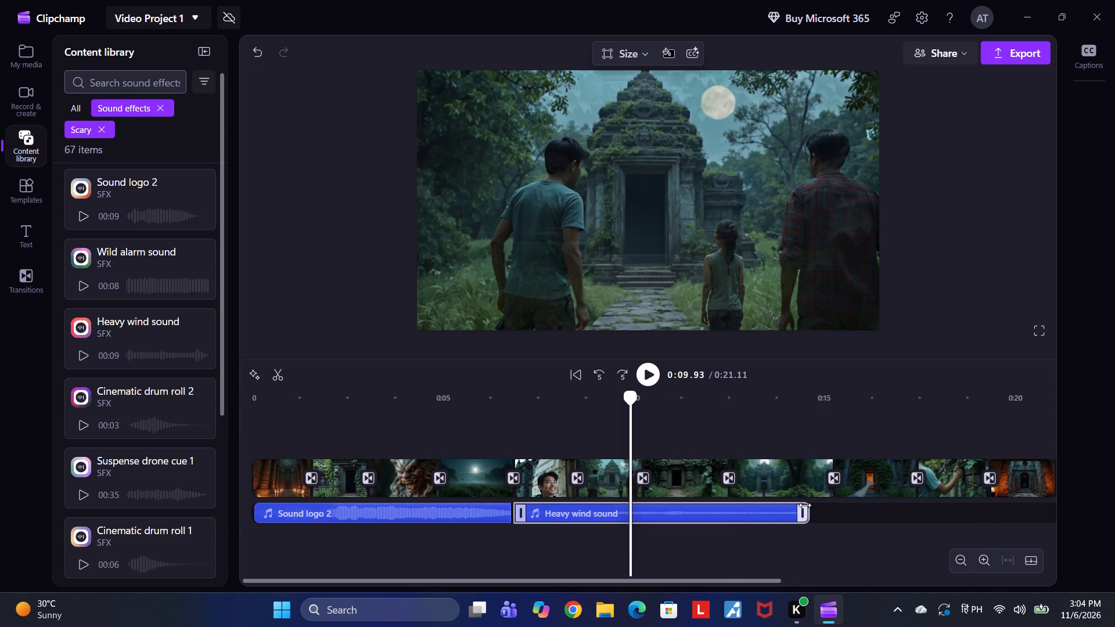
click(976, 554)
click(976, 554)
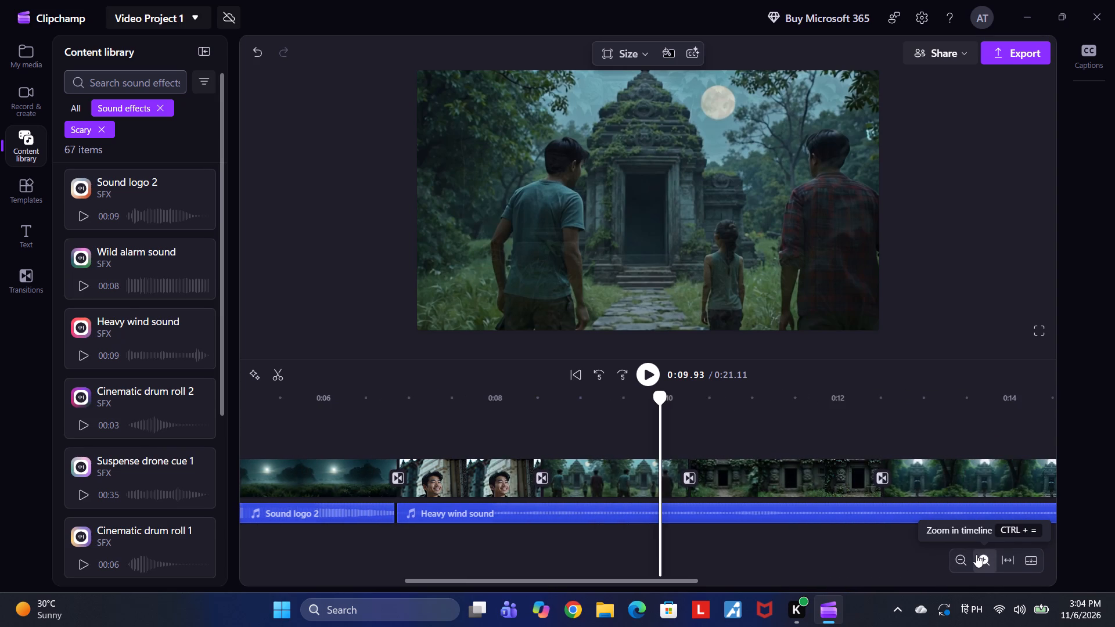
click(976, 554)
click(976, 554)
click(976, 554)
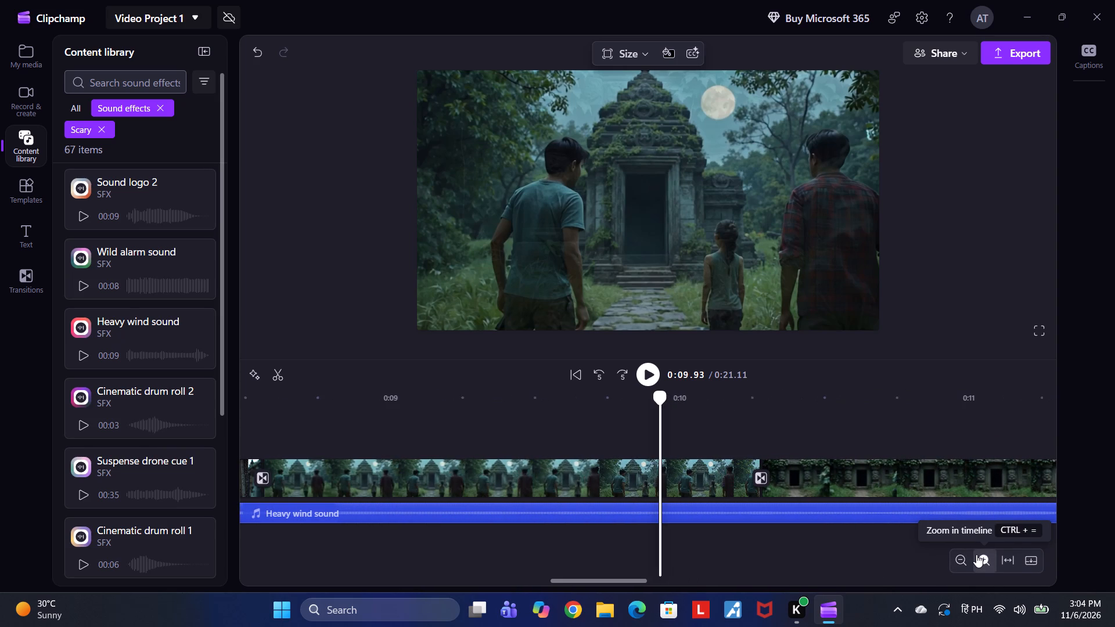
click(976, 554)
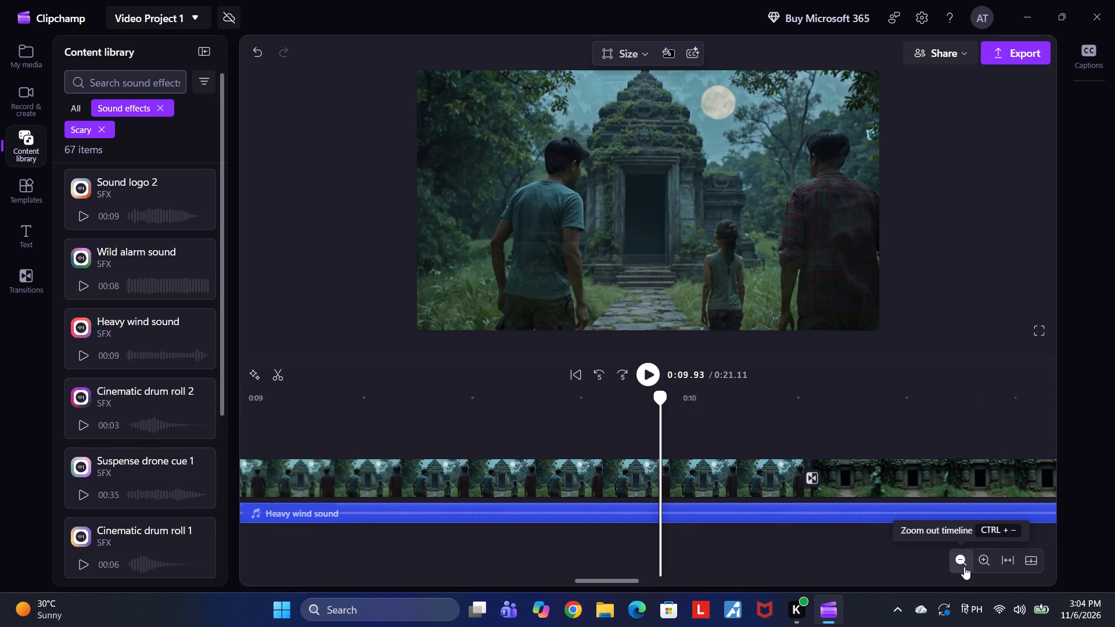
Trim the end of Sound logo 2 to about 5.13 s and close the gap before Heavy wind sound.
triple_click(964, 567)
triple_click(964, 567)
double_click(962, 565)
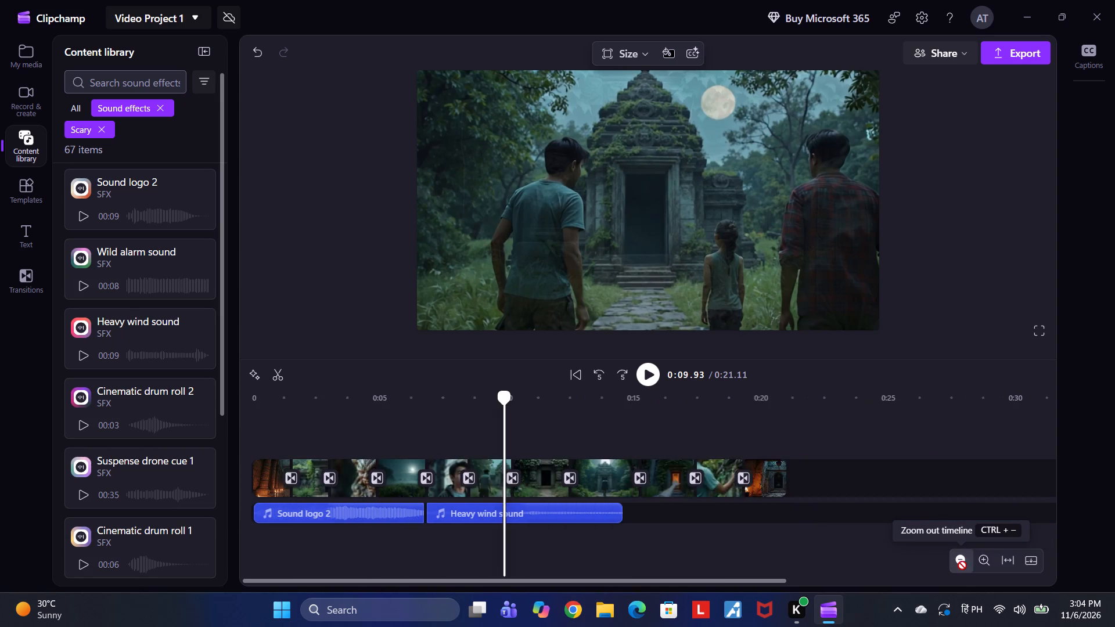
click(962, 565)
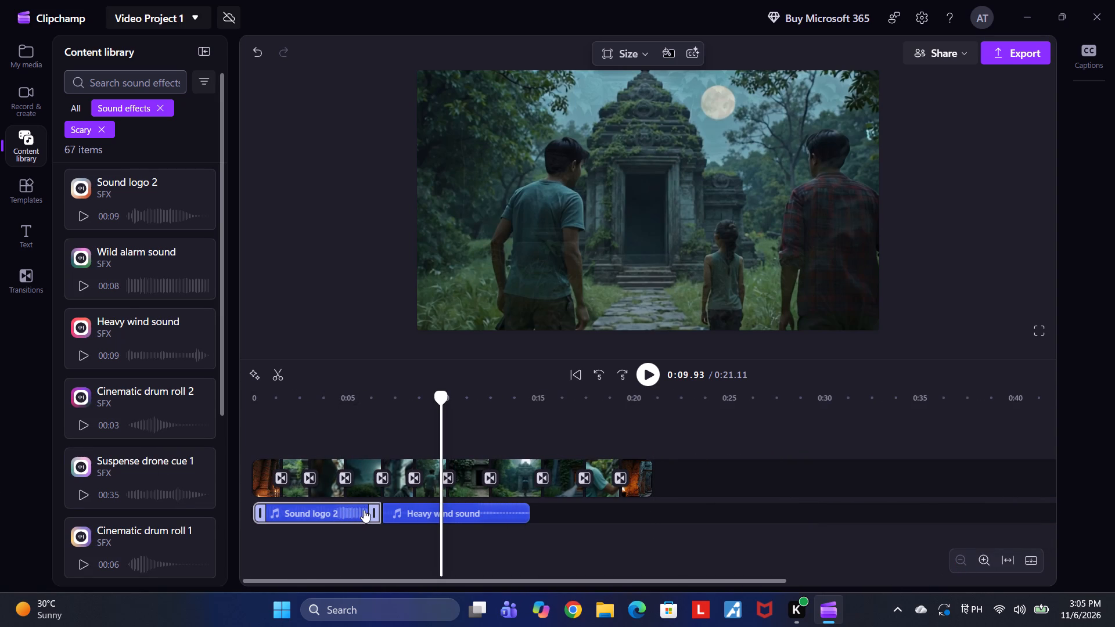
drag(369, 510, 350, 514)
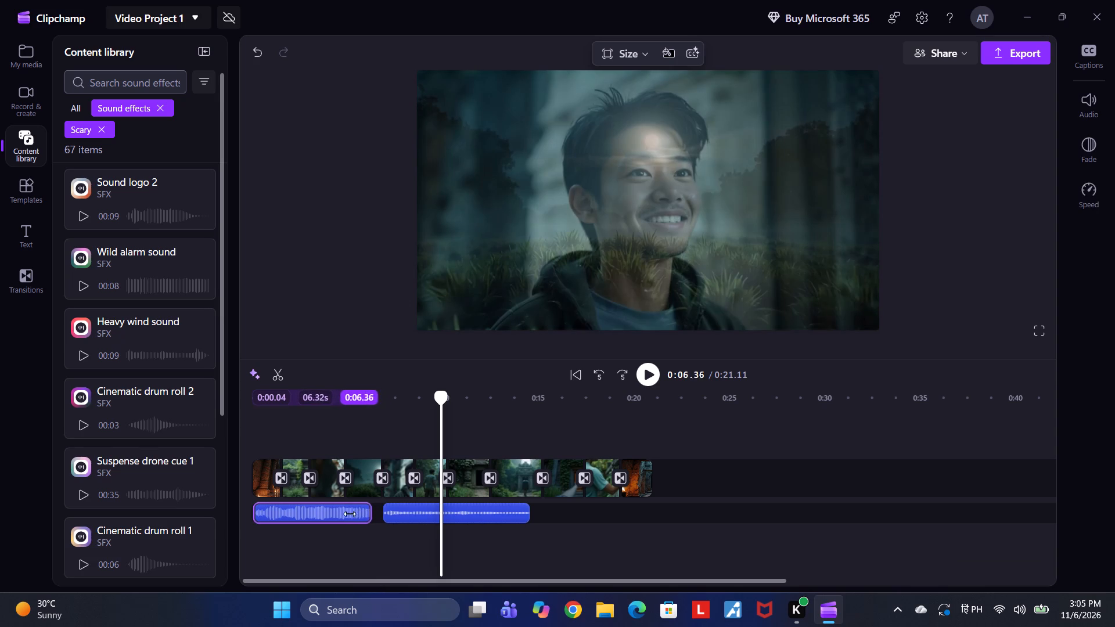
drag(350, 514, 337, 514)
click(373, 513)
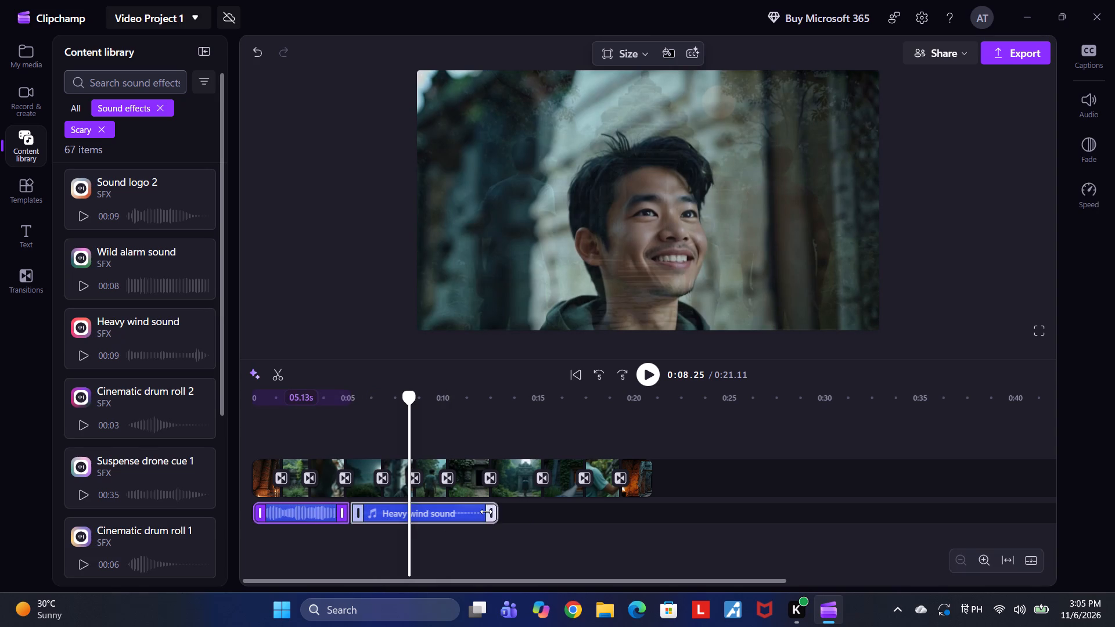
Trim the end of the Heavy wind sound audio to about 5.10 s.
drag(486, 511, 436, 518)
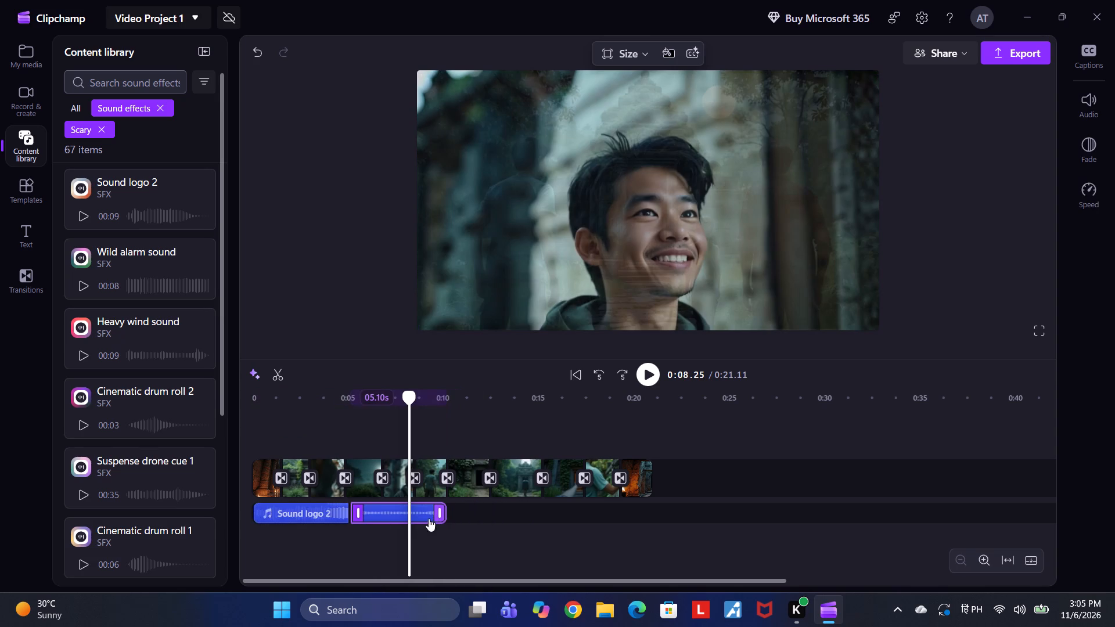
click(347, 511)
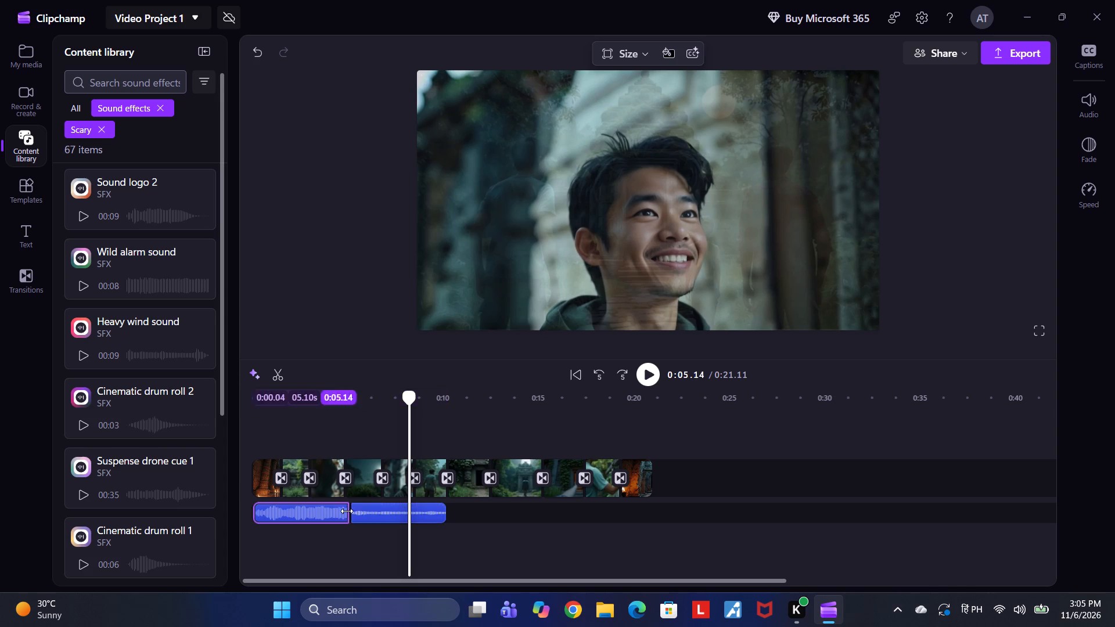
Place the playhead at the join between Sound logo 2 and Heavy wind sound, at about 0:05.21.
click(347, 511)
click(349, 513)
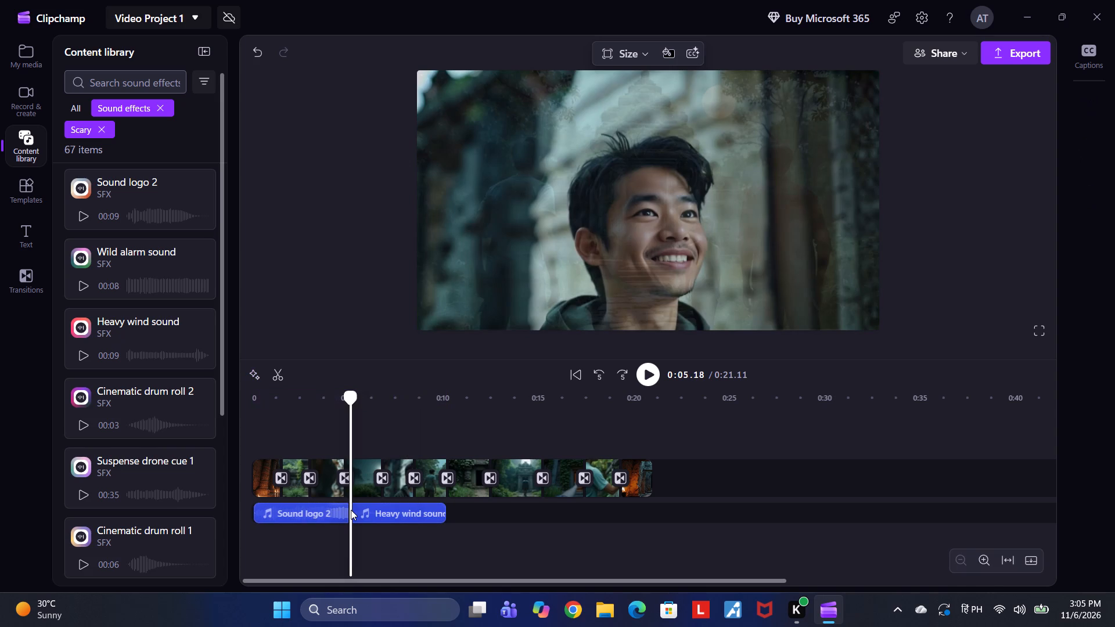
click(351, 510)
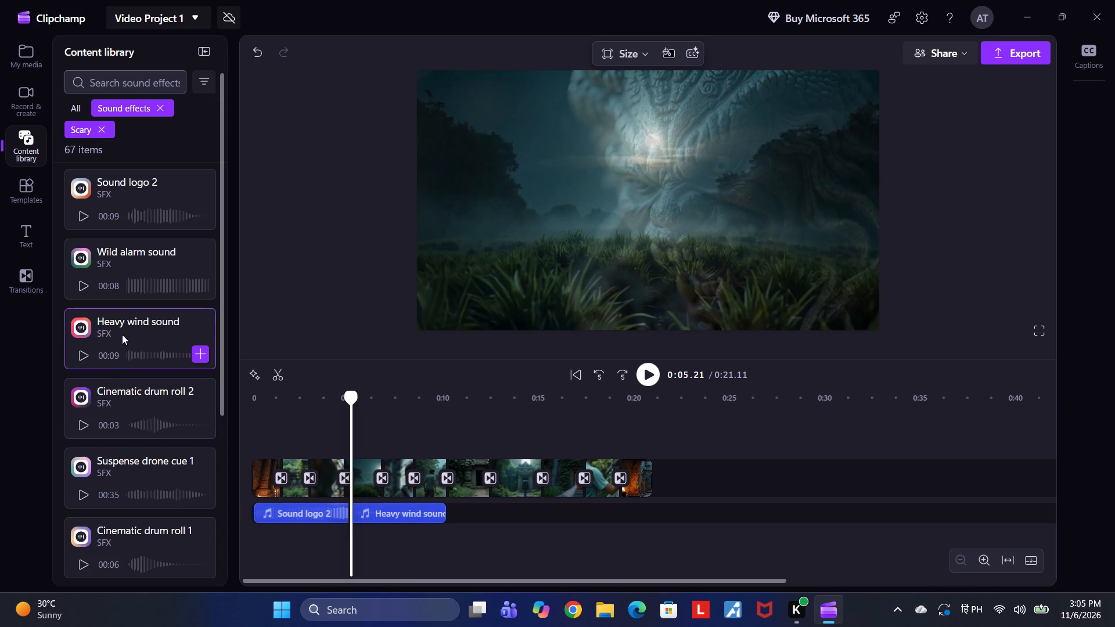
Preview Wild alarm sound, Cinematic drum roll 2, Suspense drone cue 1 and Cinematic drum roll 1 from the Scary collection.
click(76, 286)
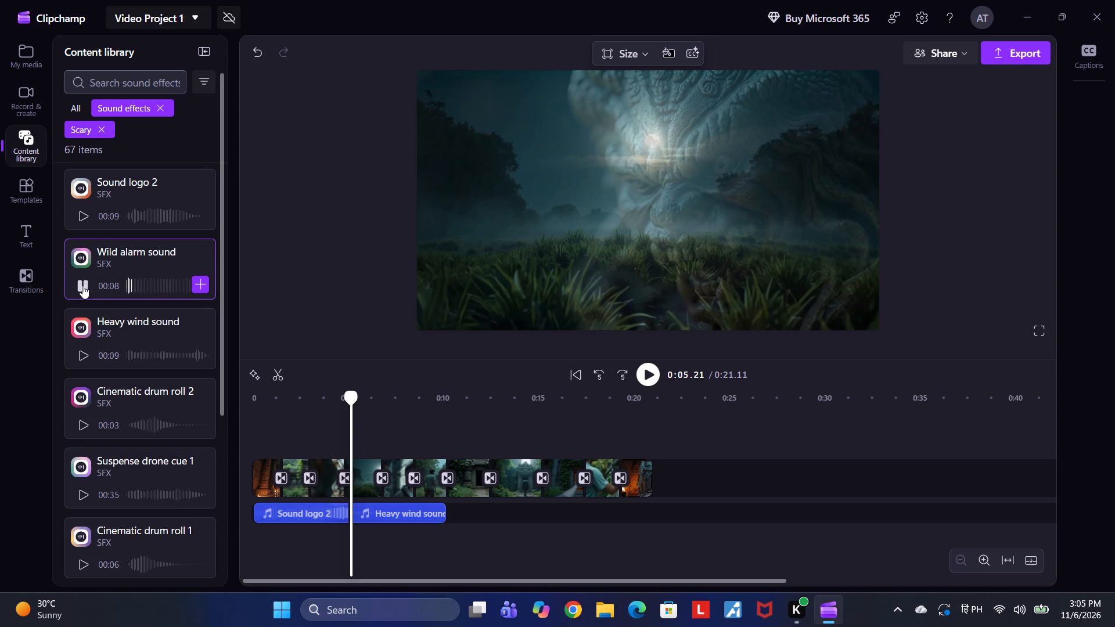
click(84, 423)
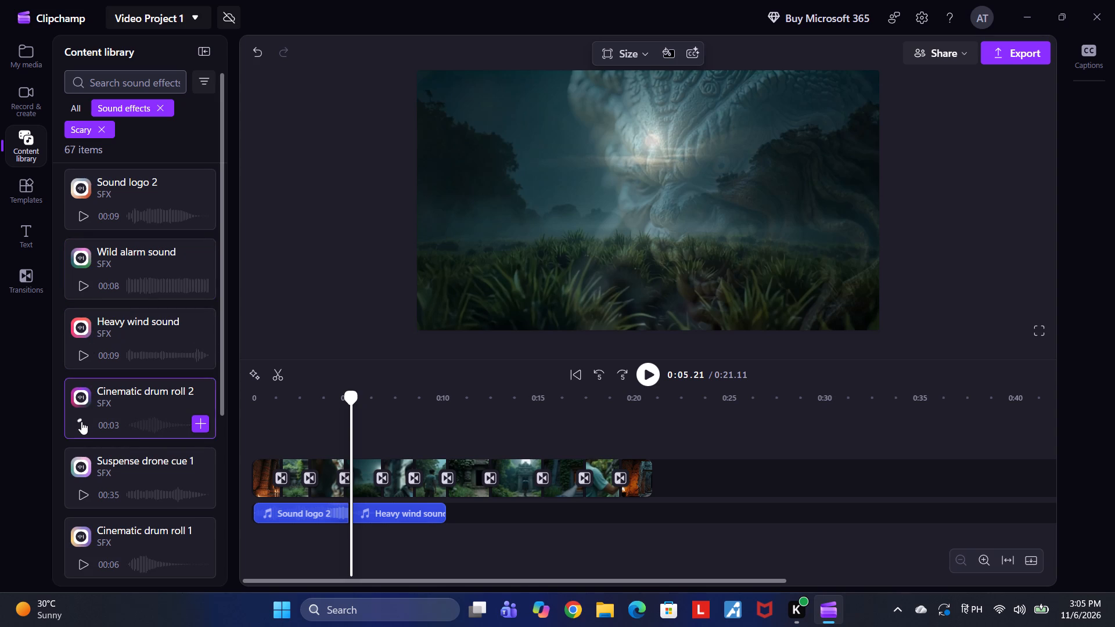
click(82, 494)
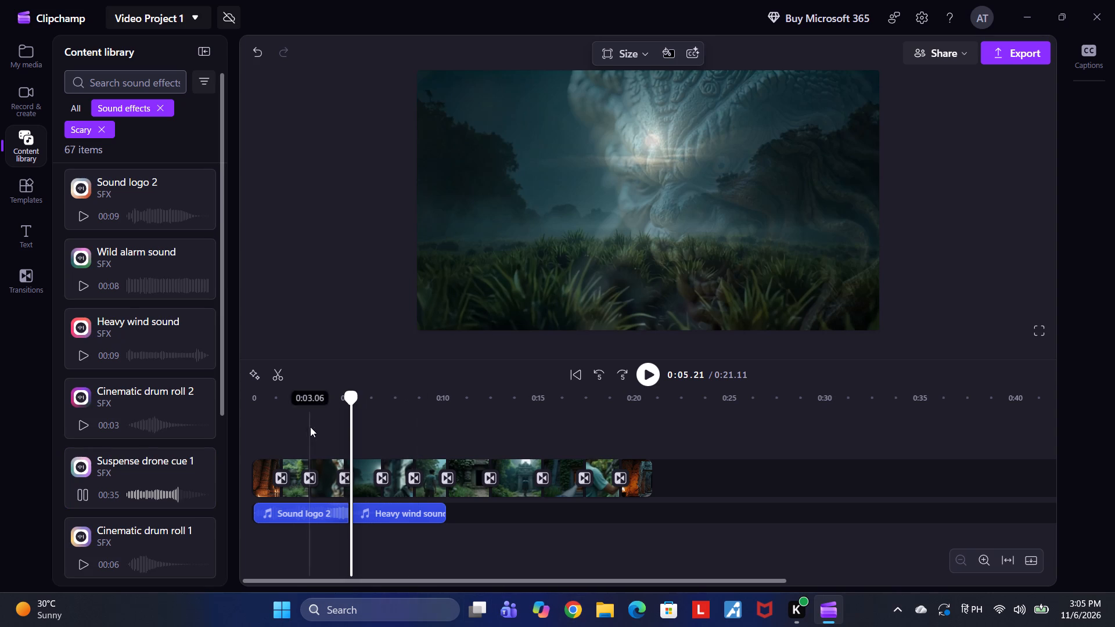
scroll(132, 442, up, 1)
scroll(142, 451, down, 4)
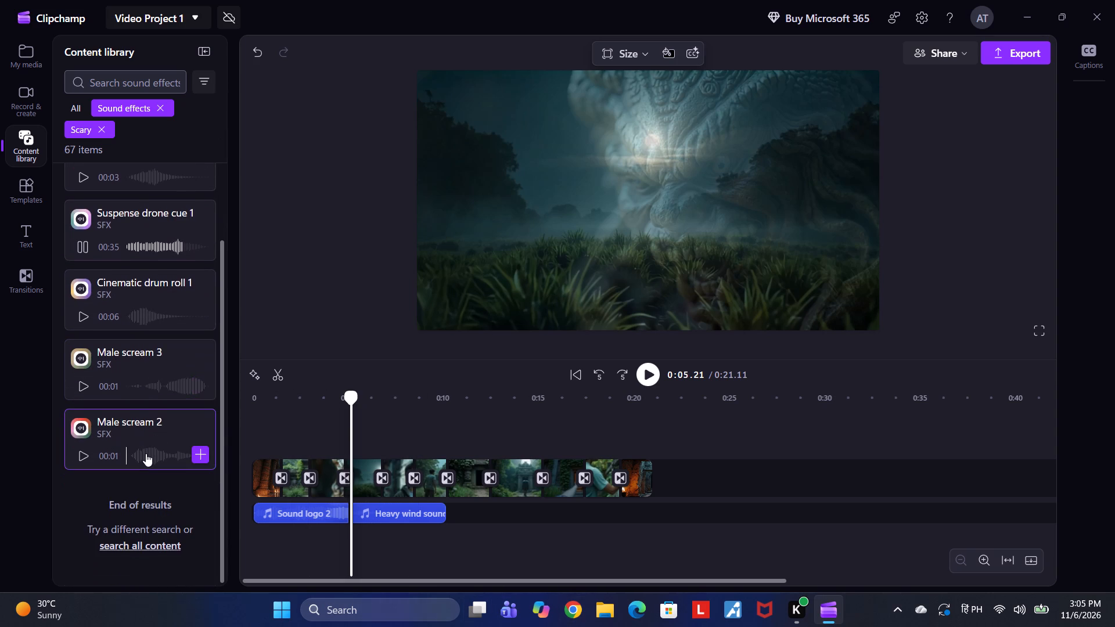
scroll(149, 452, up, 2)
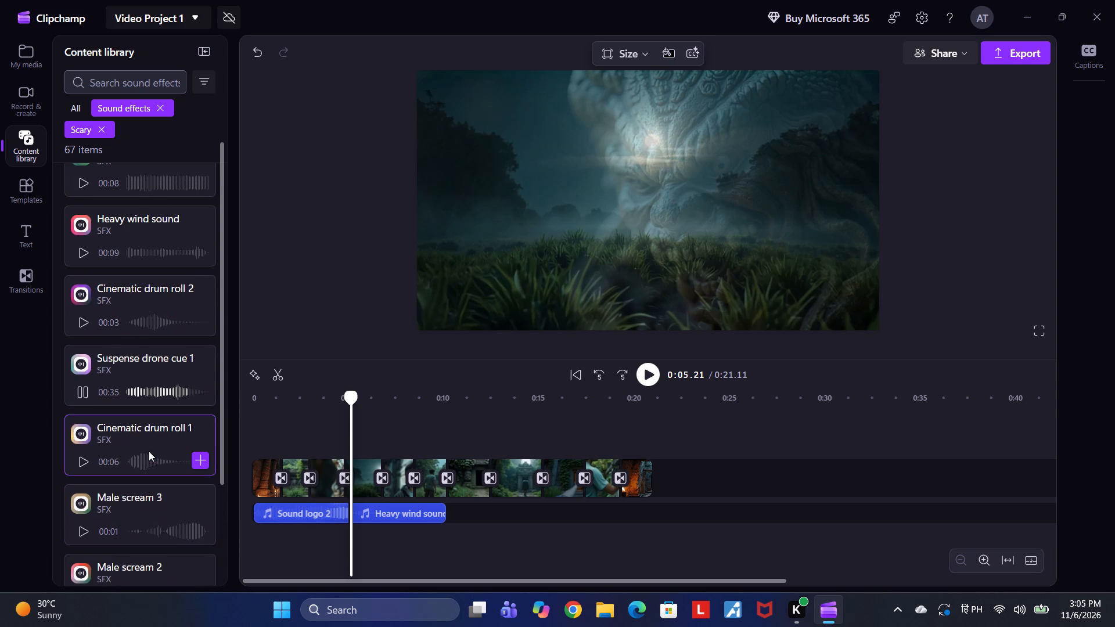
click(84, 458)
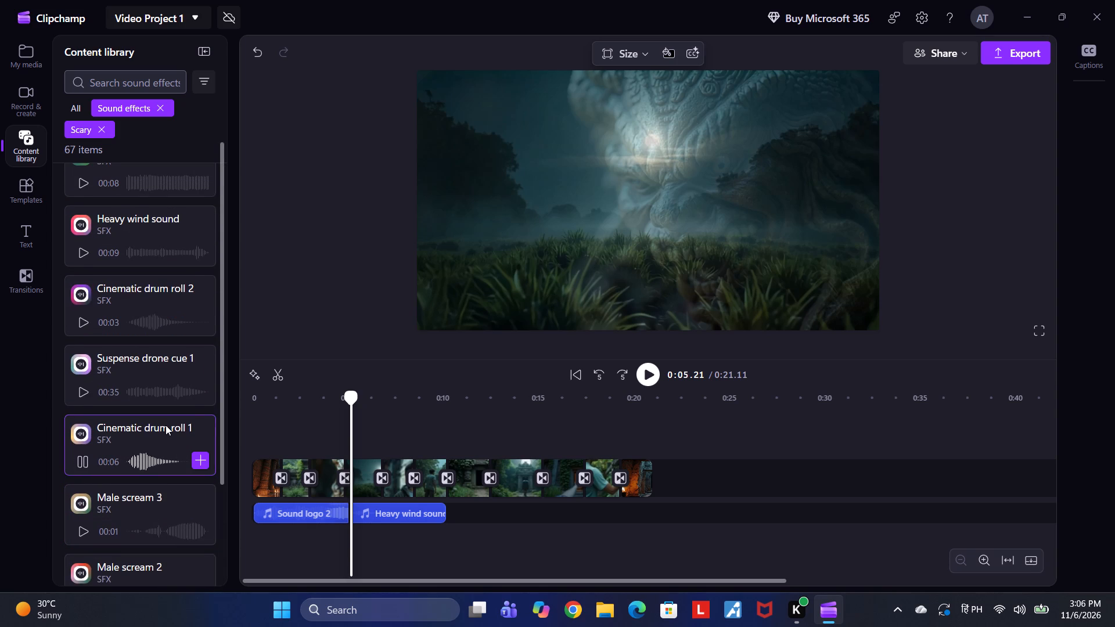
scroll(166, 425, down, 5)
scroll(166, 425, up, 12)
scroll(181, 432, up, 9)
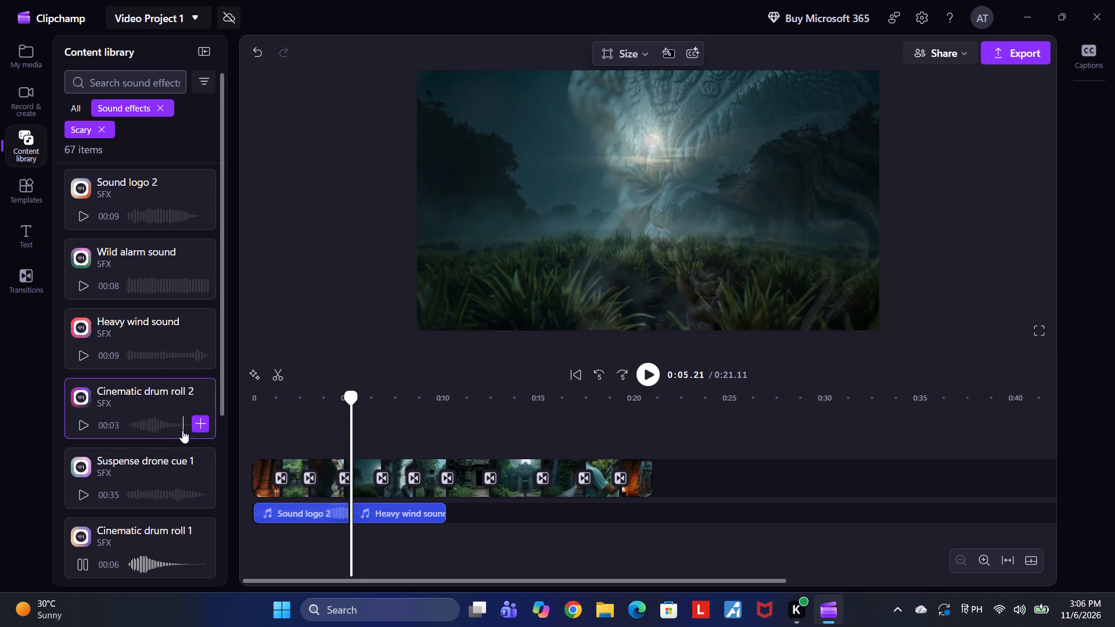
scroll(182, 430, up, 3)
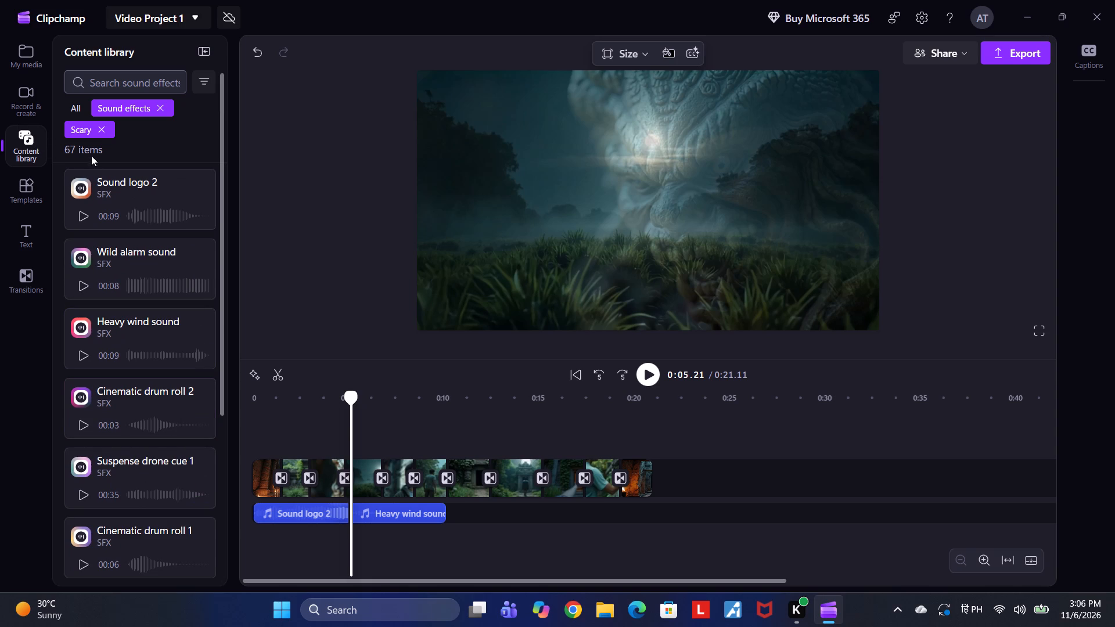
Leave the Scary collection and open the Nature collection of sound effects in the content library.
click(91, 152)
double_click(94, 150)
click(78, 107)
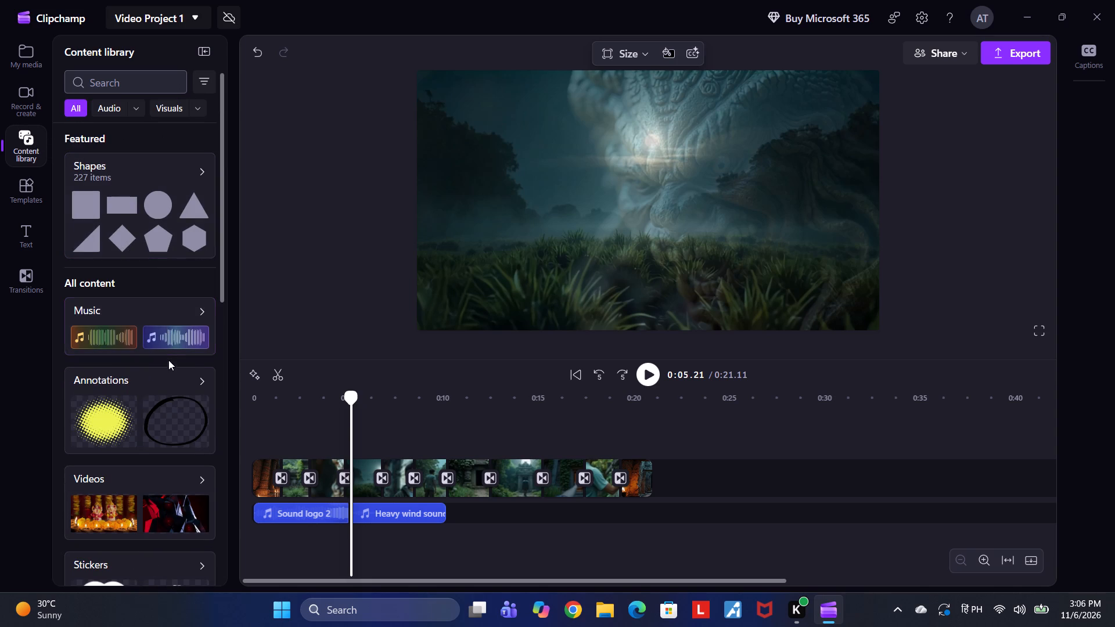
scroll(139, 423, down, 7)
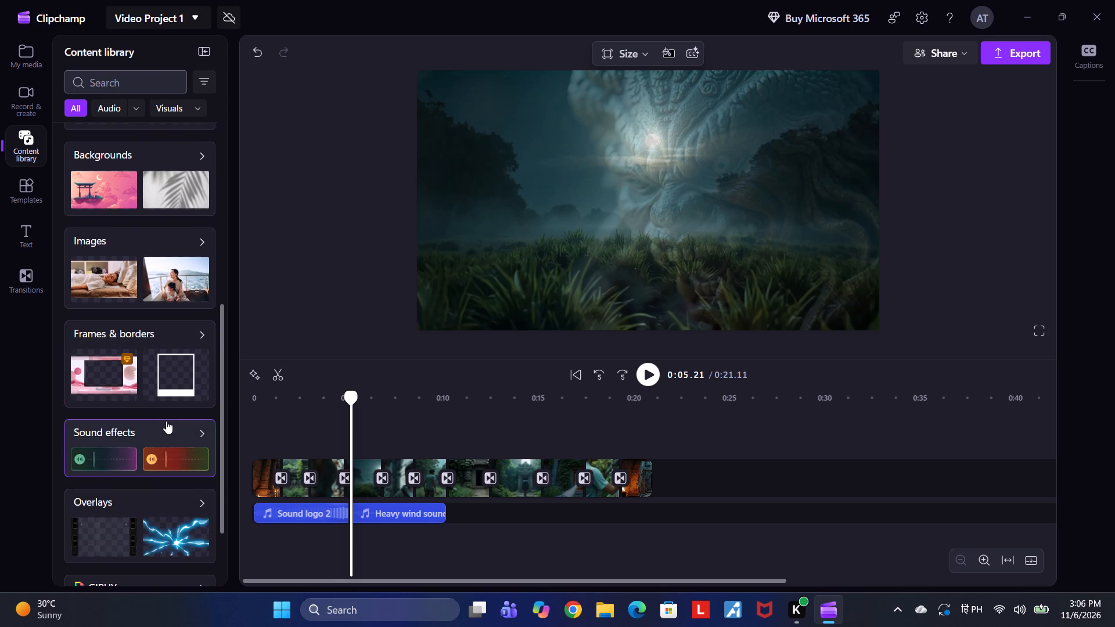
scroll(166, 421, down, 4)
scroll(166, 430, up, 4)
scroll(168, 426, down, 4)
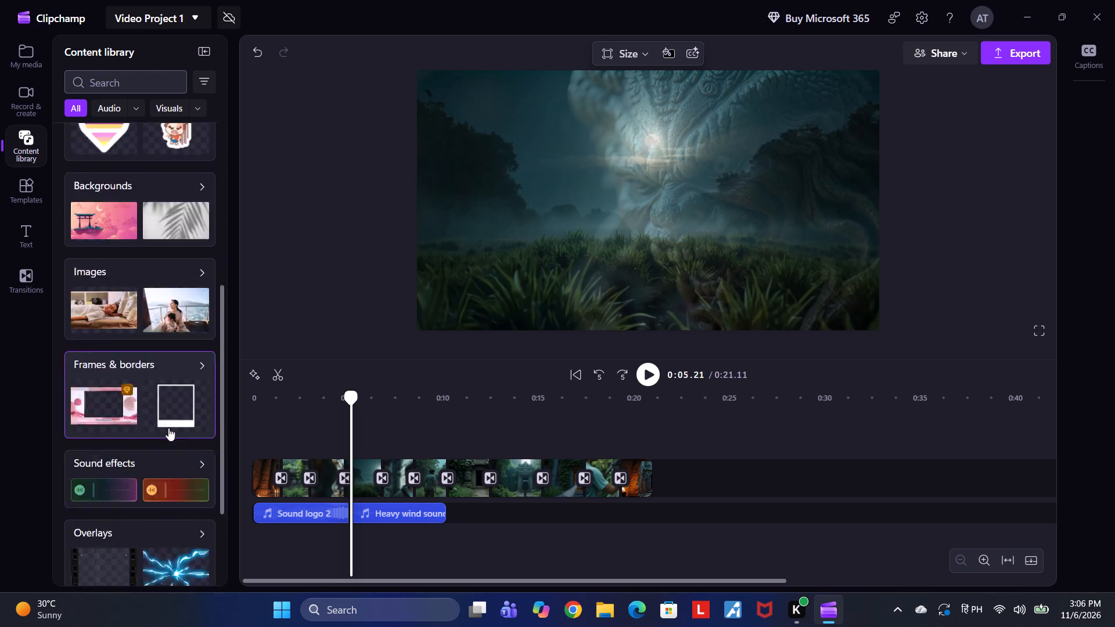
drag(196, 330, 203, 316)
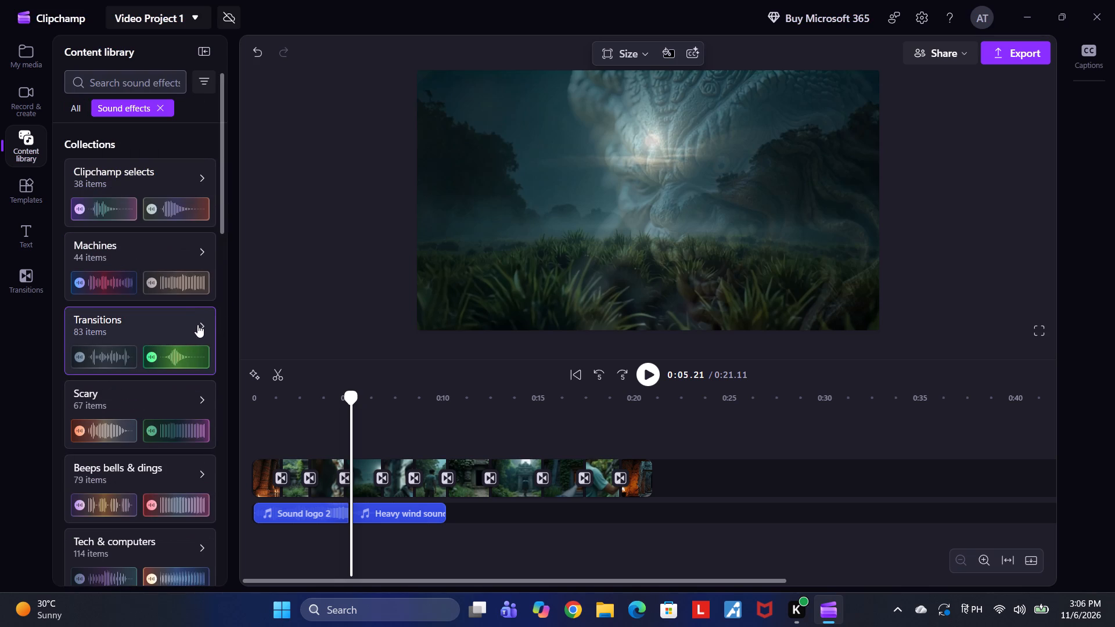
scroll(195, 347, down, 3)
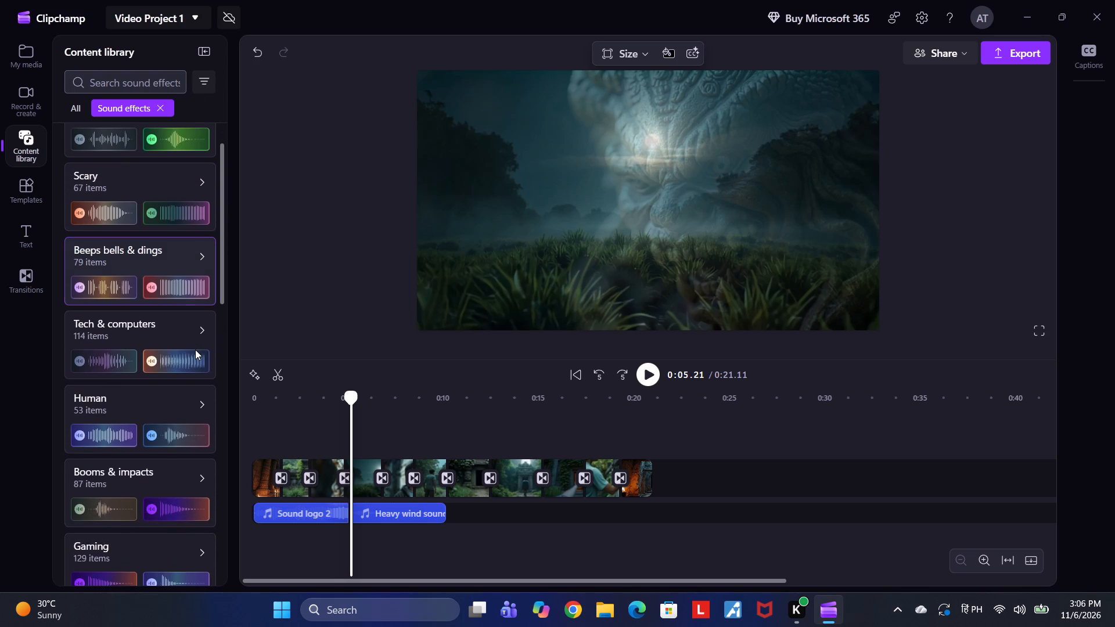
scroll(195, 349, down, 3)
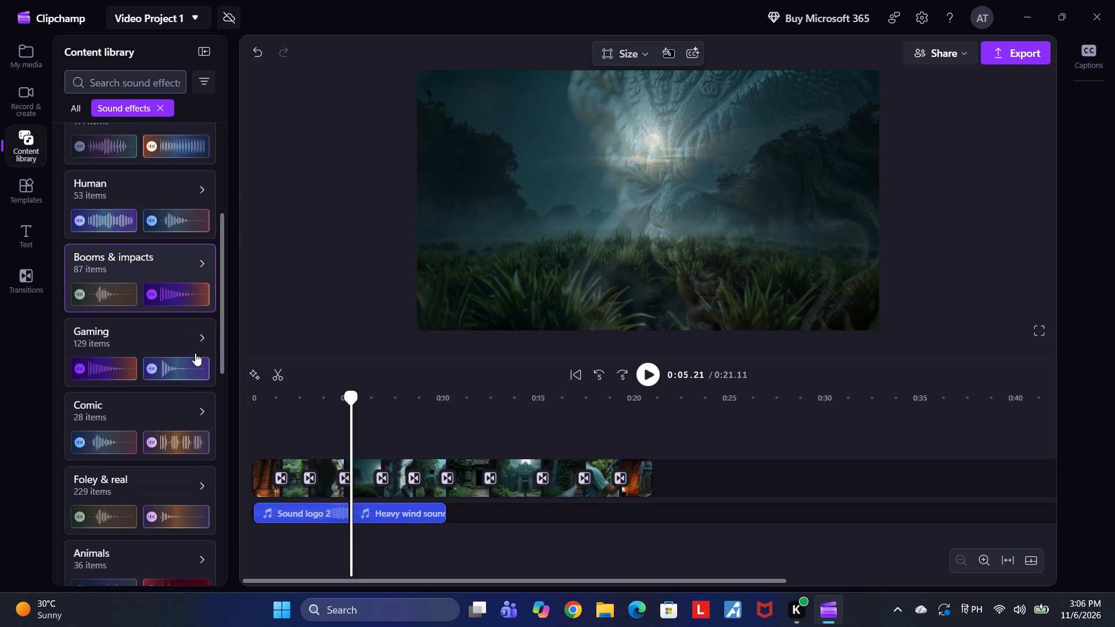
scroll(197, 361, down, 3)
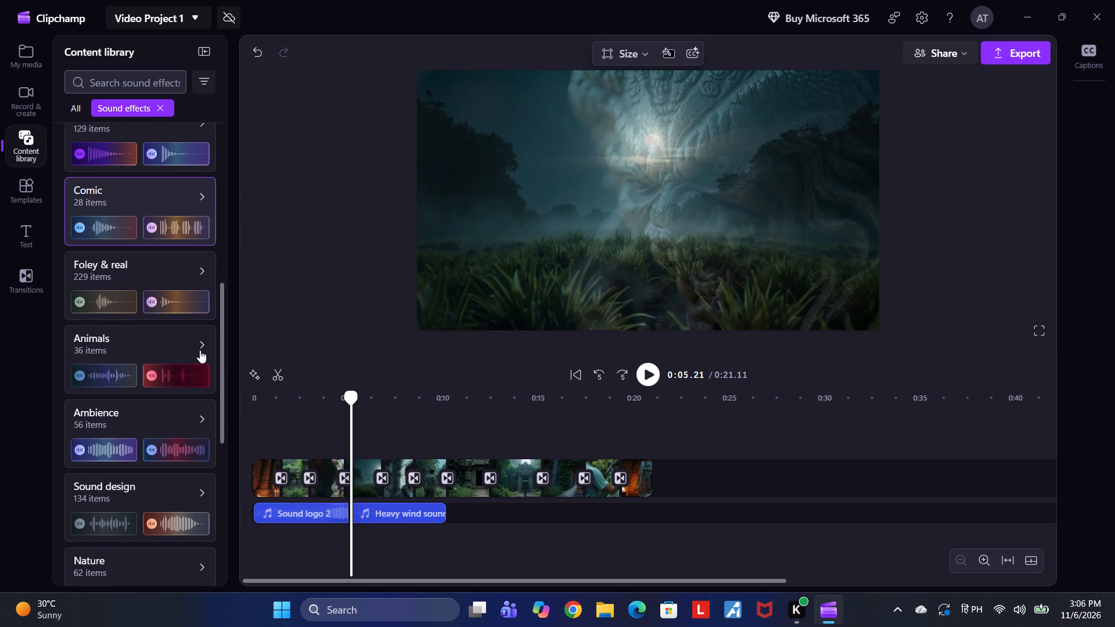
scroll(200, 350, down, 2)
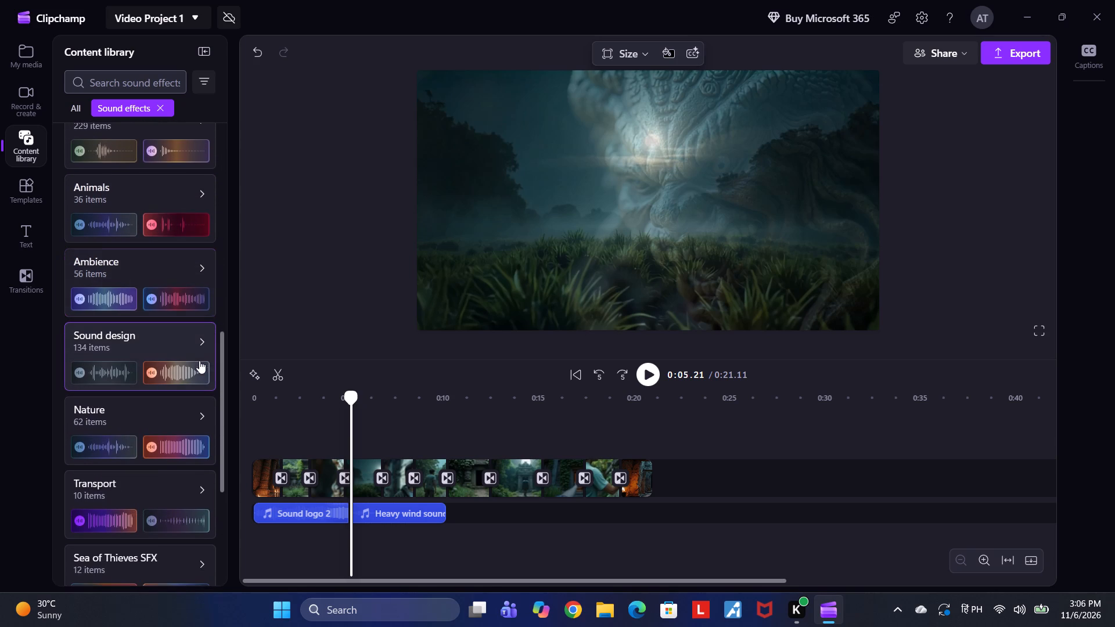
scroll(197, 352, down, 2)
click(164, 288)
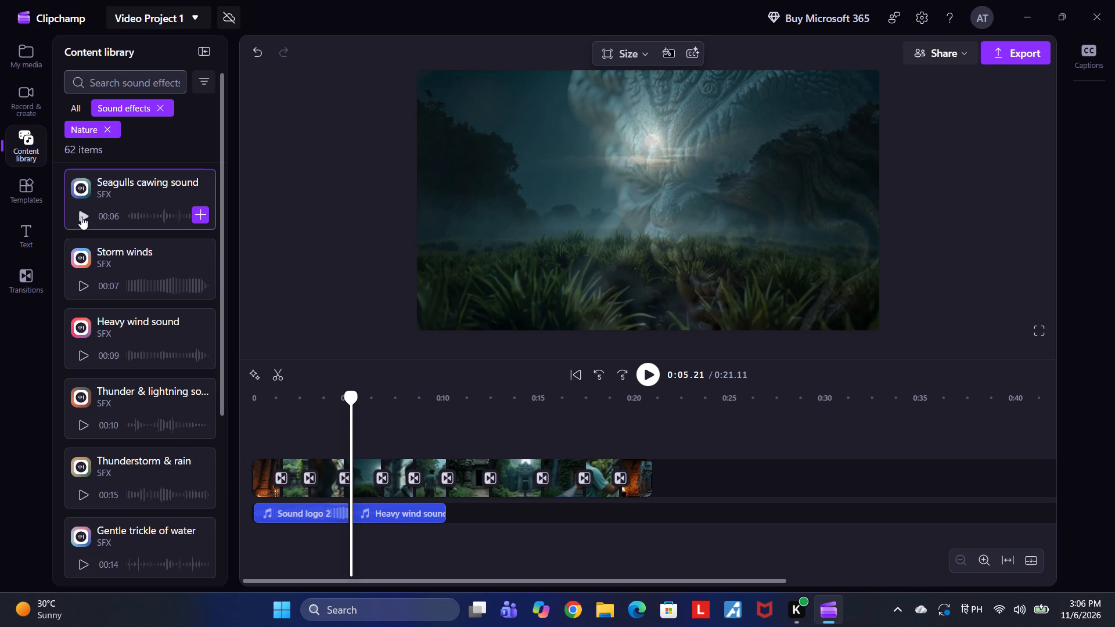
Preview Seagulls cawing sound and add it to the timeline after Heavy wind sound.
click(81, 217)
drag(143, 209, 143, 208)
drag(143, 208, 179, 221)
drag(131, 185, 246, 255)
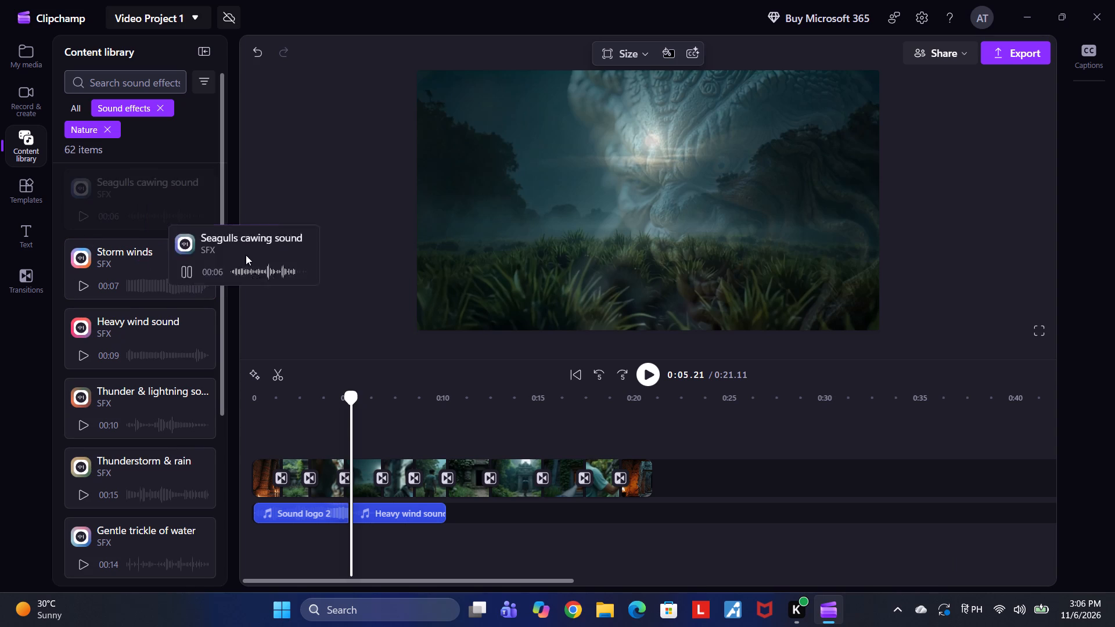
drag(246, 255, 512, 502)
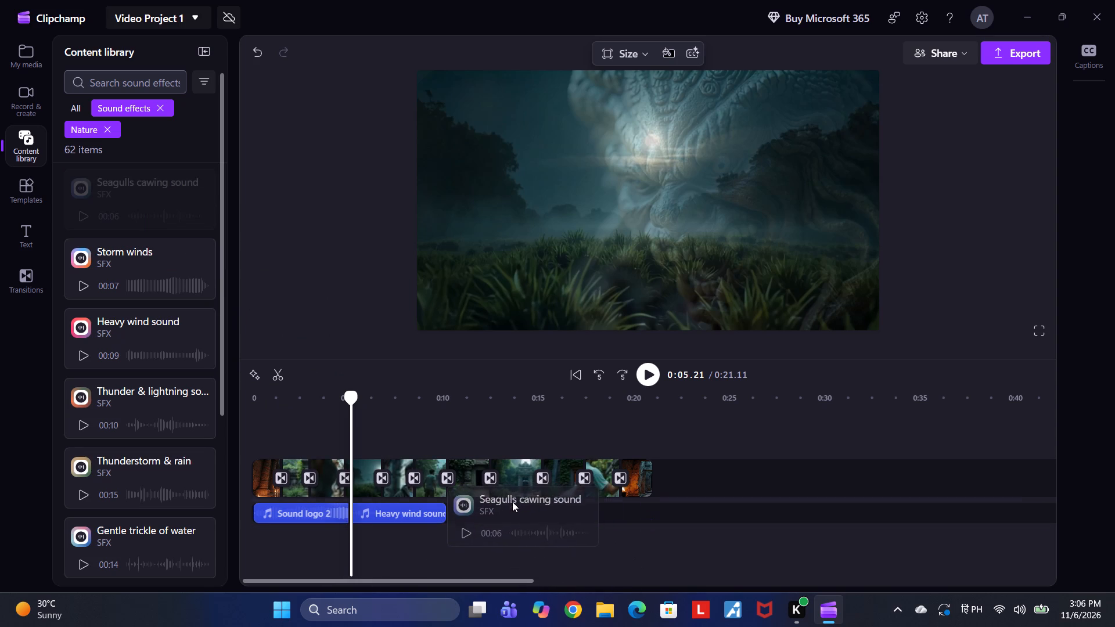
drag(512, 502, 496, 502)
drag(452, 496, 459, 518)
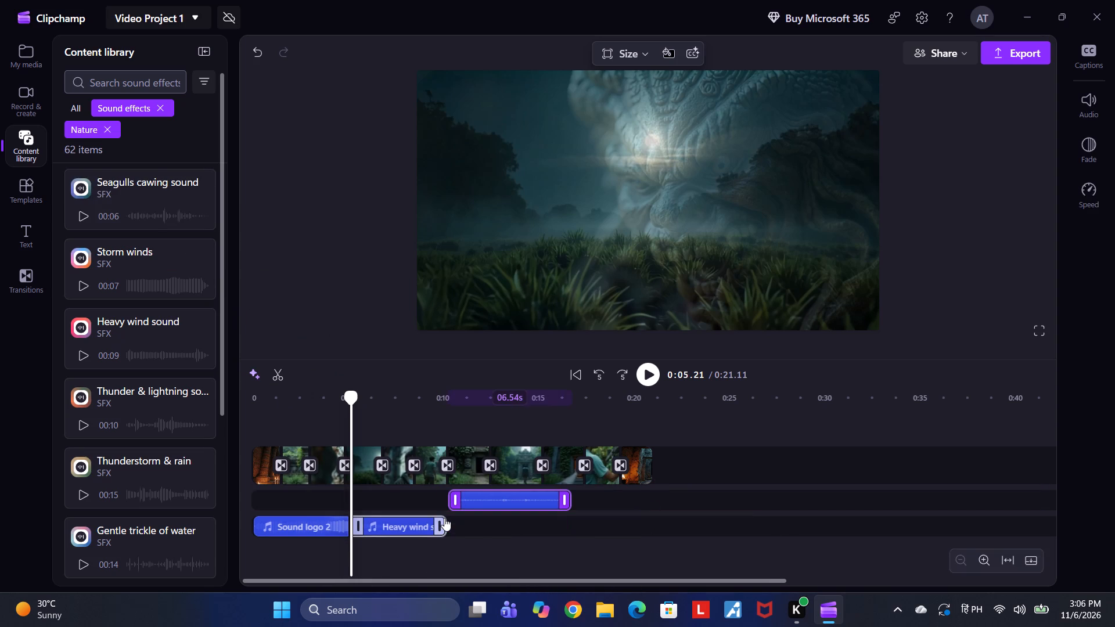
Extend the end of the Heavy wind sound audio to a length of about 5.71 s.
drag(444, 524, 456, 518)
Move the Seagulls cawing sound audio onto the same track as Heavy wind sound, directly after it.
drag(467, 502, 478, 520)
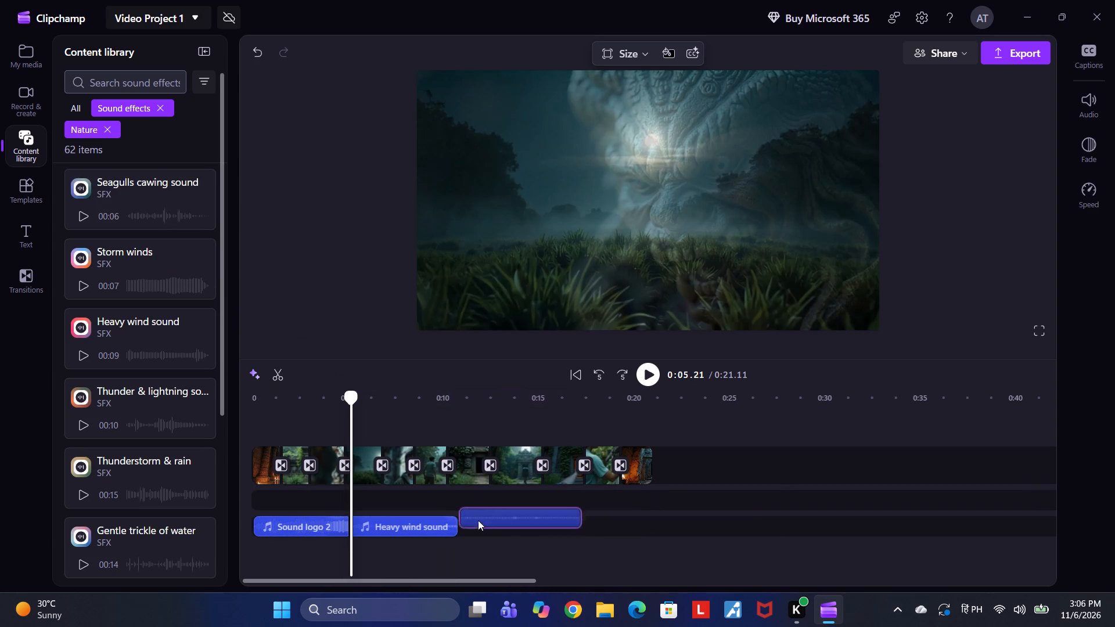
drag(478, 520, 478, 525)
click(457, 510)
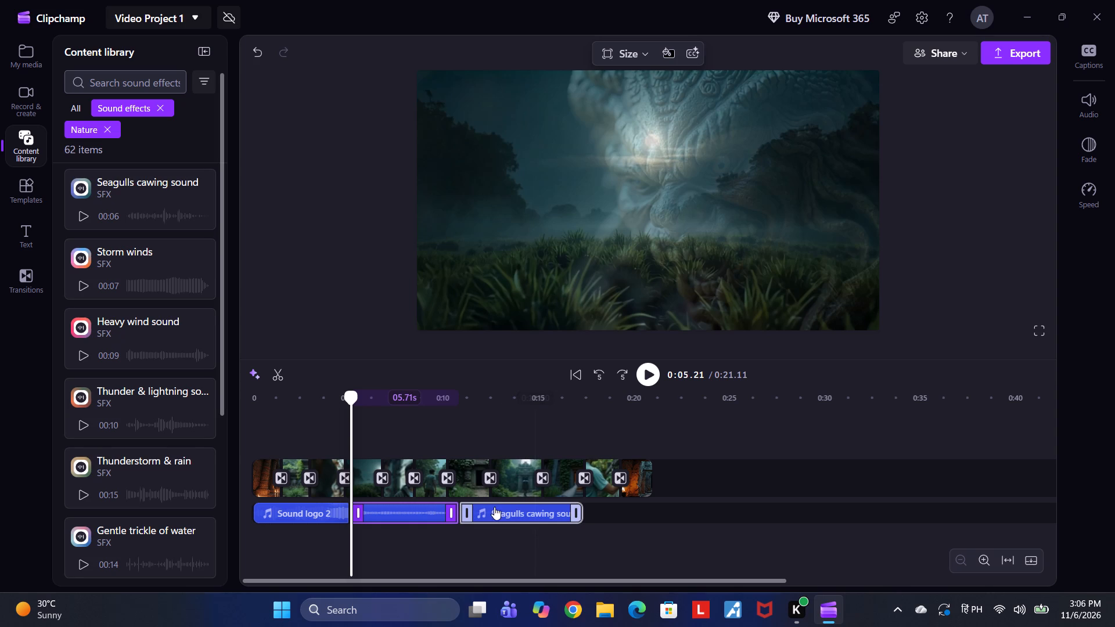
Trim the end of the Seagulls cawing sound audio to a length of about 4.17 s.
drag(574, 511, 572, 510)
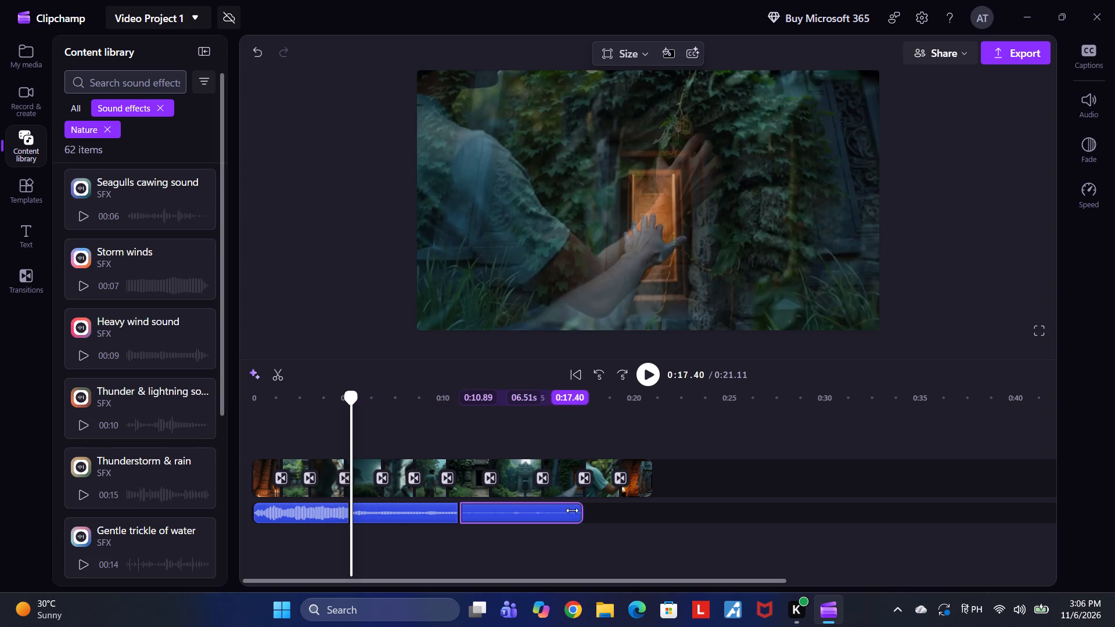
drag(572, 510, 541, 509)
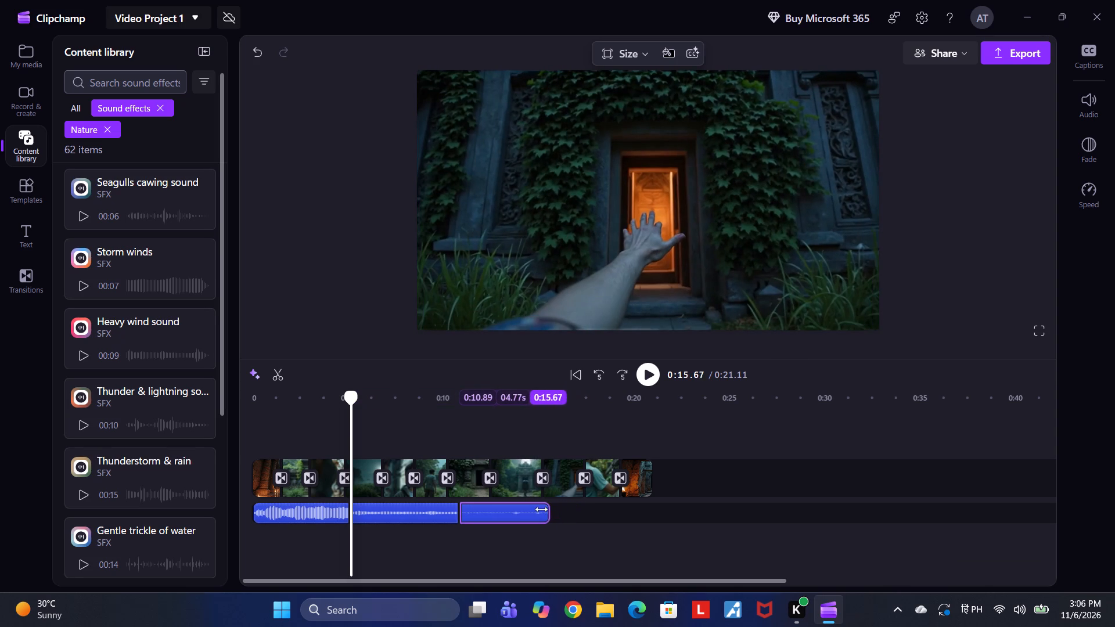
drag(541, 509, 528, 510)
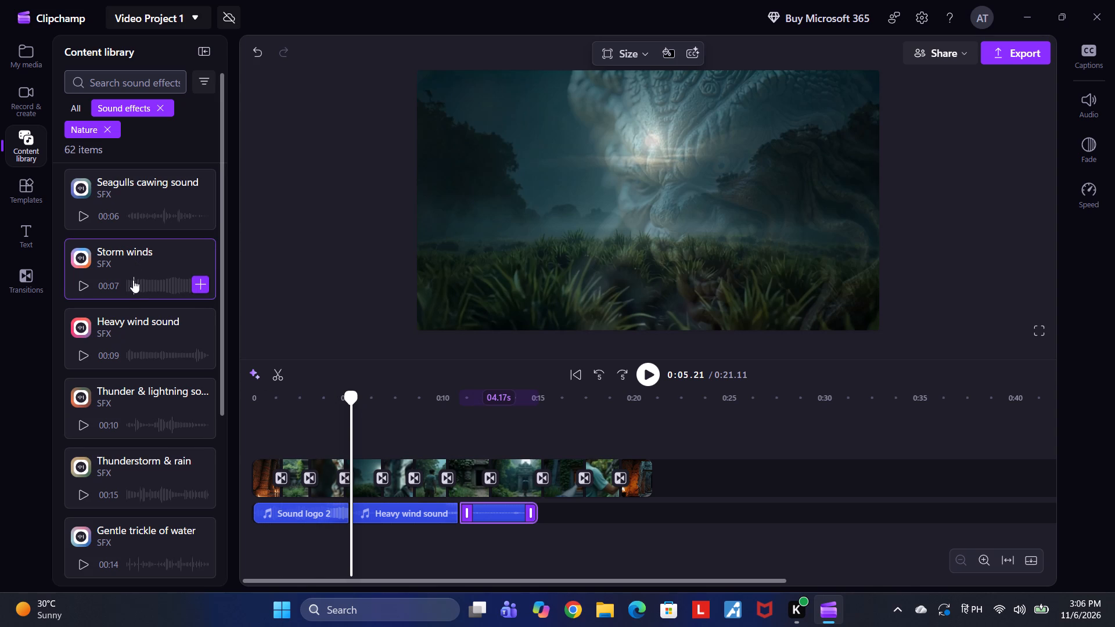
Preview the Thunder & lightning sound effect and add it to the audio track directly after Seagulls cawing sound.
scroll(142, 279, down, 1)
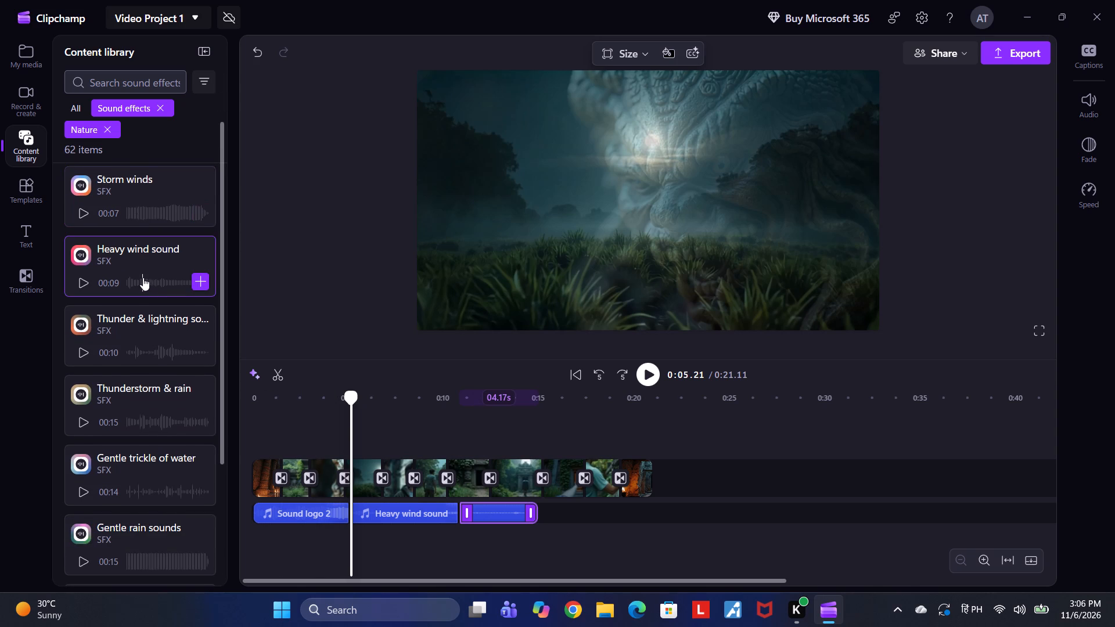
scroll(144, 275, up, 1)
scroll(149, 280, down, 1)
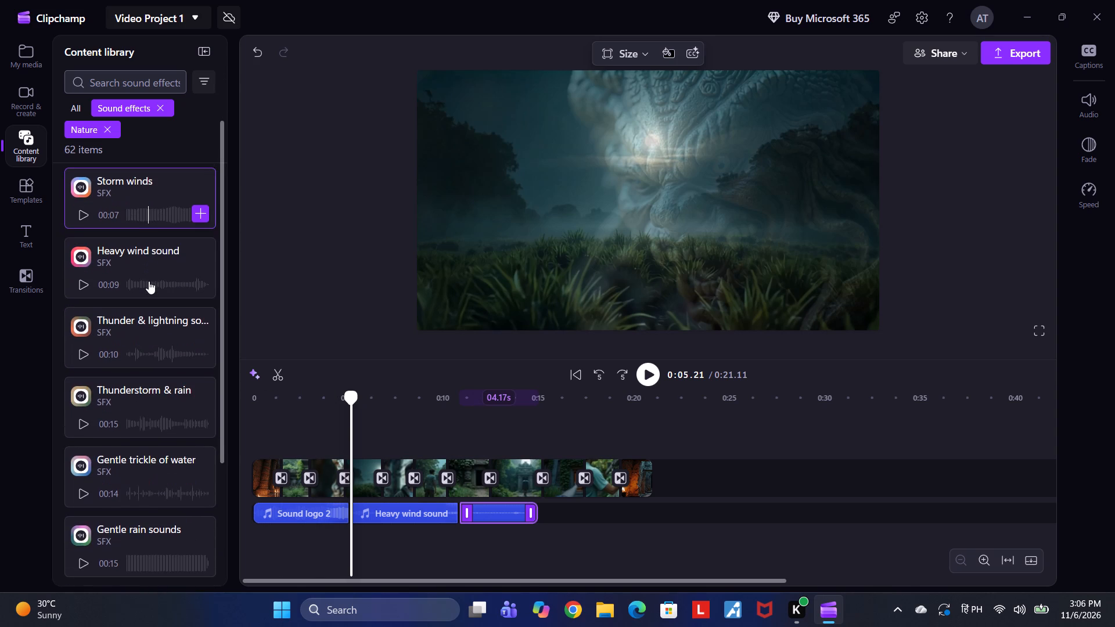
scroll(149, 283, down, 1)
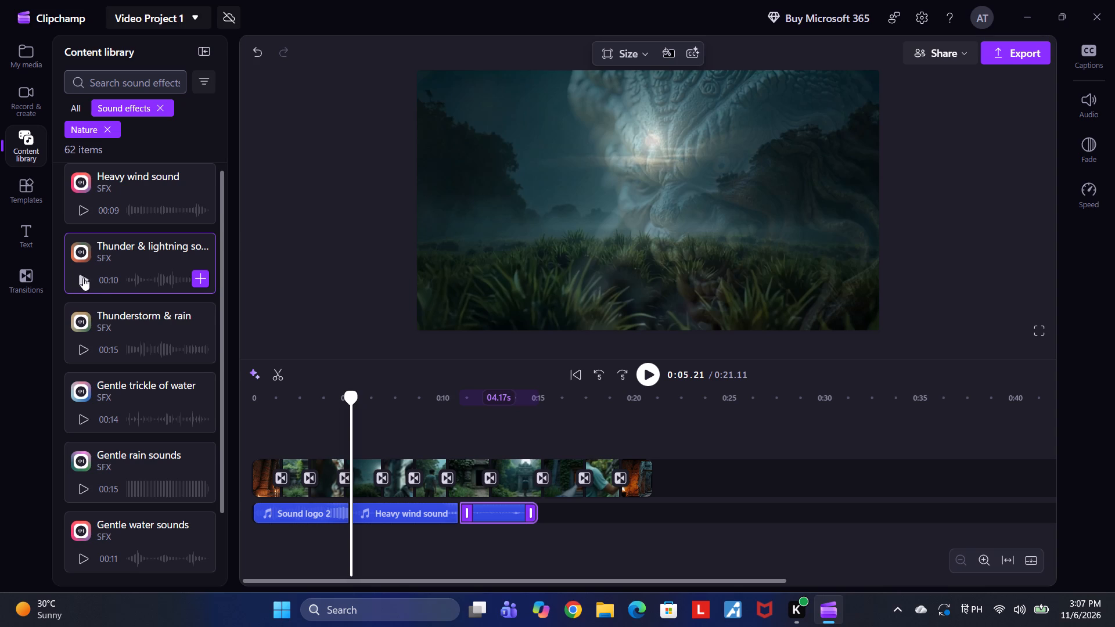
click(89, 278)
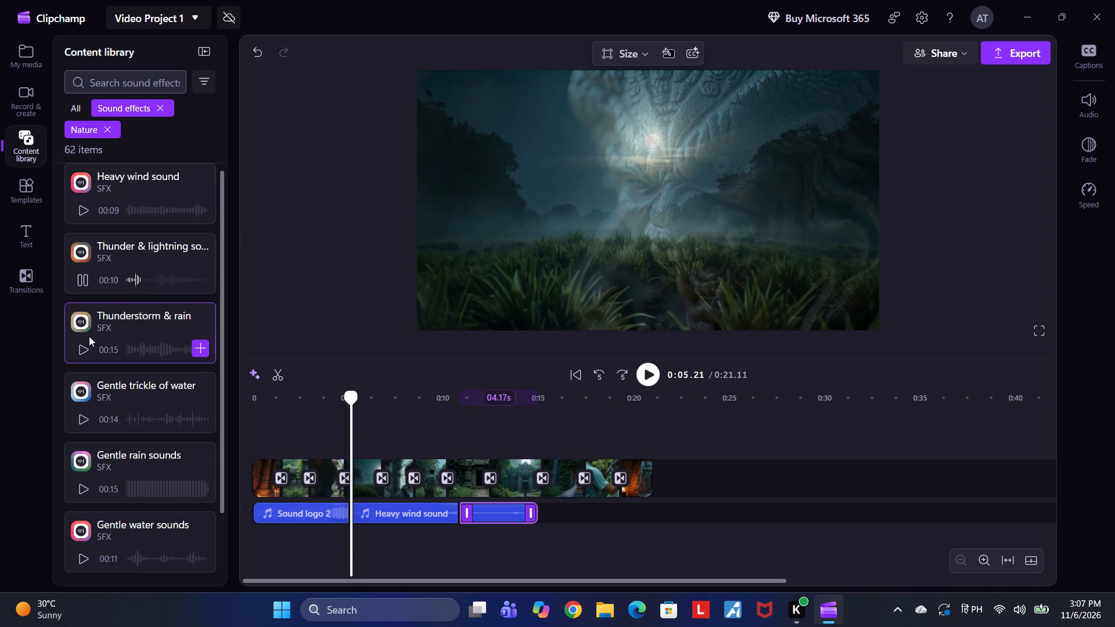
drag(131, 269, 336, 419)
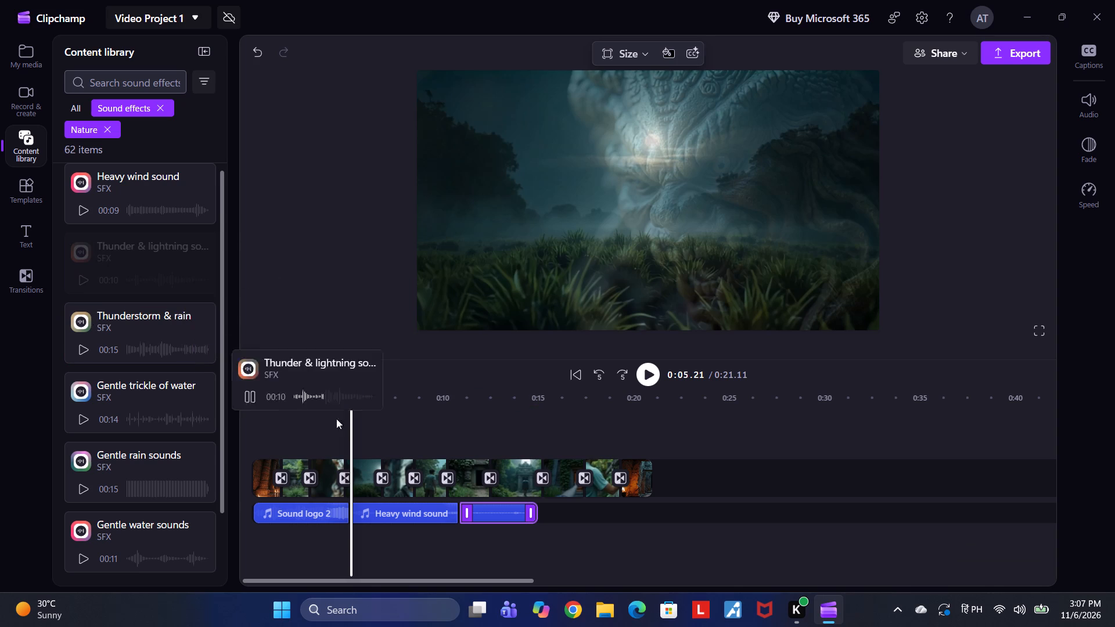
drag(336, 419, 599, 523)
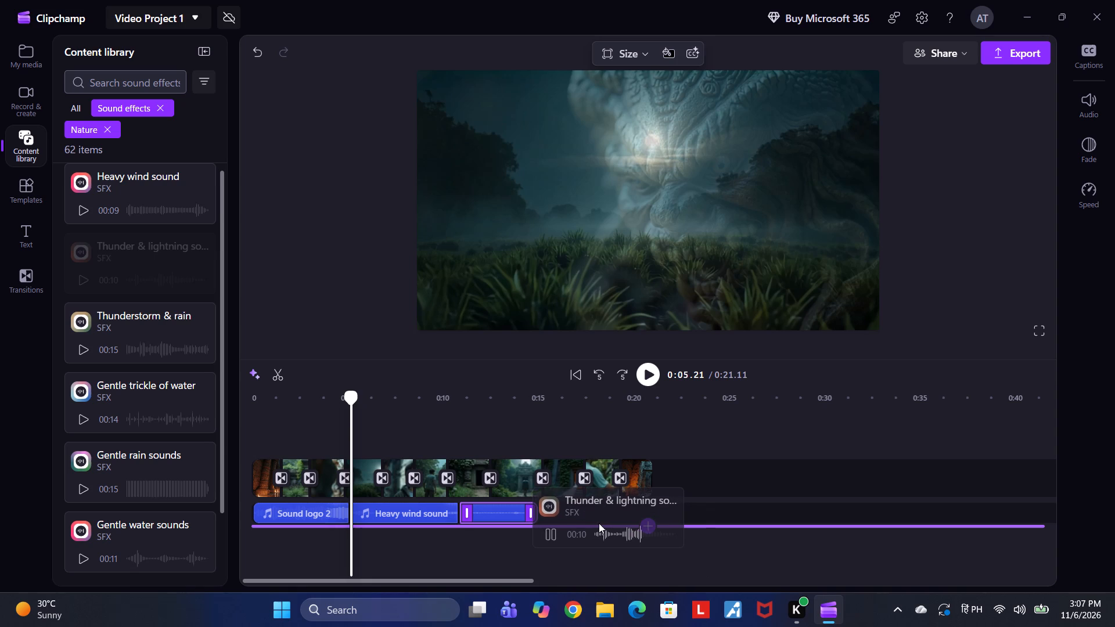
drag(599, 523, 598, 521)
drag(594, 520, 594, 511)
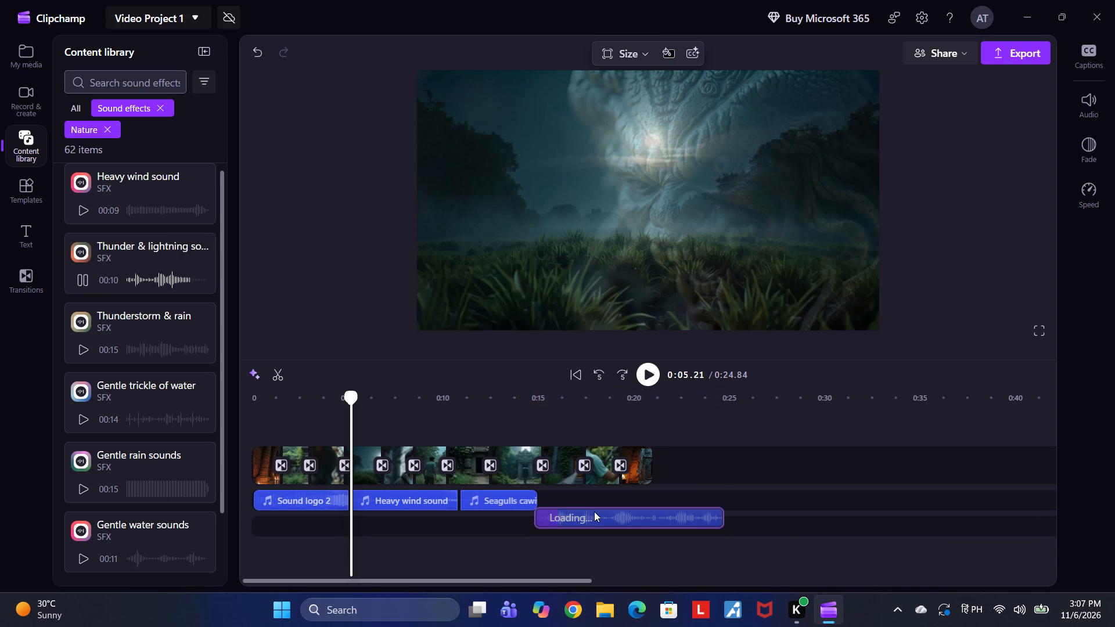
drag(594, 511, 593, 502)
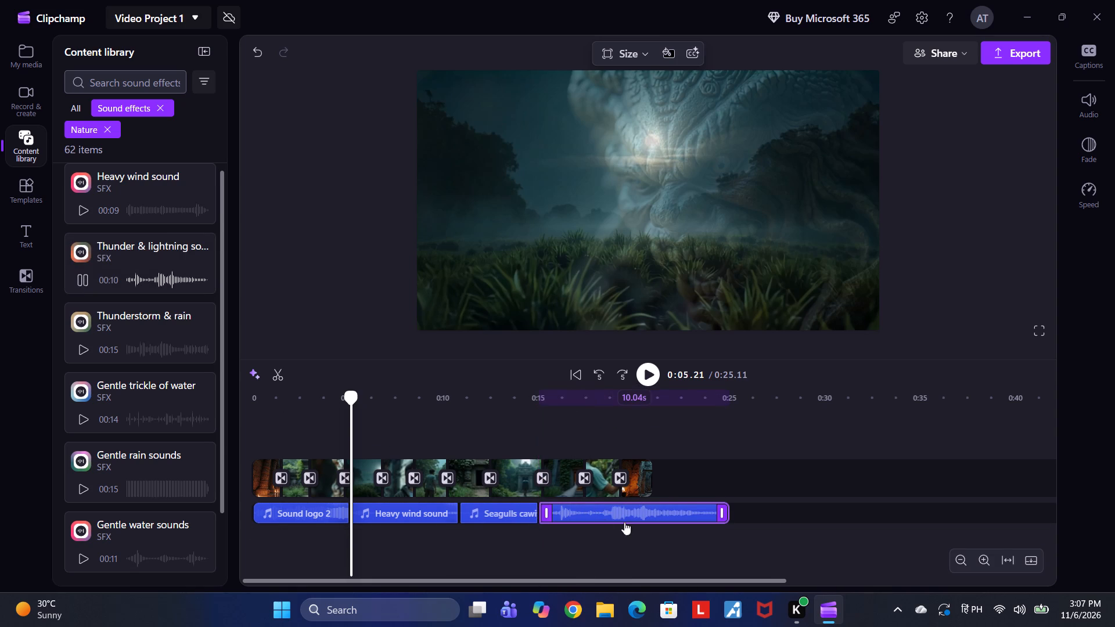
Trim the end of the Thunder & lightning audio to a length of about 6.26 s.
drag(726, 516, 654, 515)
click(542, 510)
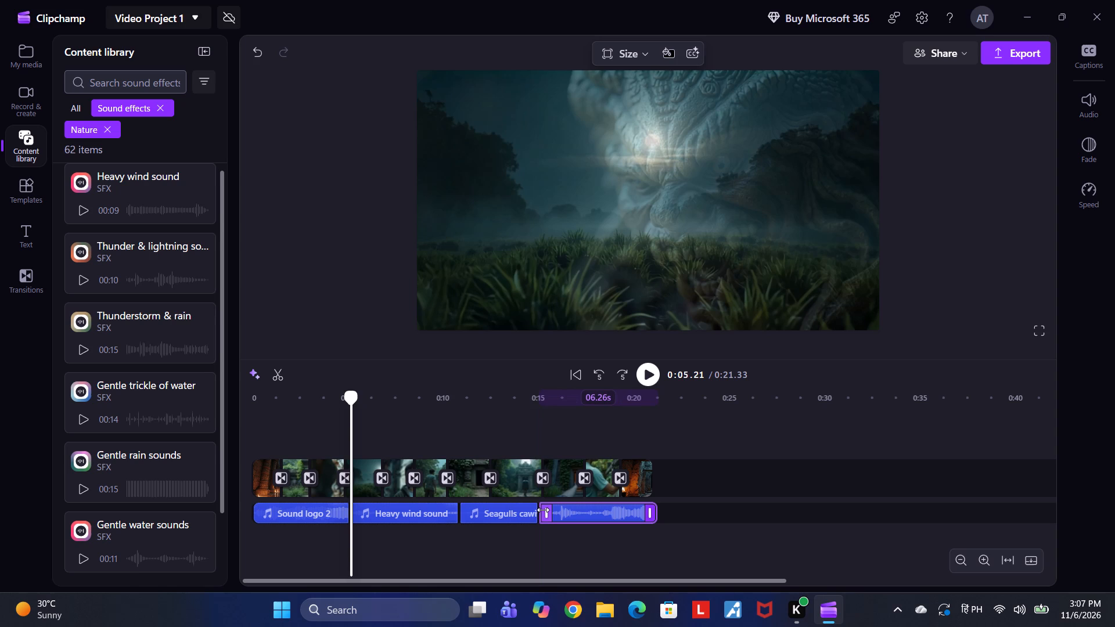
click(537, 511)
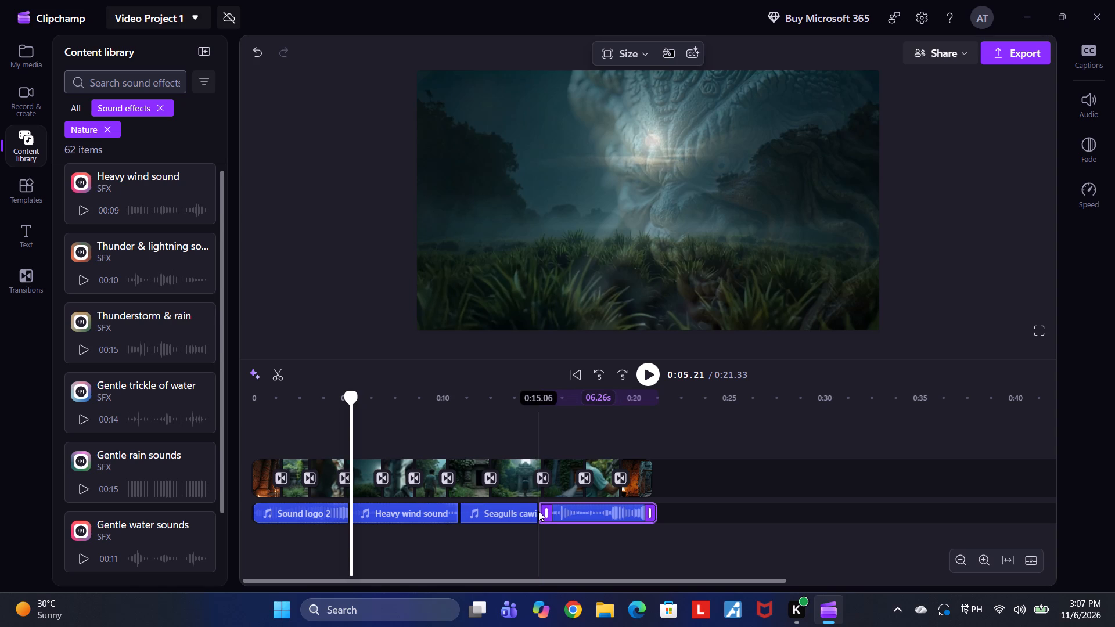
click(538, 511)
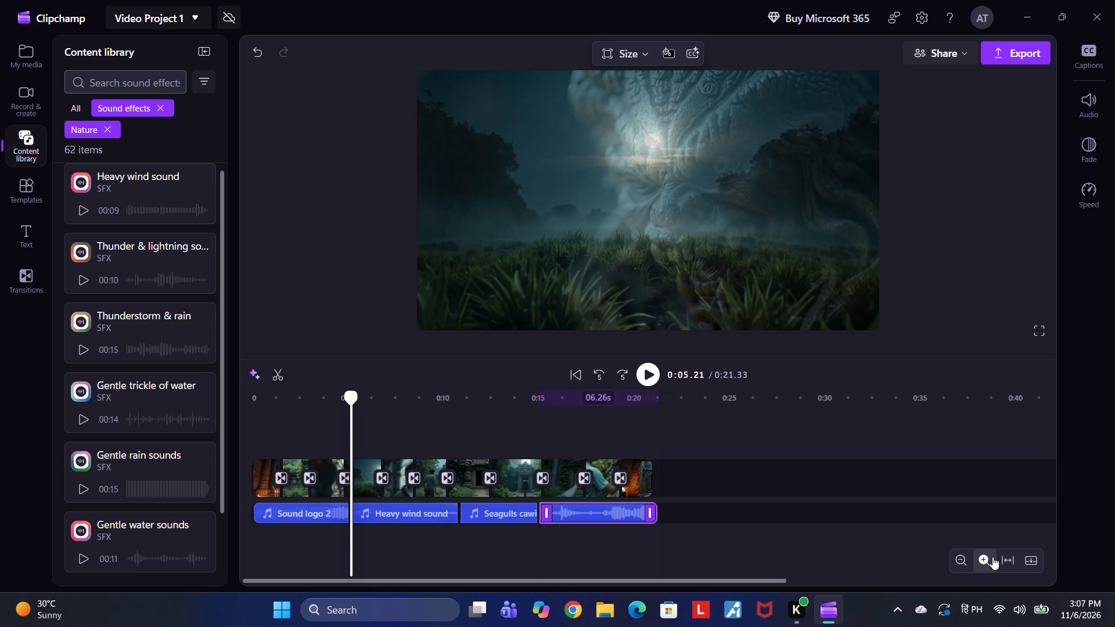
Play the project from the start to review the clips with their sound effects.
double_click(992, 556)
double_click(992, 556)
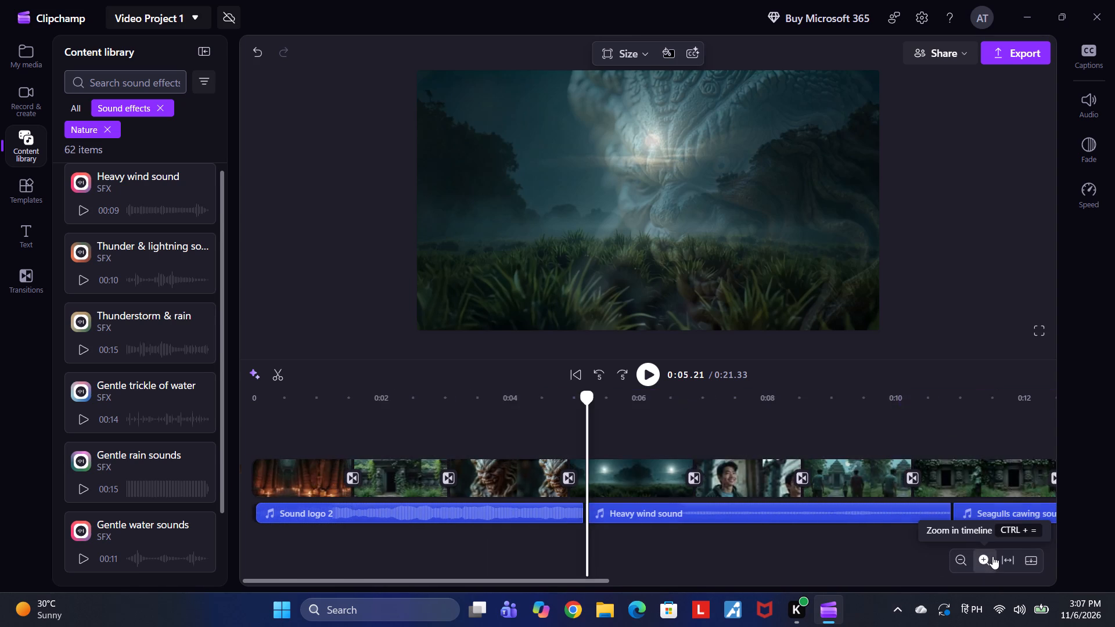
click(992, 556)
click(992, 556)
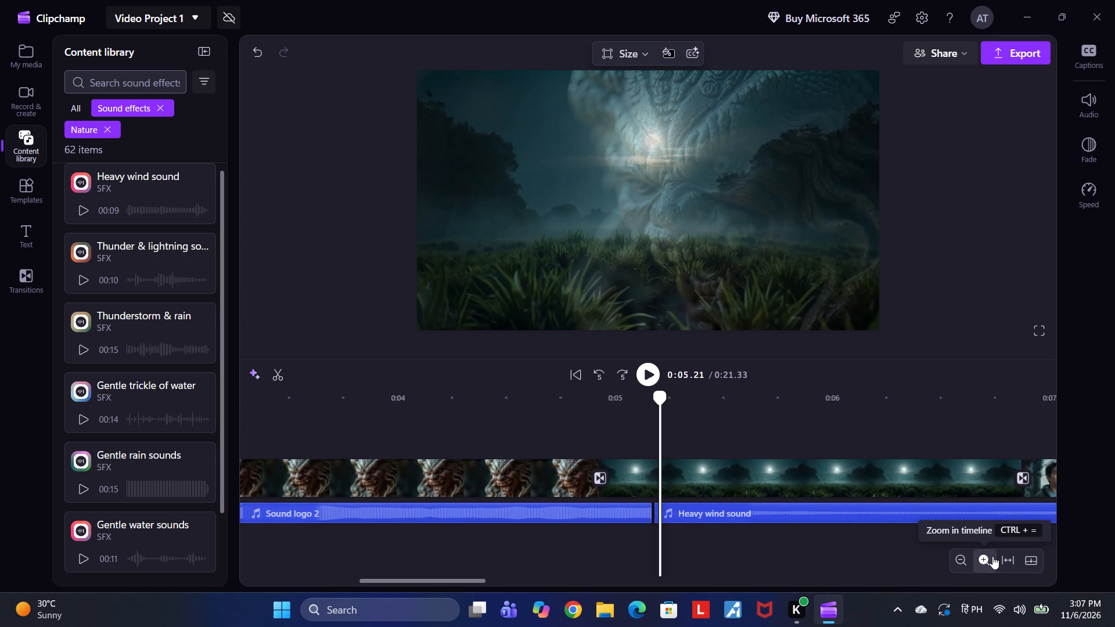
click(578, 373)
click(643, 372)
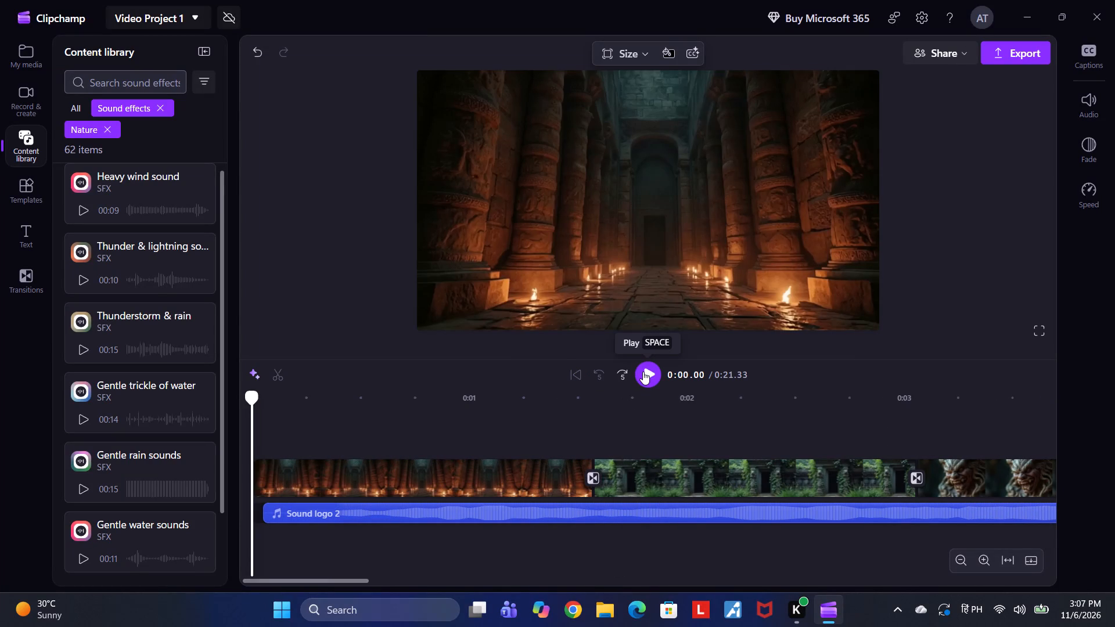
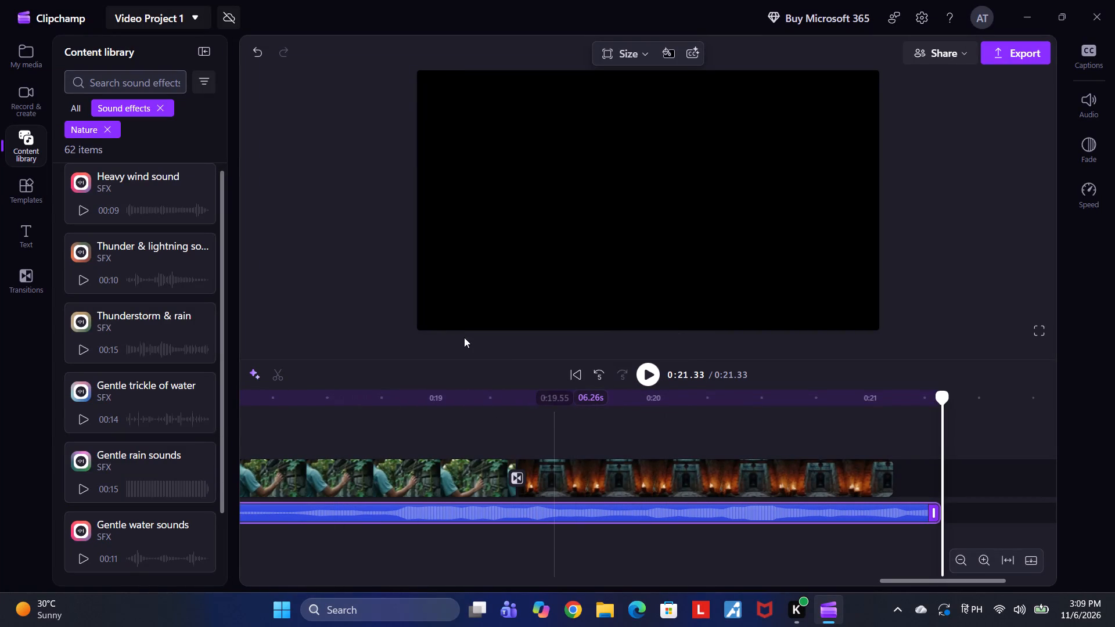
Add a plain text title at 0:21.33, directly after the end of the existing clips and audio.
click(30, 269)
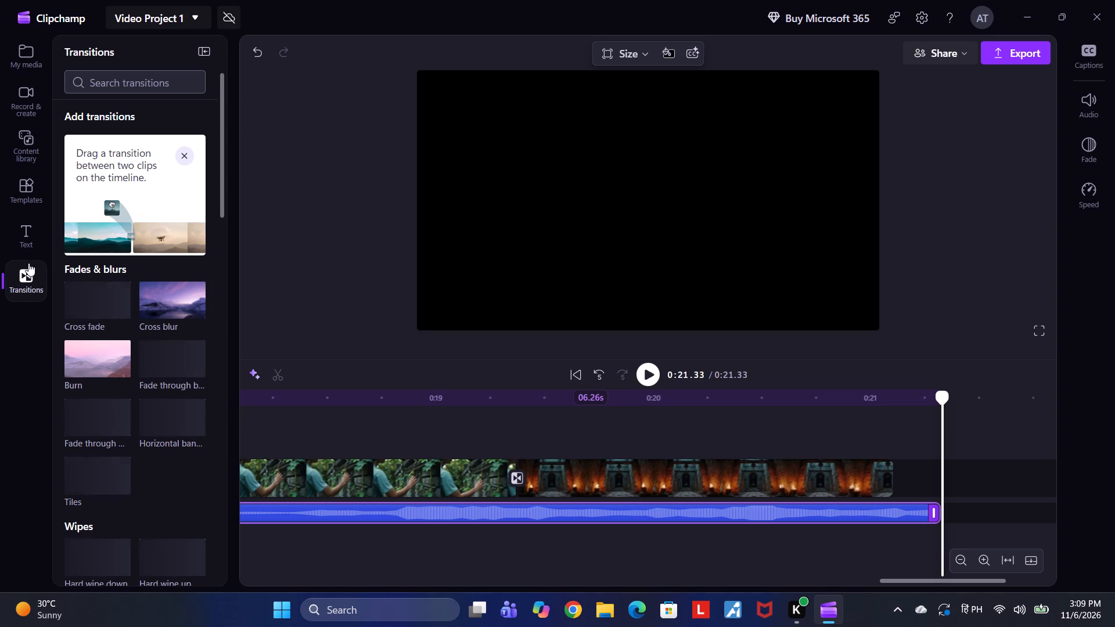
click(31, 243)
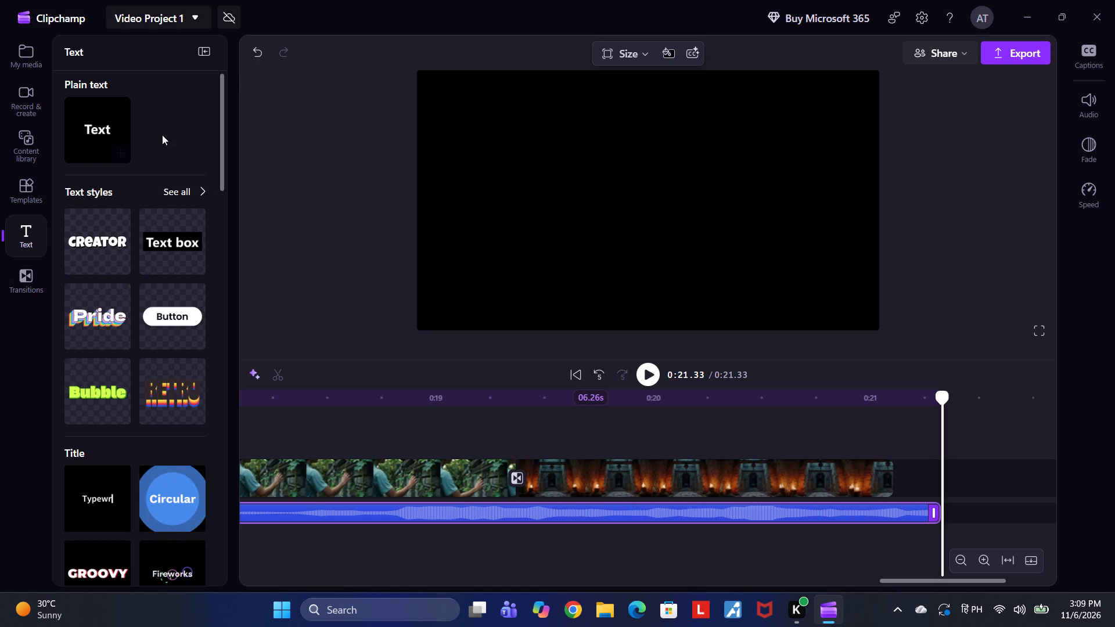
click(104, 117)
click(105, 307)
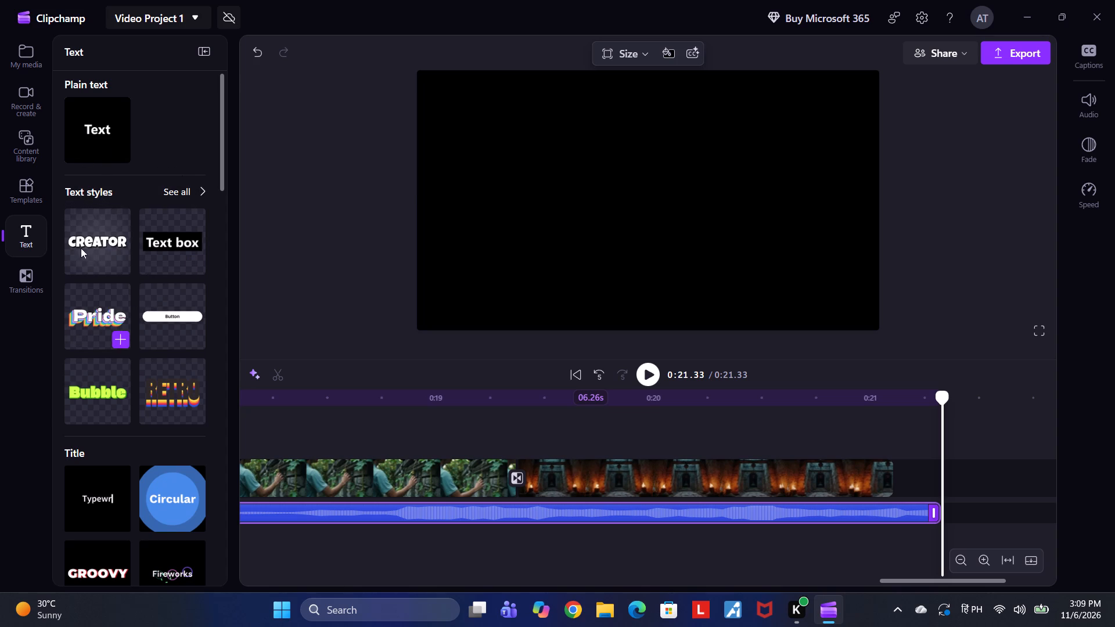
click(84, 137)
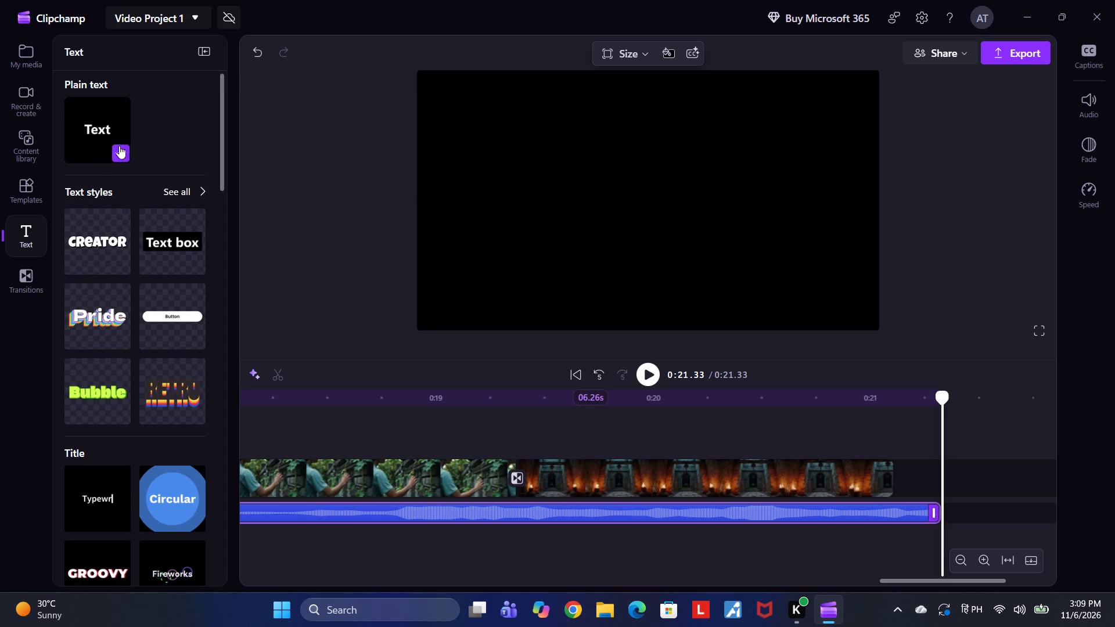
click(119, 147)
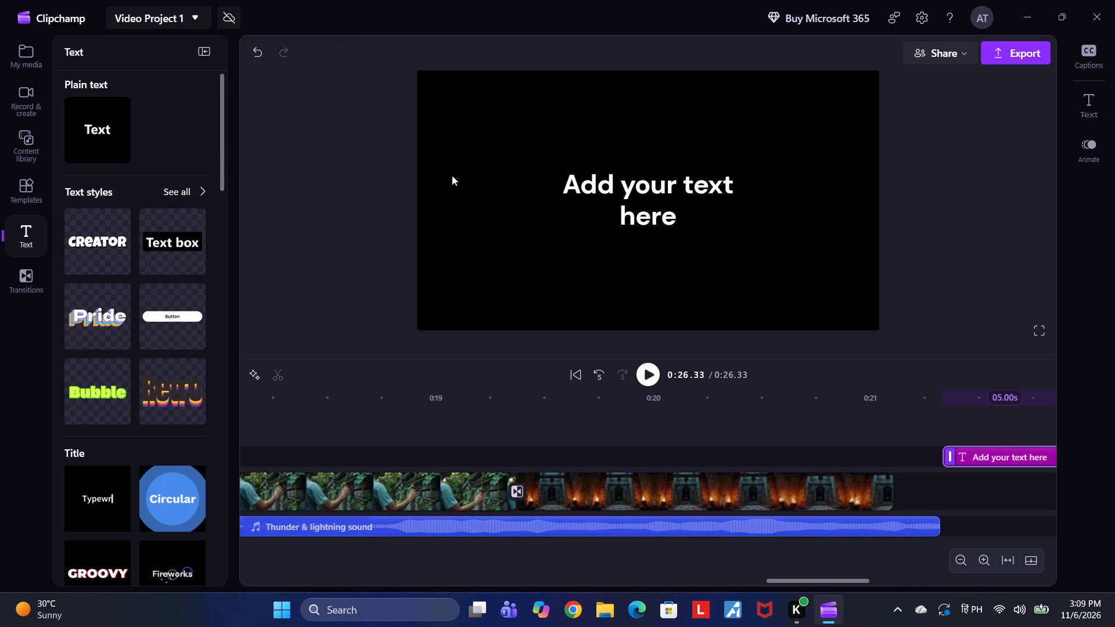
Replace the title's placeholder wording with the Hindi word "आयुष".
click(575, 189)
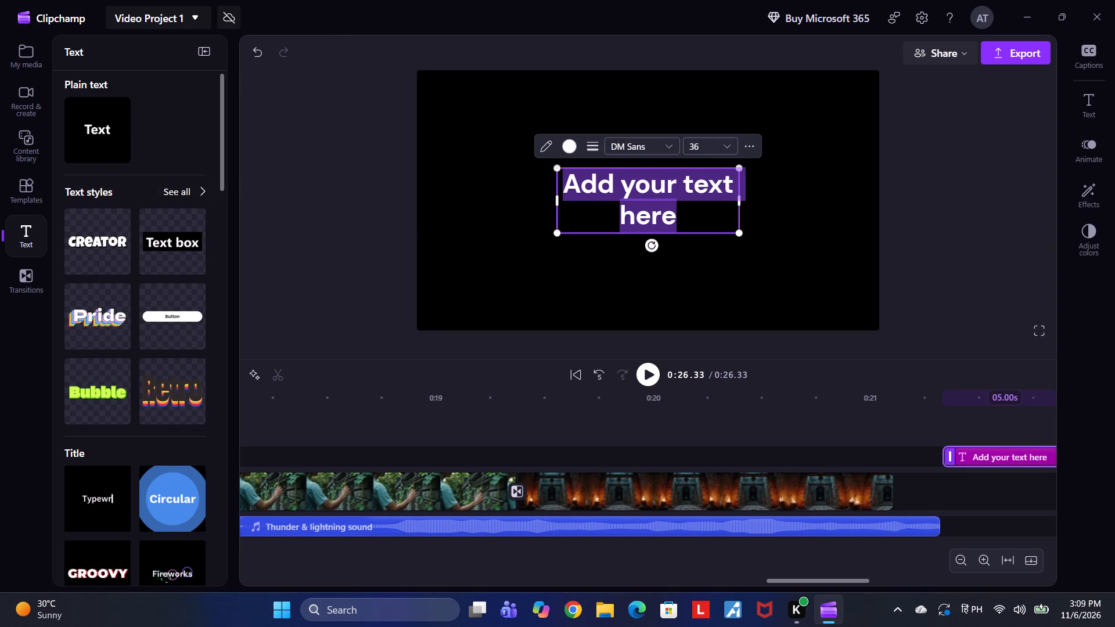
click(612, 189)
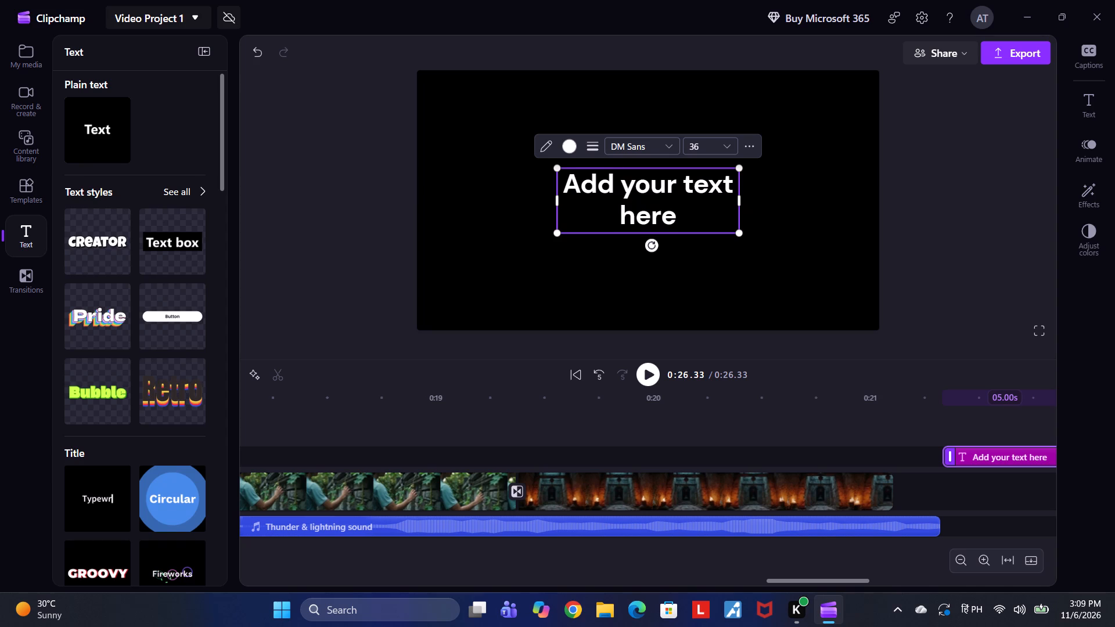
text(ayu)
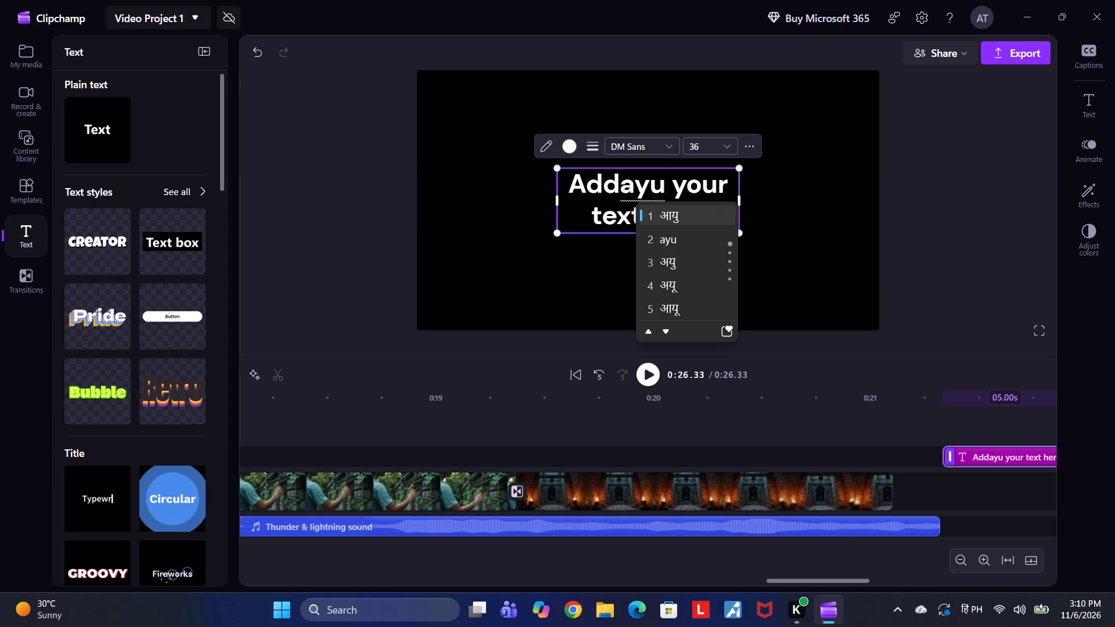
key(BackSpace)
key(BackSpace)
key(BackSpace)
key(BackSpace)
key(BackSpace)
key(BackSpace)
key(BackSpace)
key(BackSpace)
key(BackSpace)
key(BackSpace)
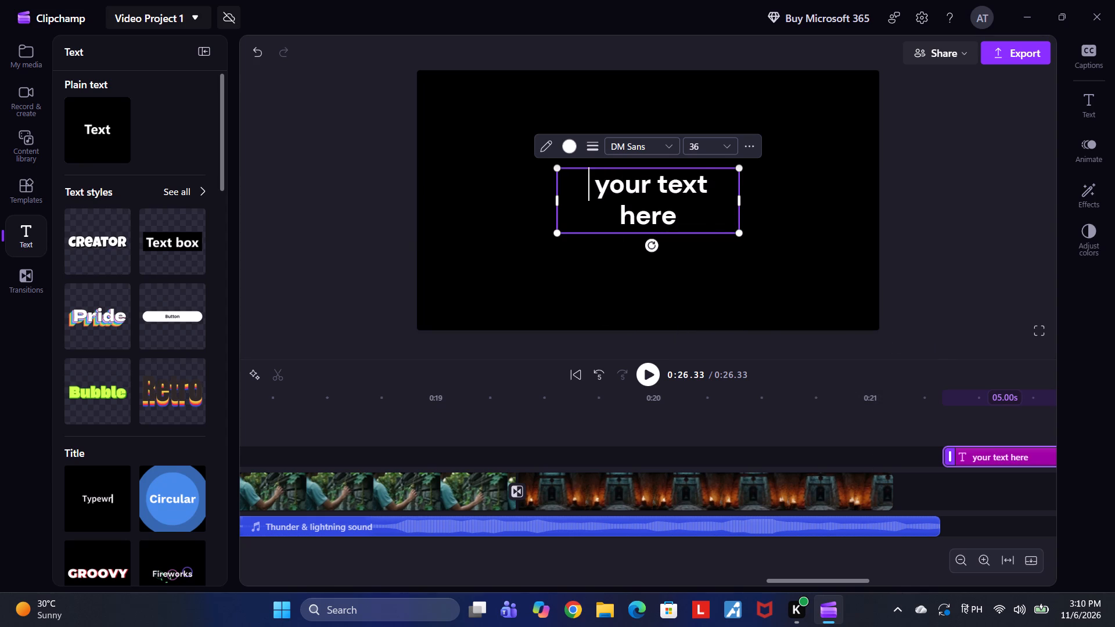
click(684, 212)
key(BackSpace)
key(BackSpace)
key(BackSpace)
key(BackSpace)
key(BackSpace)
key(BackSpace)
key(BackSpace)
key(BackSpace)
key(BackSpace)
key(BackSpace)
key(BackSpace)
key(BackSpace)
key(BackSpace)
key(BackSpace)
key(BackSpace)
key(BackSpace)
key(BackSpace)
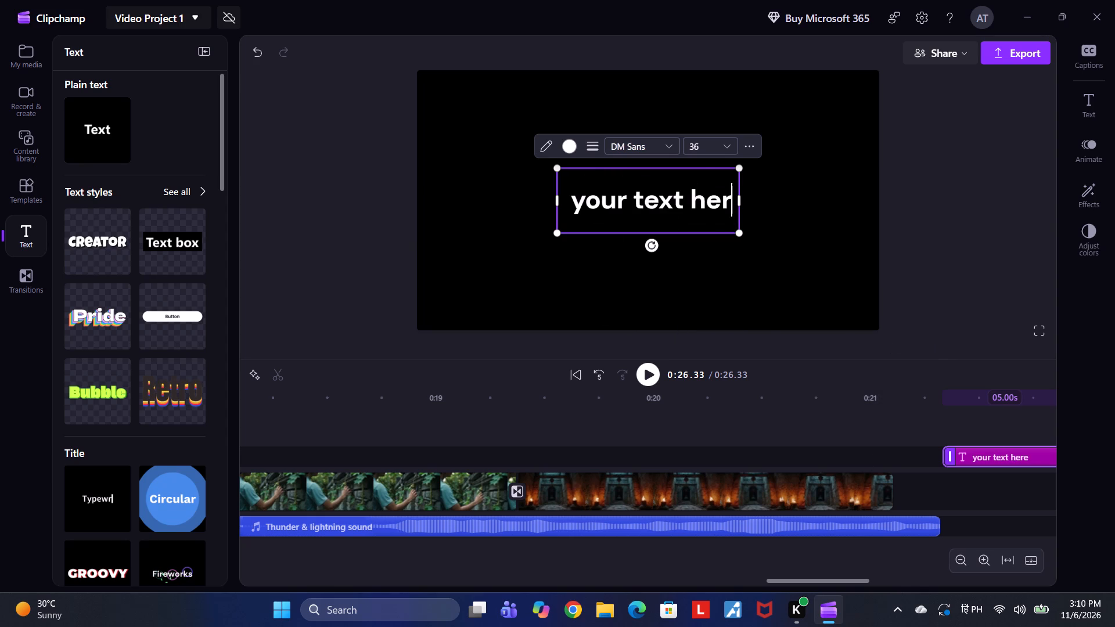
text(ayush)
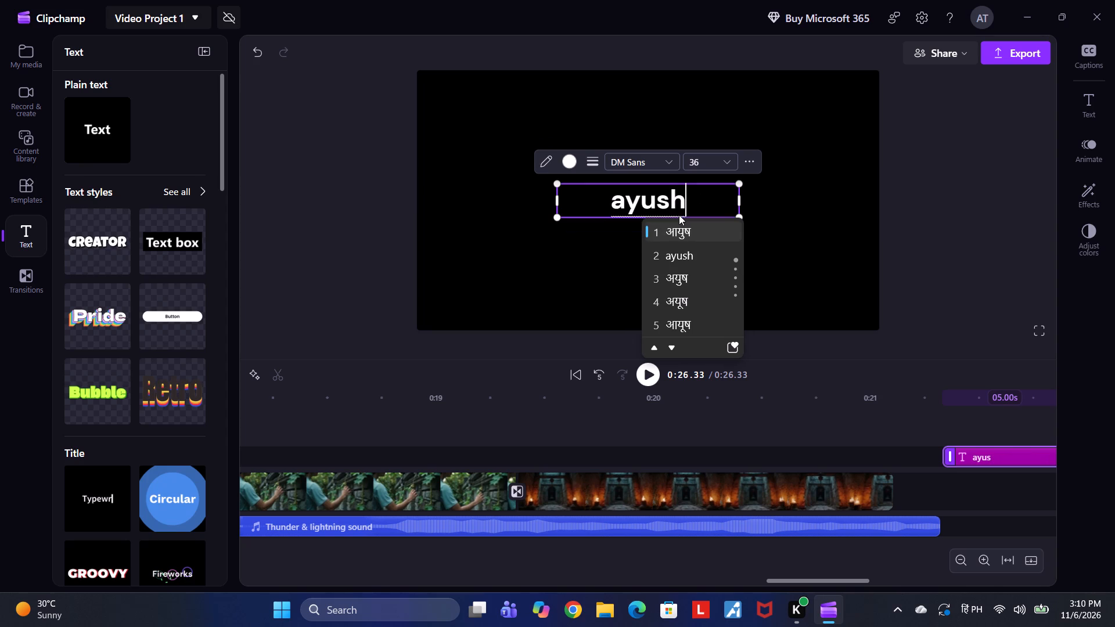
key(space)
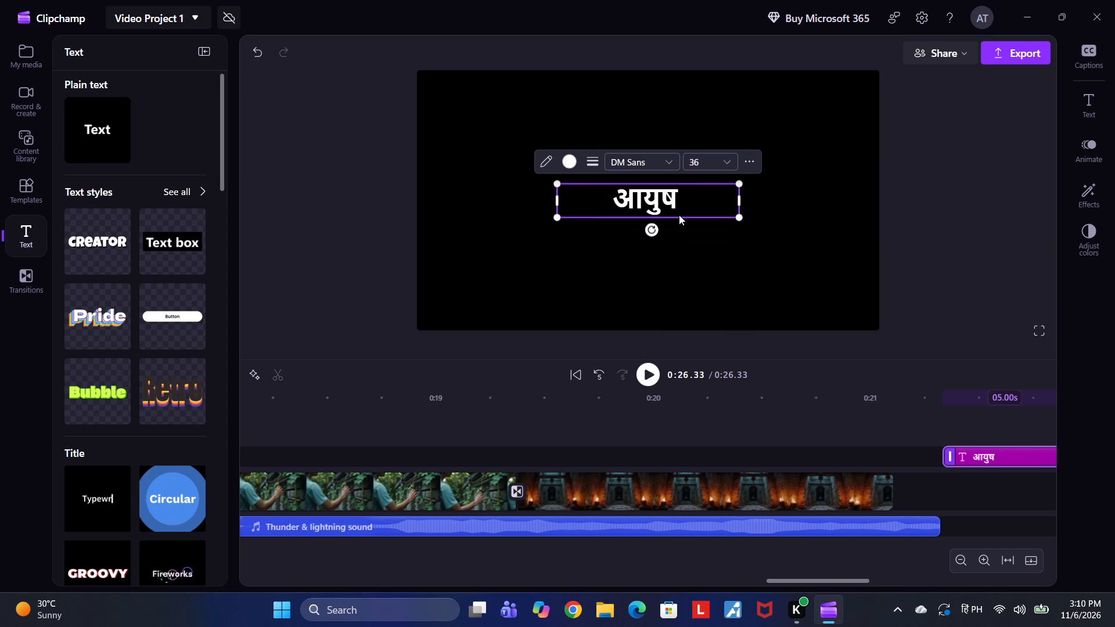
Switch the keyboard layout from Hindi Phonetic to English (United States).
scroll(679, 215, down, 1)
drag(966, 617, 969, 603)
click(970, 610)
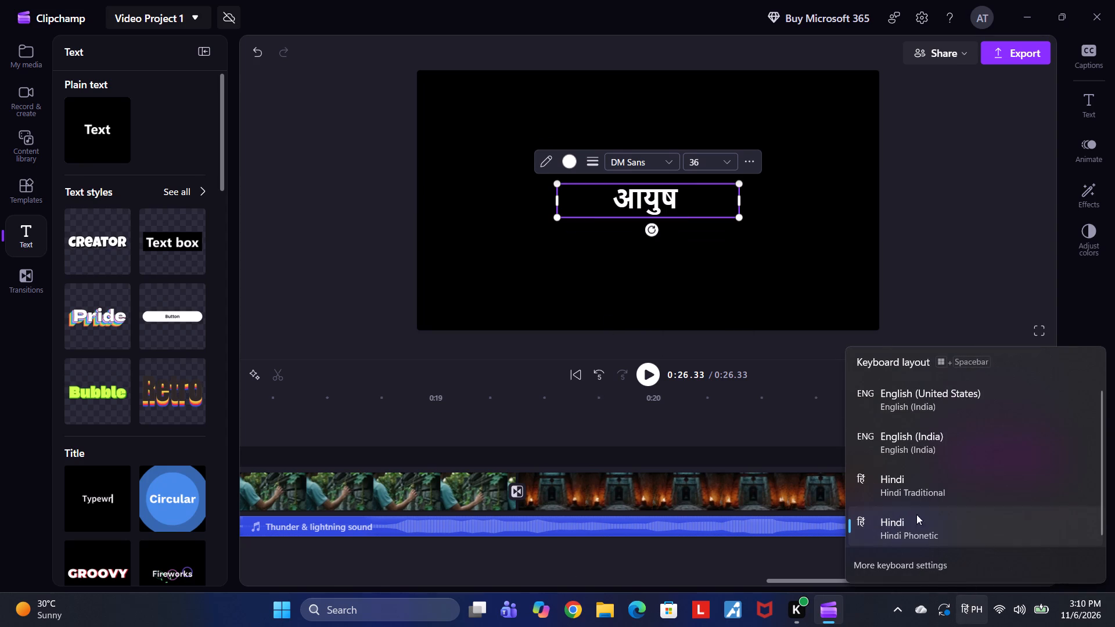
drag(911, 402, 919, 401)
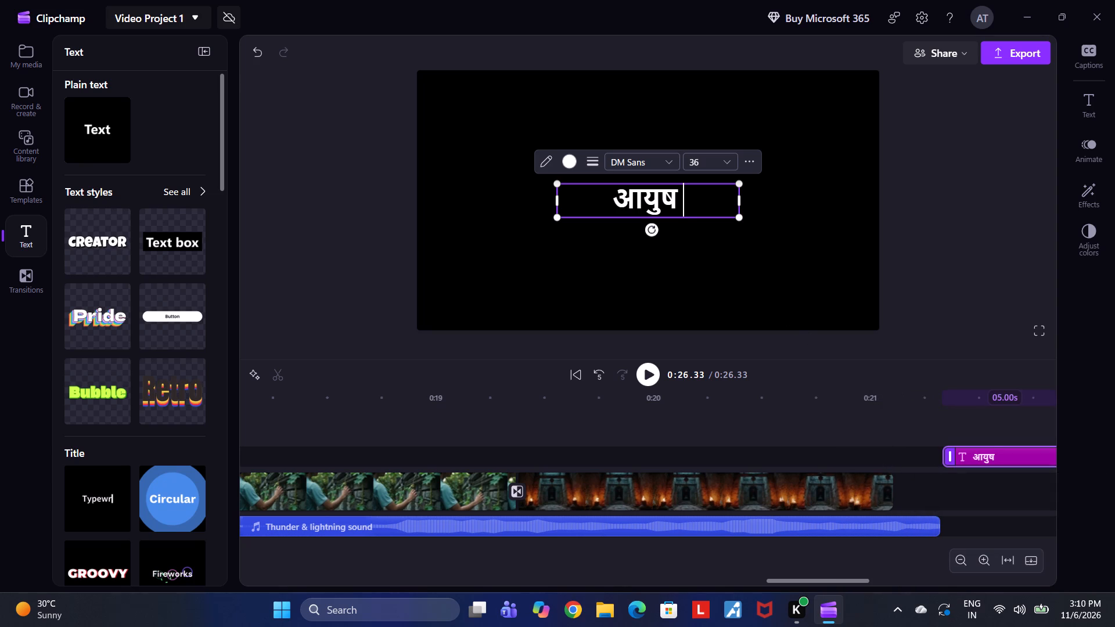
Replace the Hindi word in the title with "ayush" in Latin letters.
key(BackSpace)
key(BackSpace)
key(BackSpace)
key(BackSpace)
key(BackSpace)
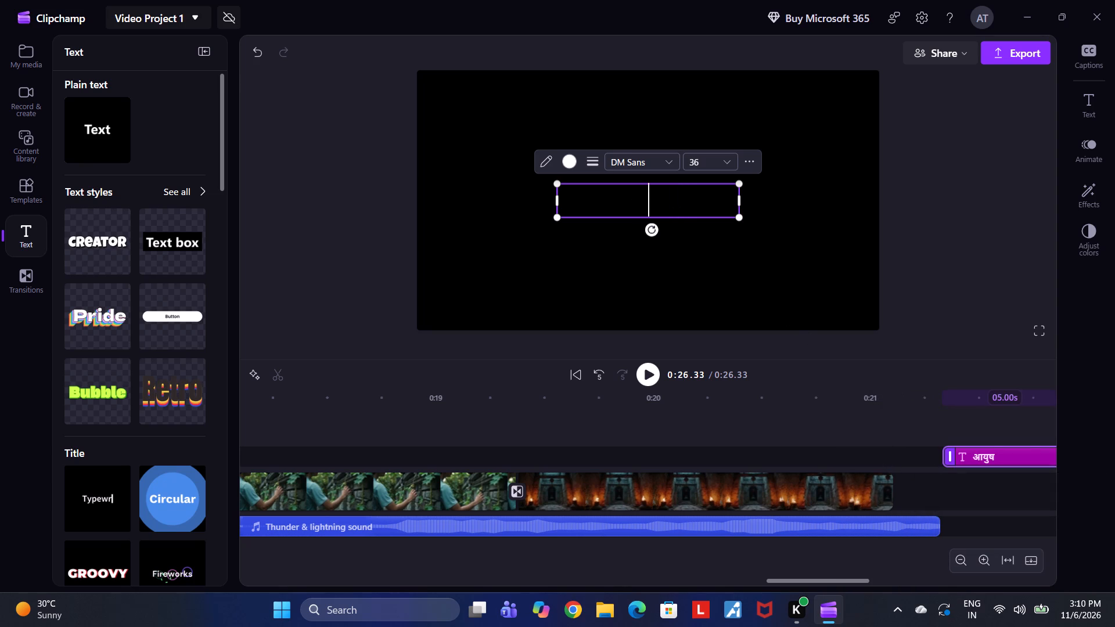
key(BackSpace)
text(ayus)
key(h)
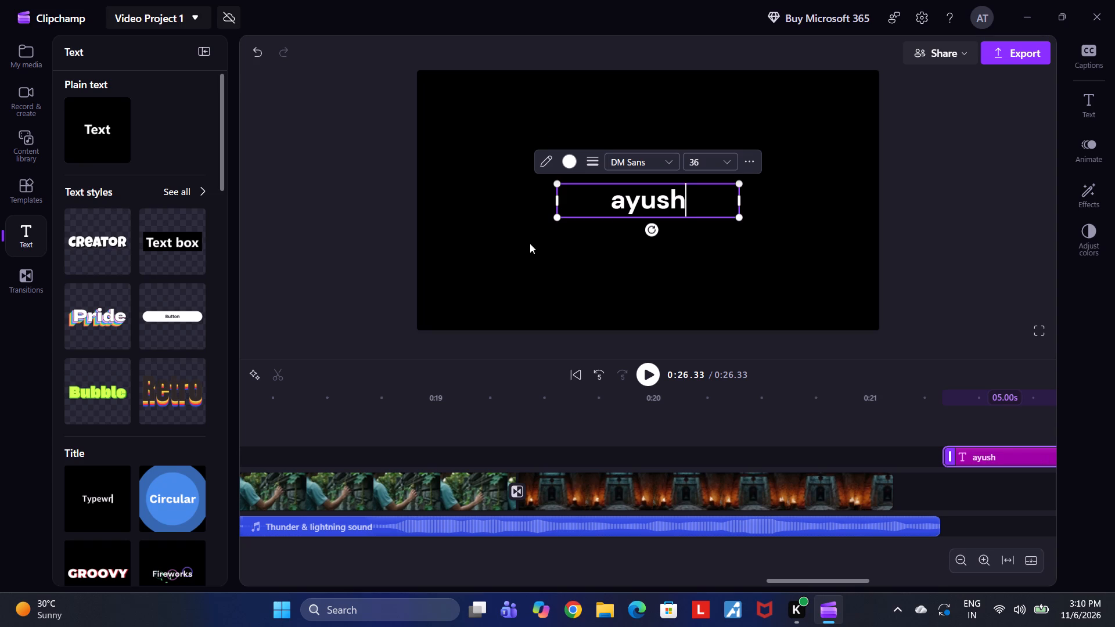
Replace the title's text with the capitalised wording "Ayush Creator".
click(628, 204)
key(BackSpace)
key(ctrl+a)
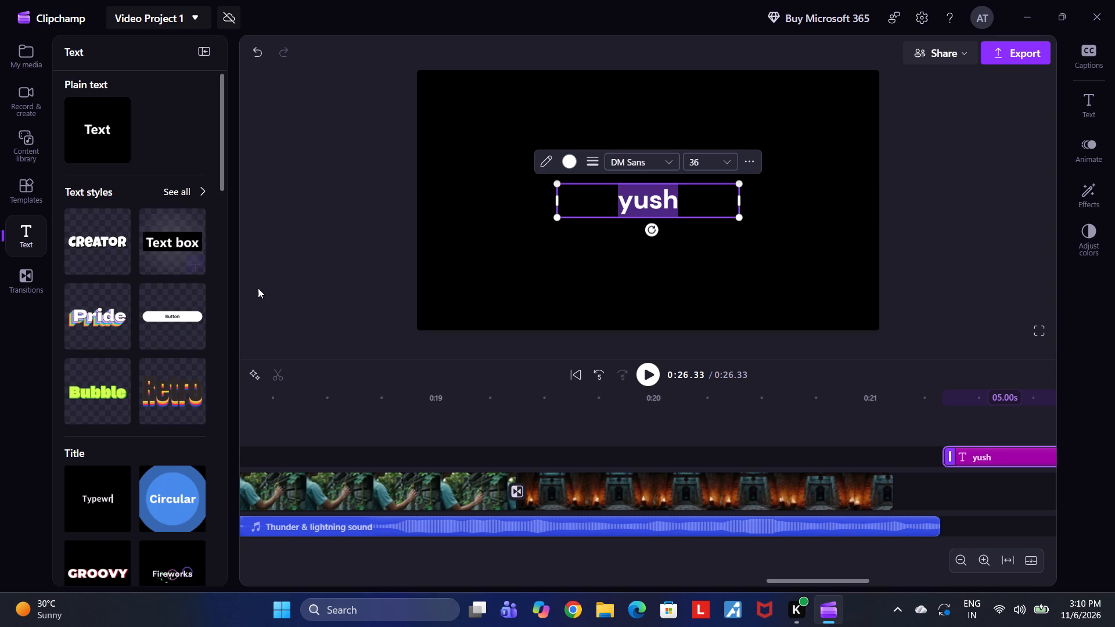
click(609, 205)
key(space)
text(a)
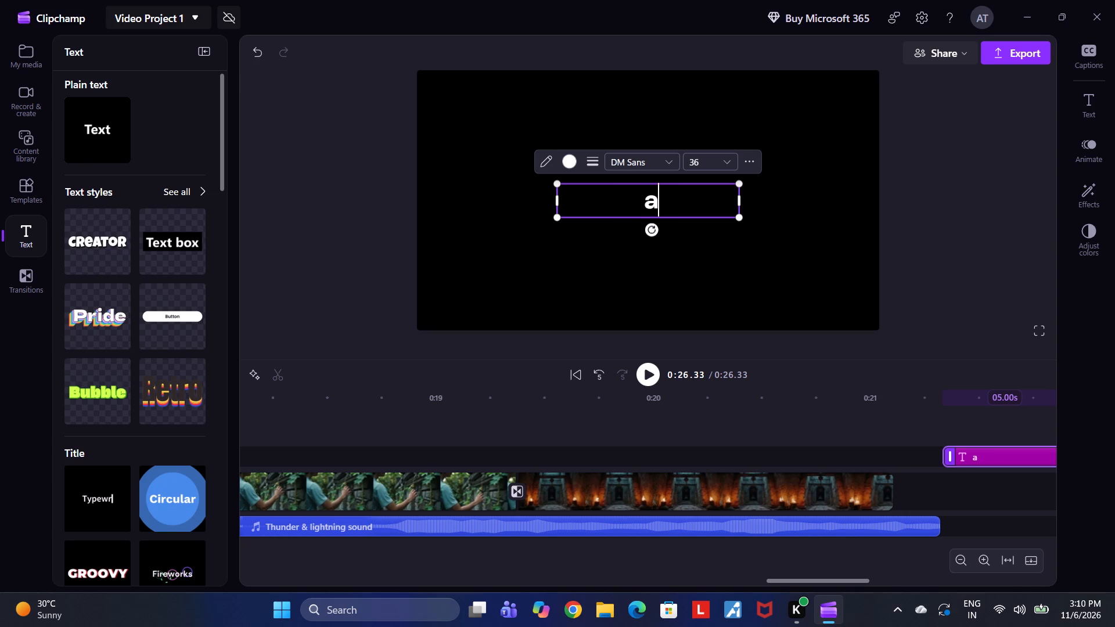
key(BackSpace)
key(BackSpace)
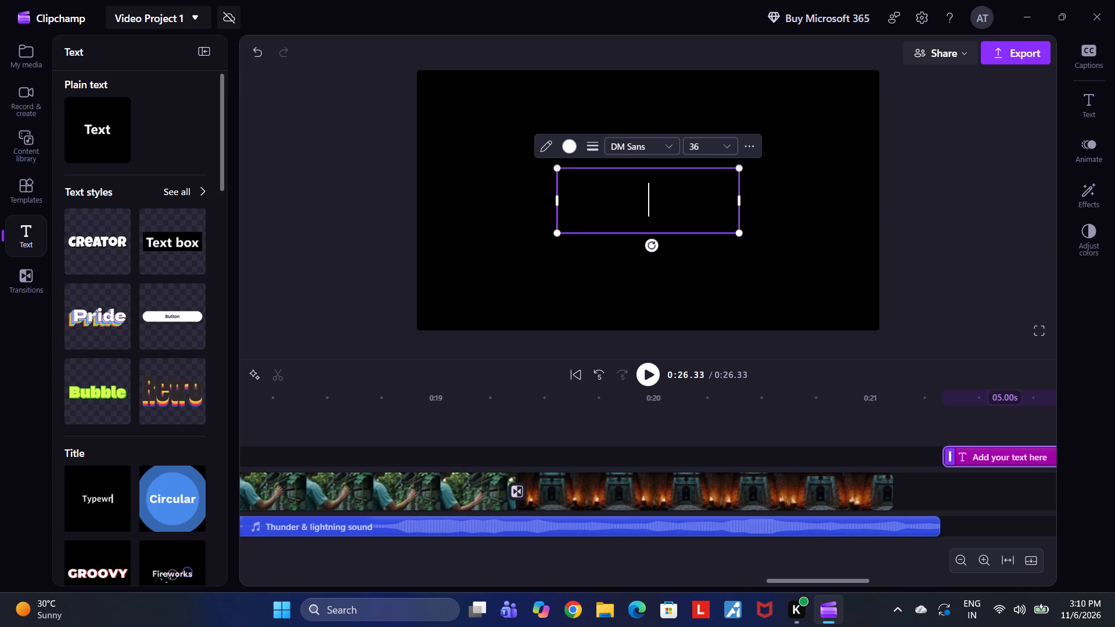
key(a)
key(BackSpace)
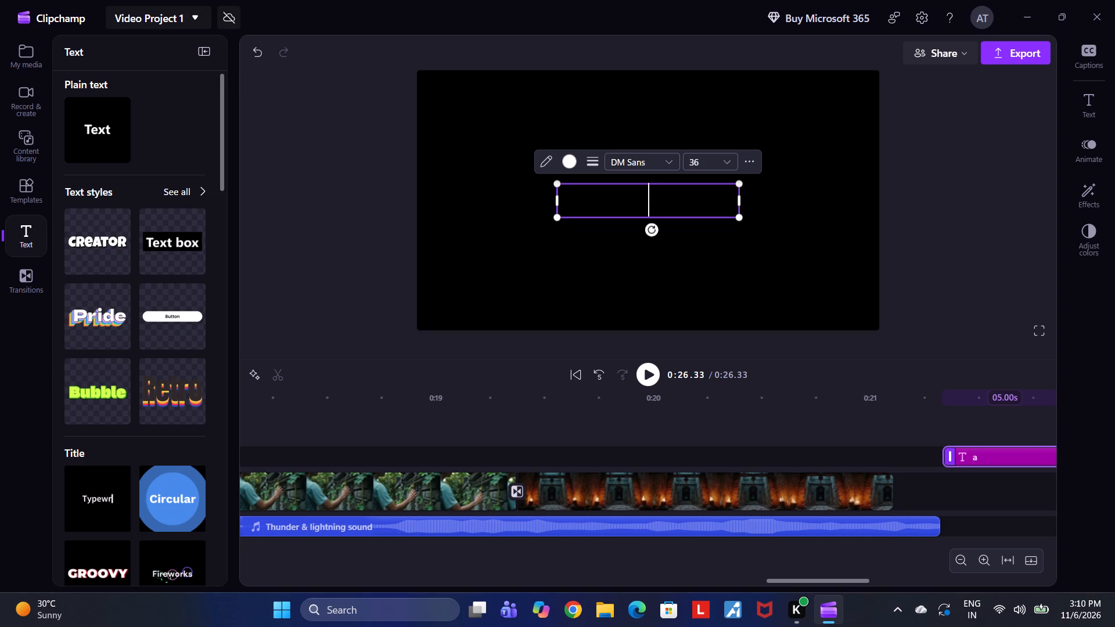
key(alt+a)
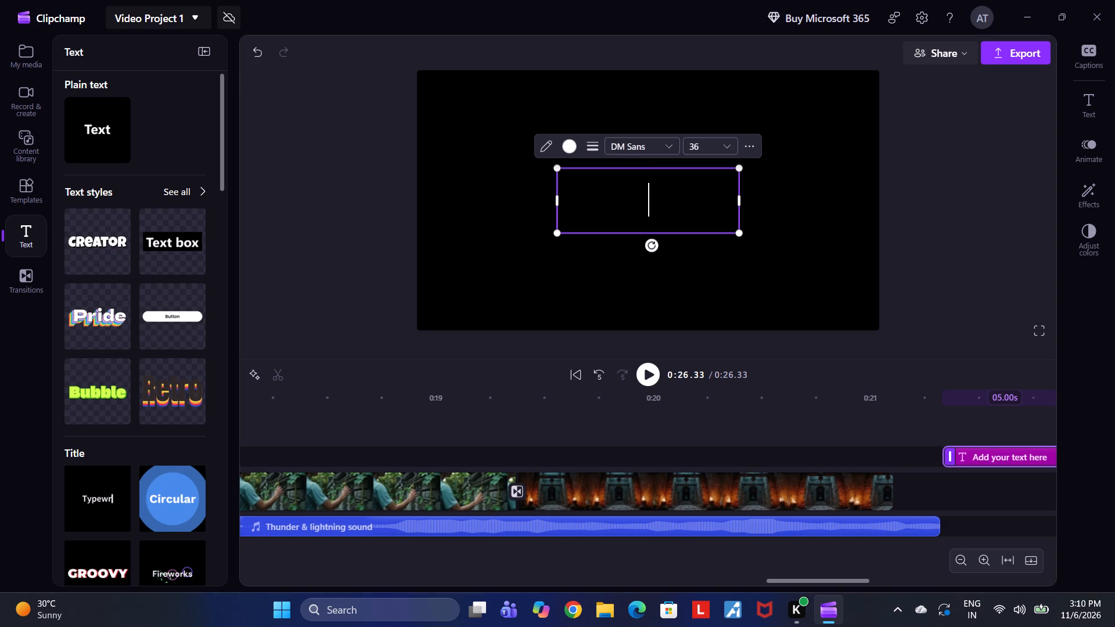
key(shift+a)
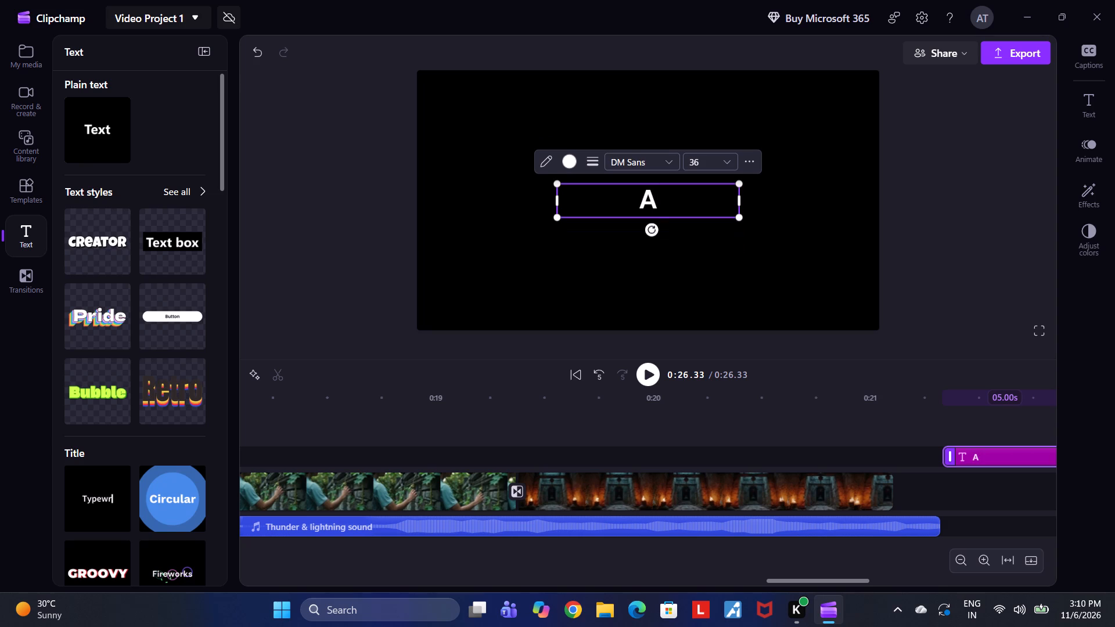
text(yush)
key(space)
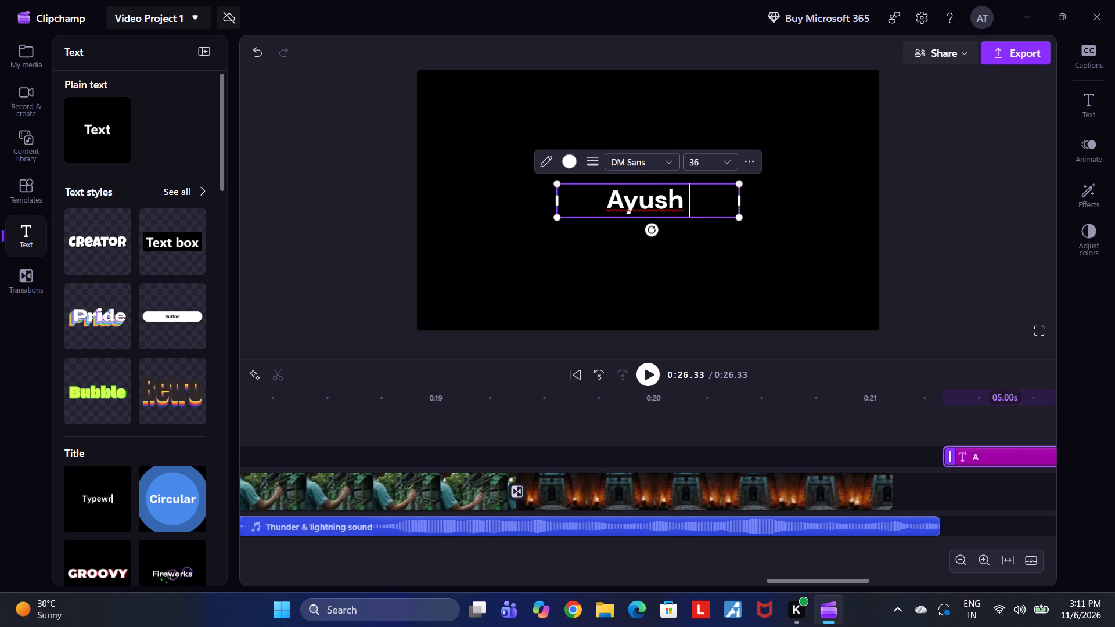
key(c)
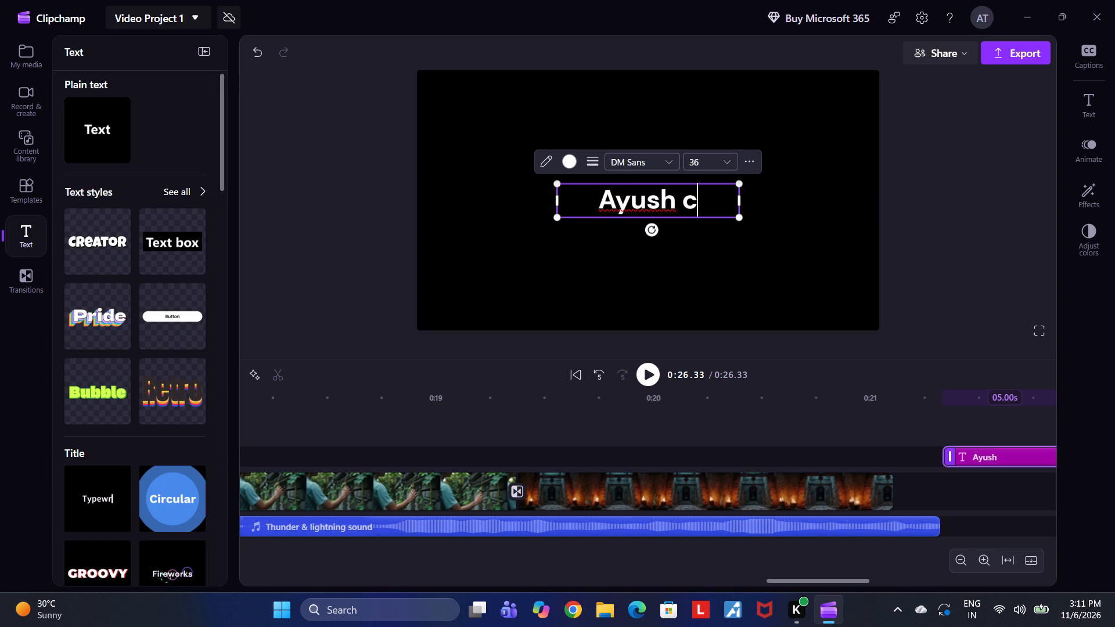
key(BackSpace)
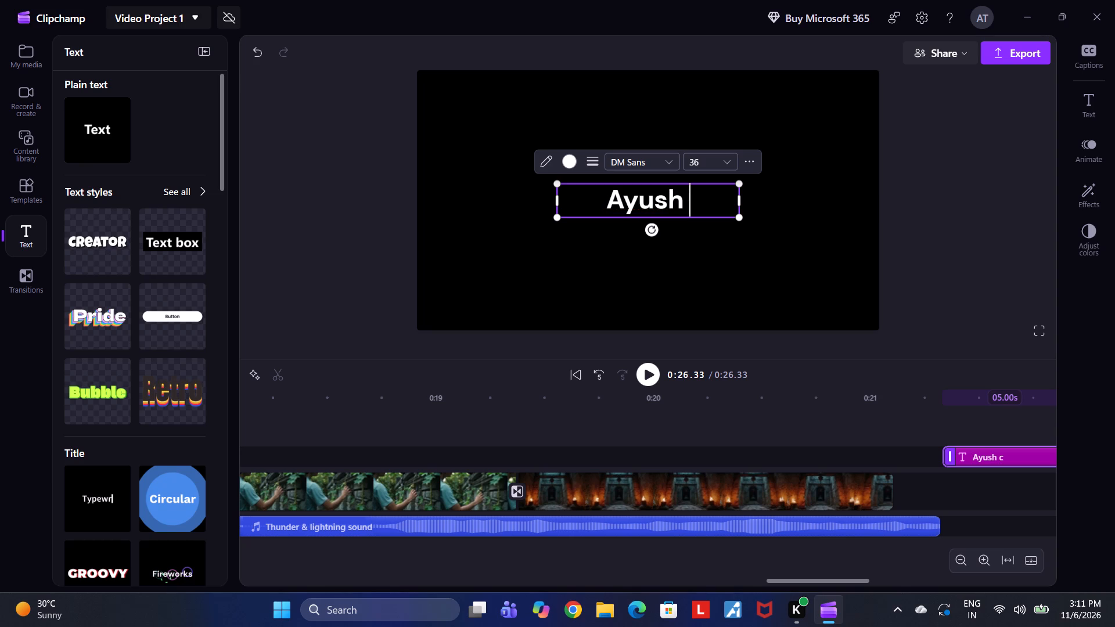
key(c)
key(BackSpace)
key(shift+c)
text(re)
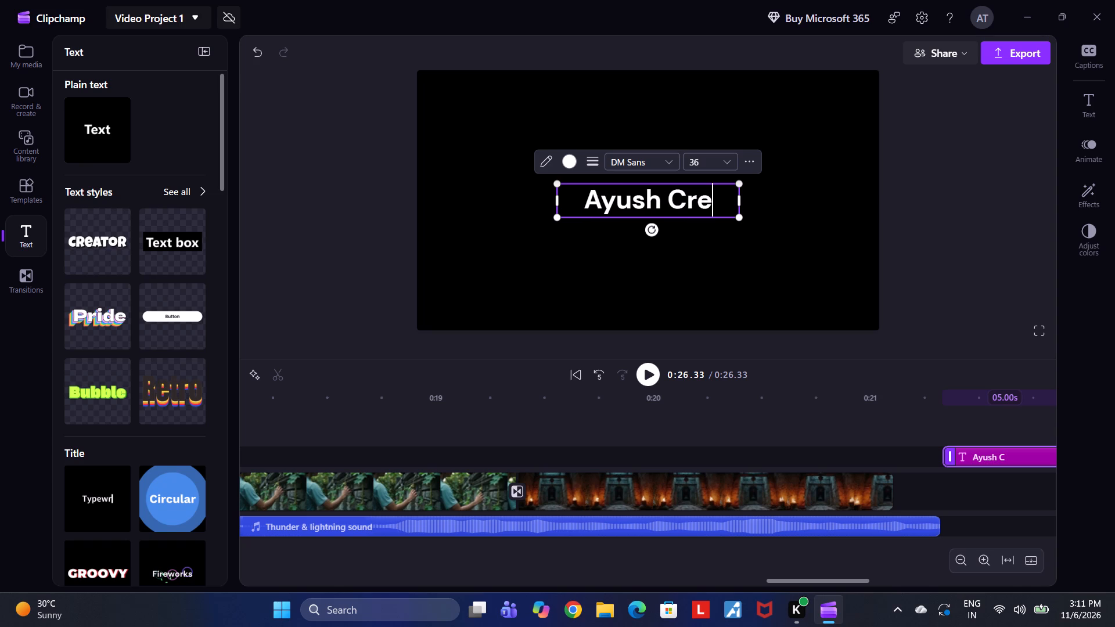
key(a)
text(to)
key(r)
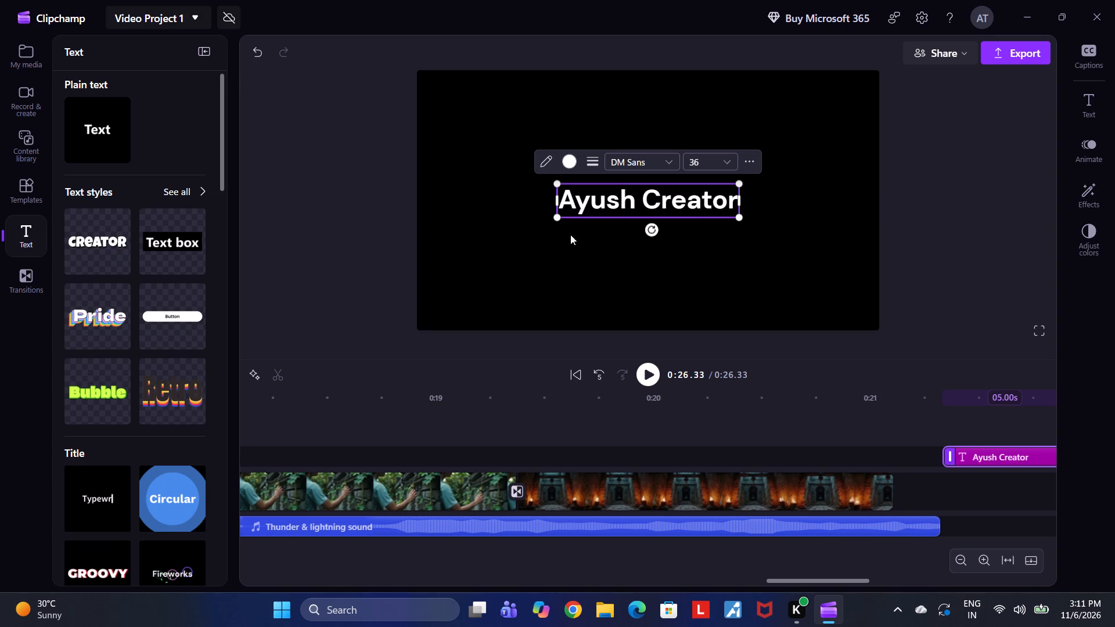
Move the "Ayush Creator" title clip from the end of the video to the very start of the timeline.
click(581, 373)
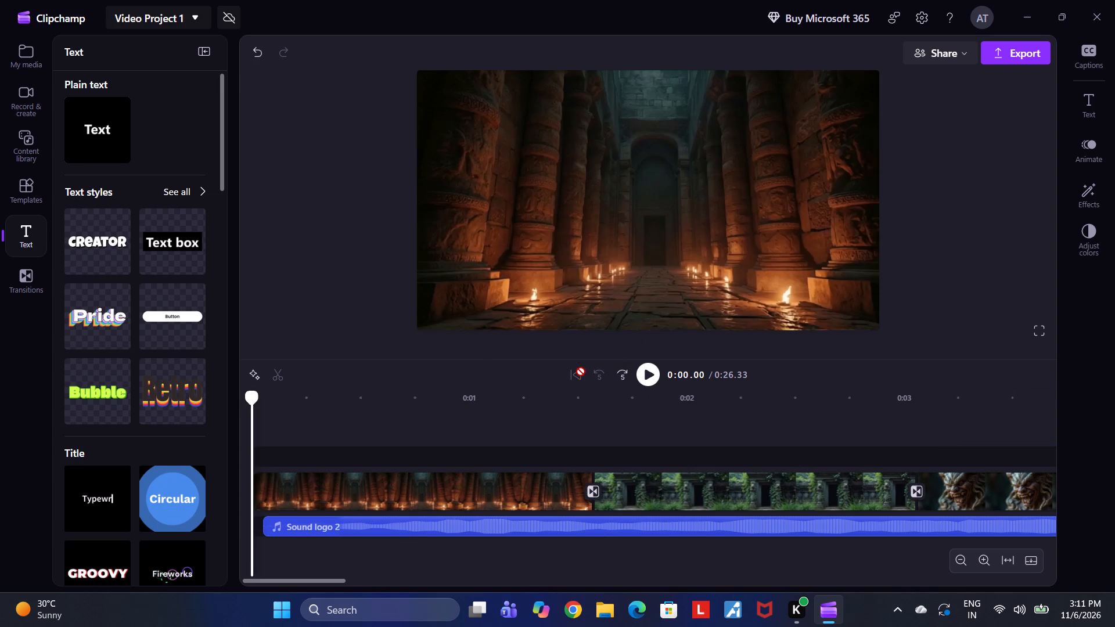
click(627, 370)
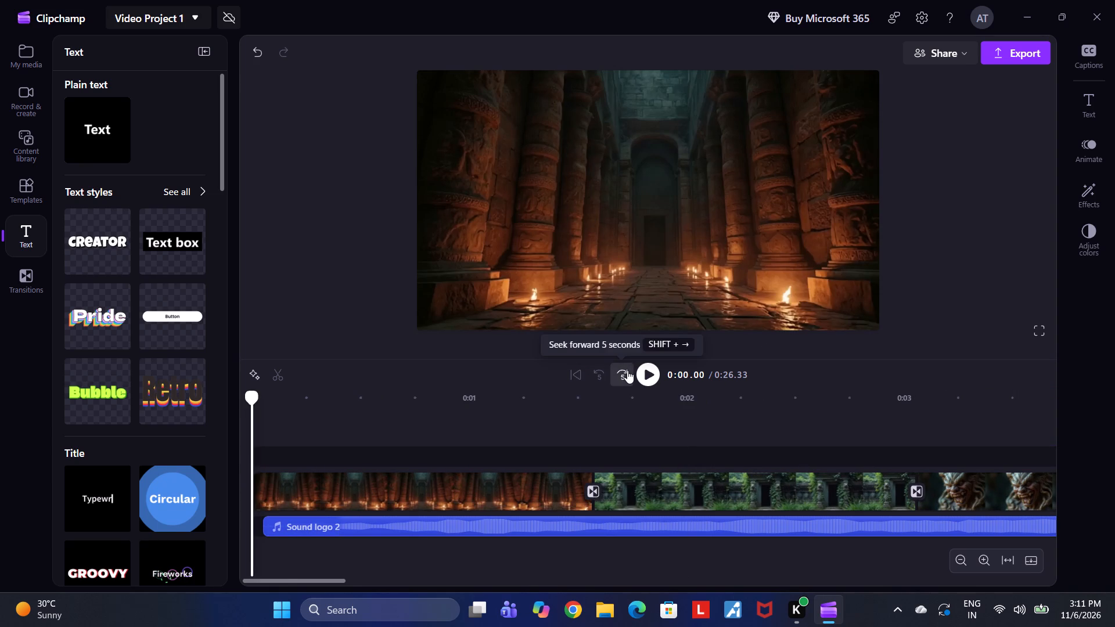
click(621, 373)
triple_click(623, 376)
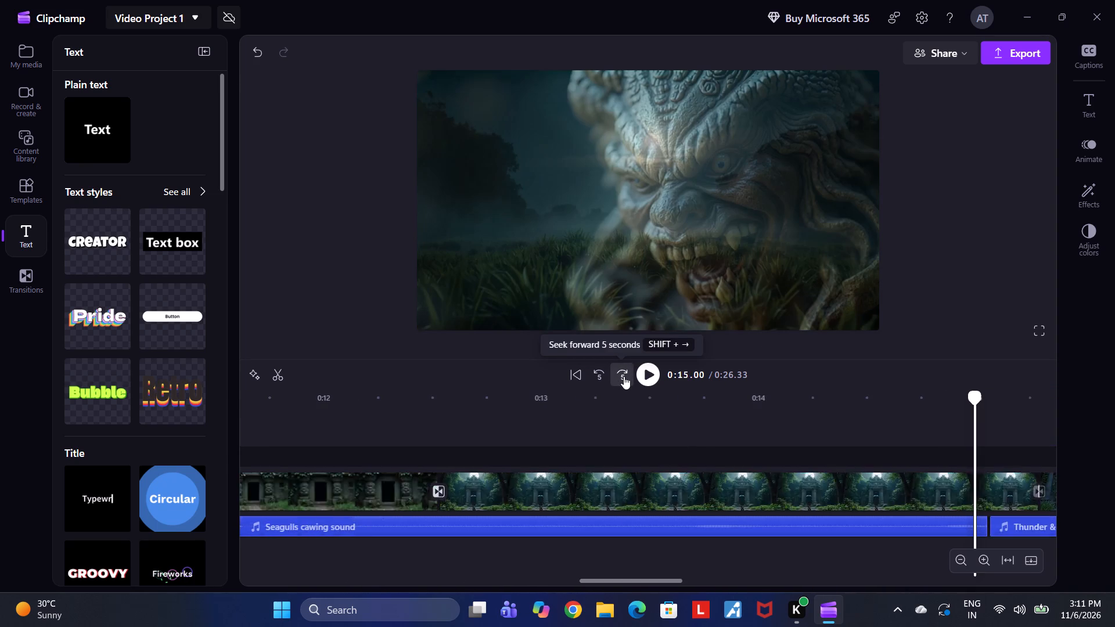
double_click(624, 379)
double_click(596, 378)
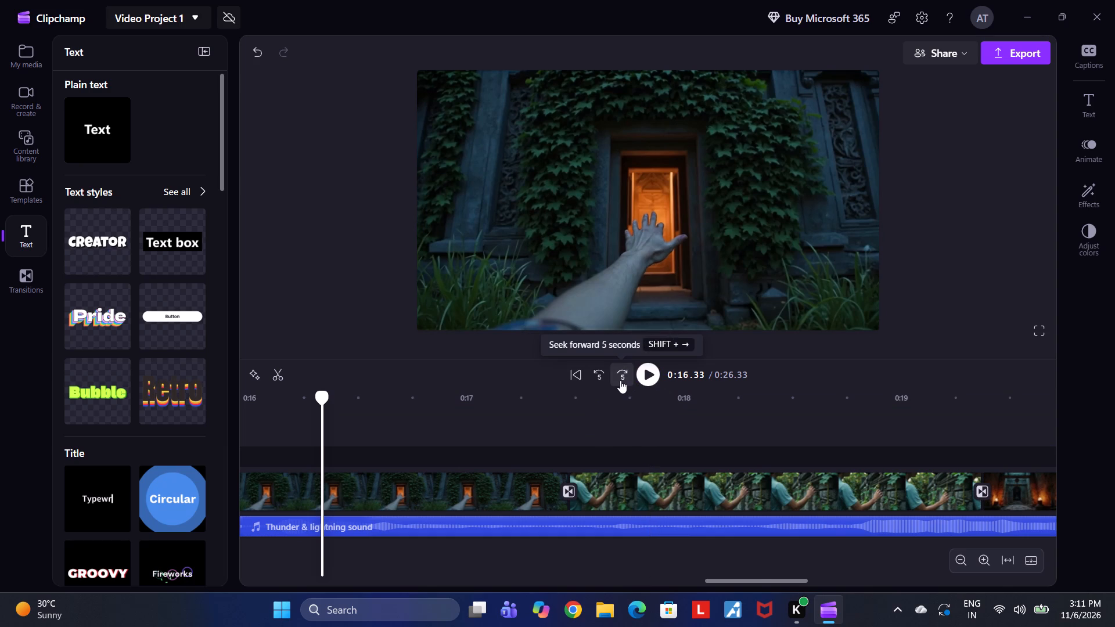
click(620, 380)
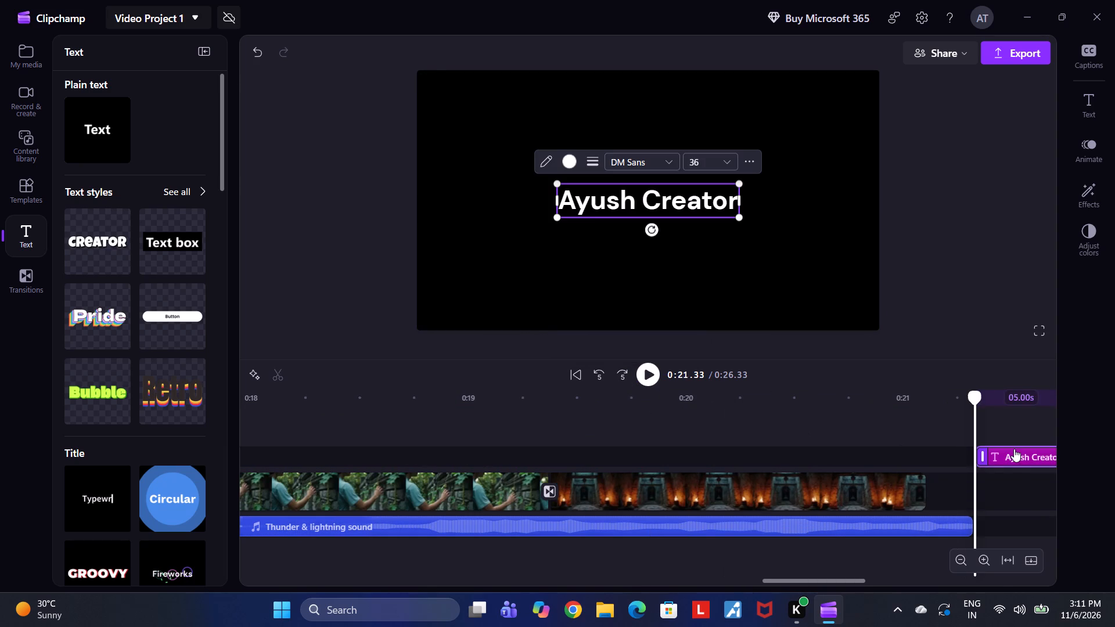
drag(1014, 449, 63, 451)
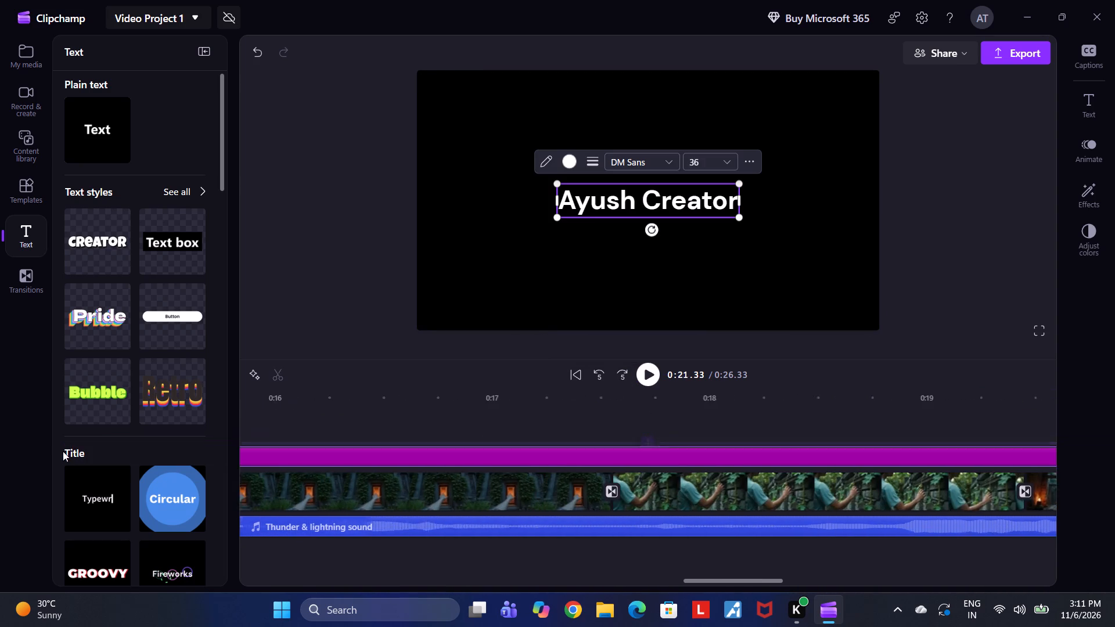
drag(63, 451, 0, 448)
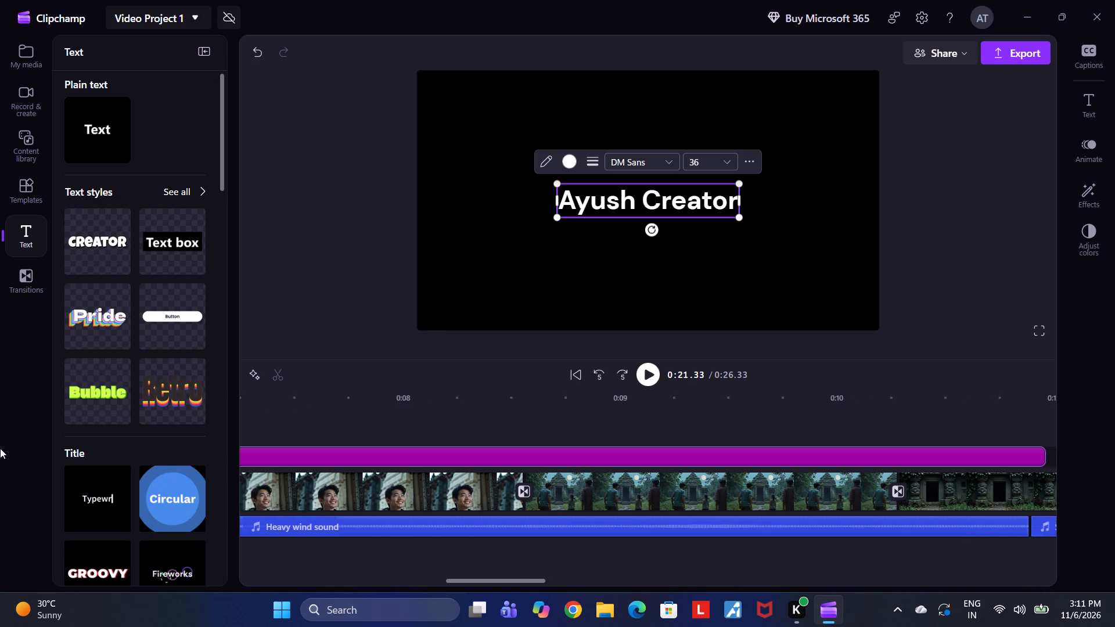
drag(0, 448, 0, 448)
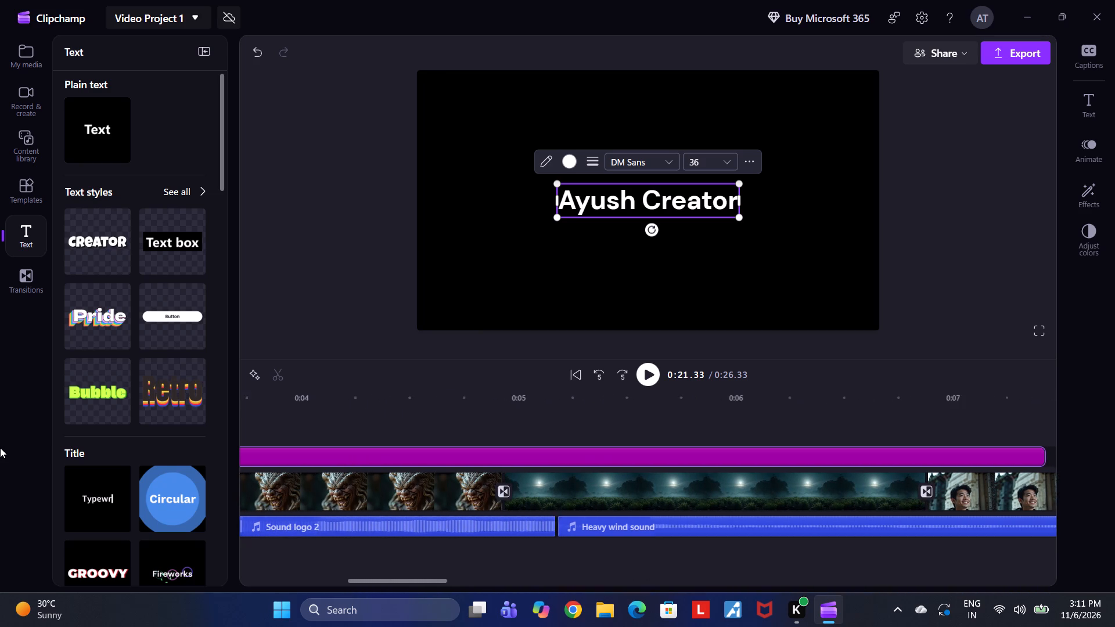
drag(0, 448, 5, 448)
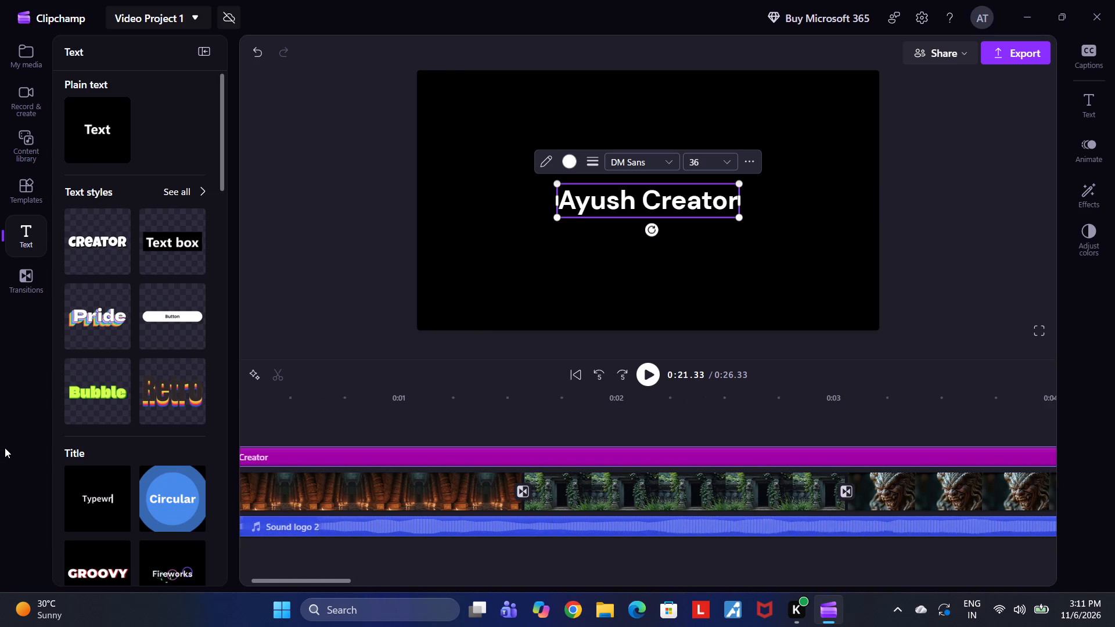
drag(5, 448, 12, 448)
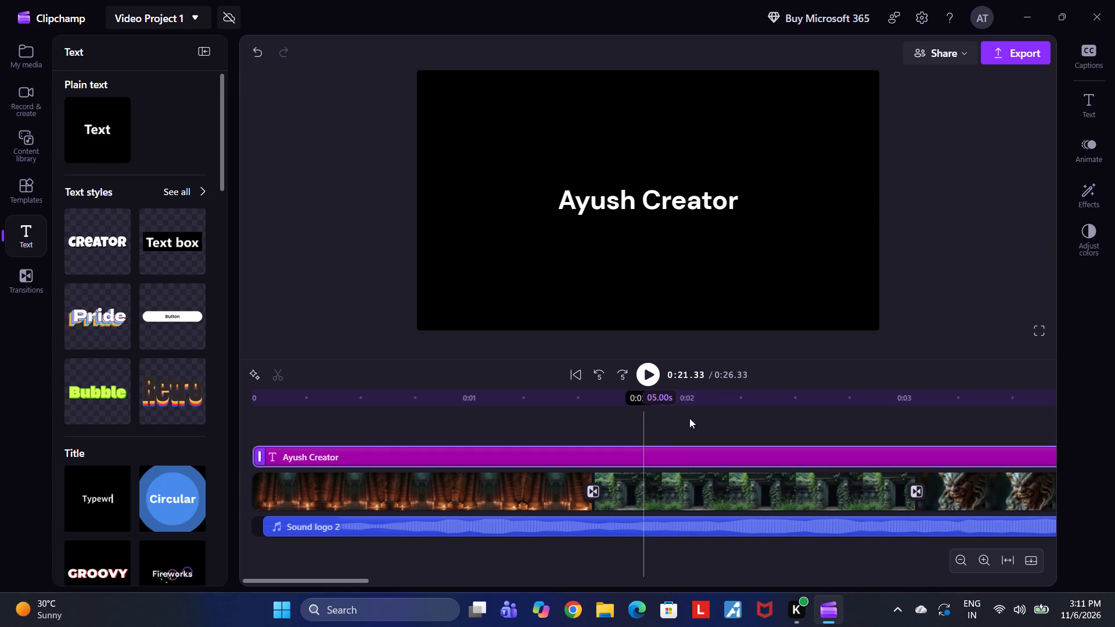
Play the video from the start to check the title over the opening shots.
click(655, 378)
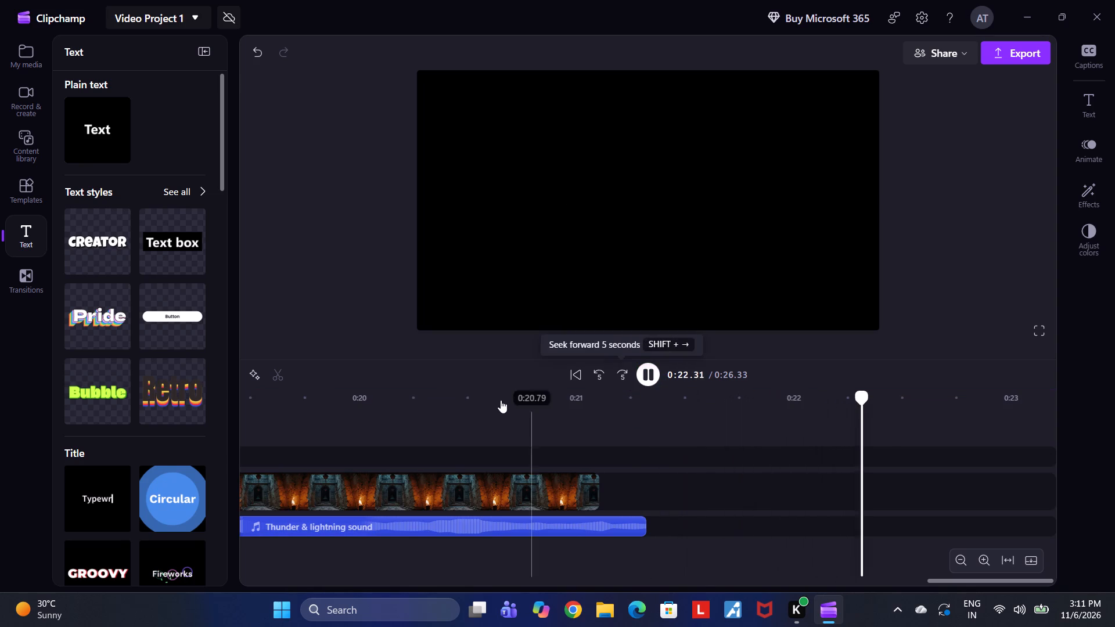
click(570, 375)
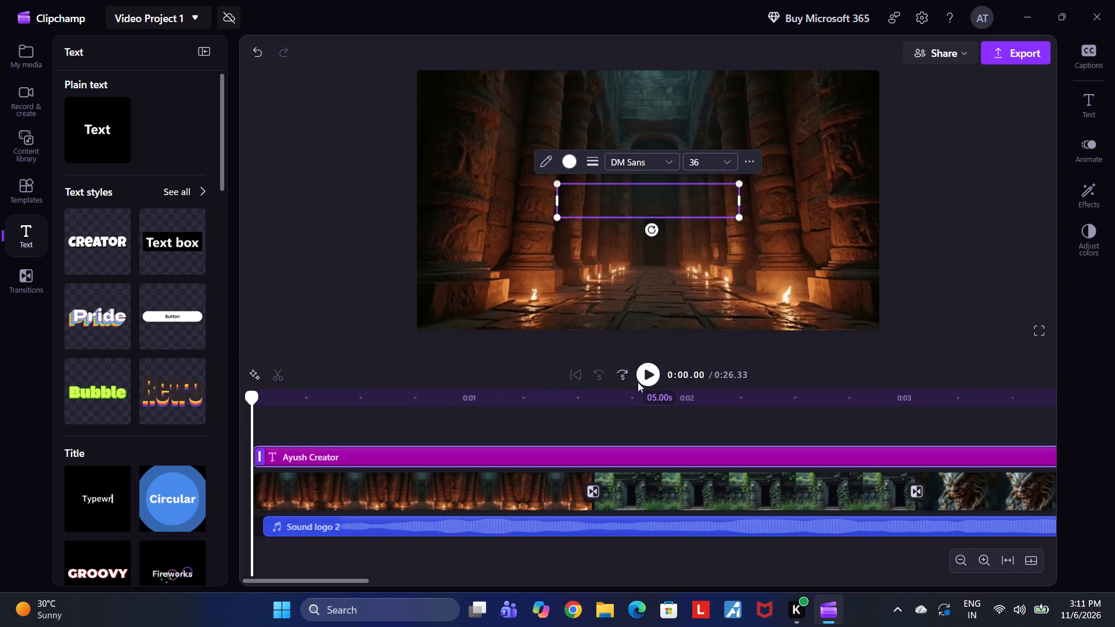
click(643, 373)
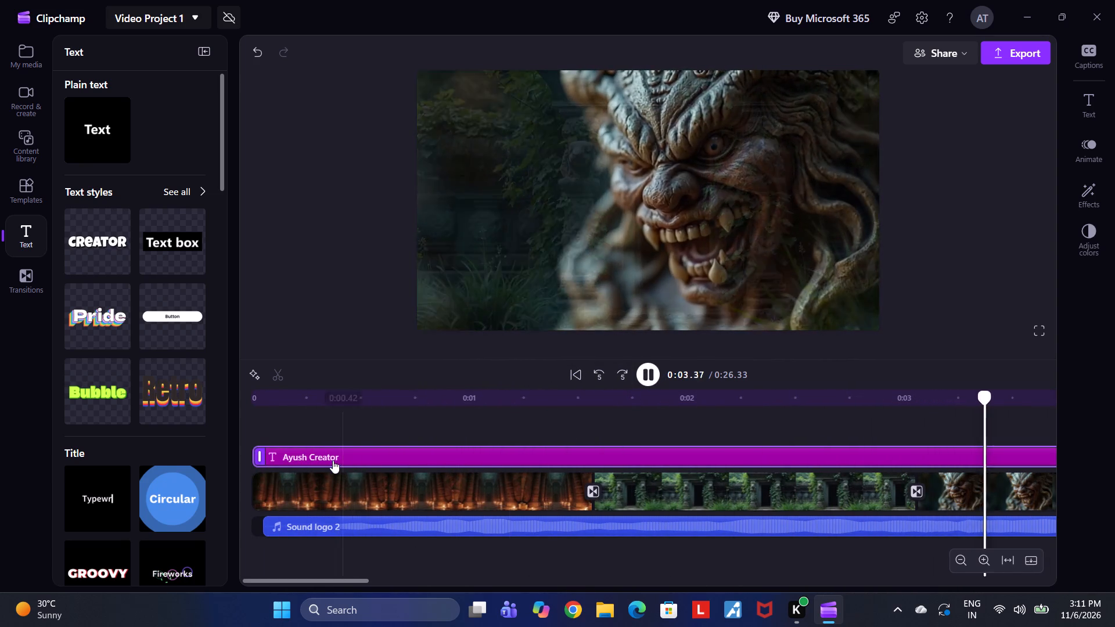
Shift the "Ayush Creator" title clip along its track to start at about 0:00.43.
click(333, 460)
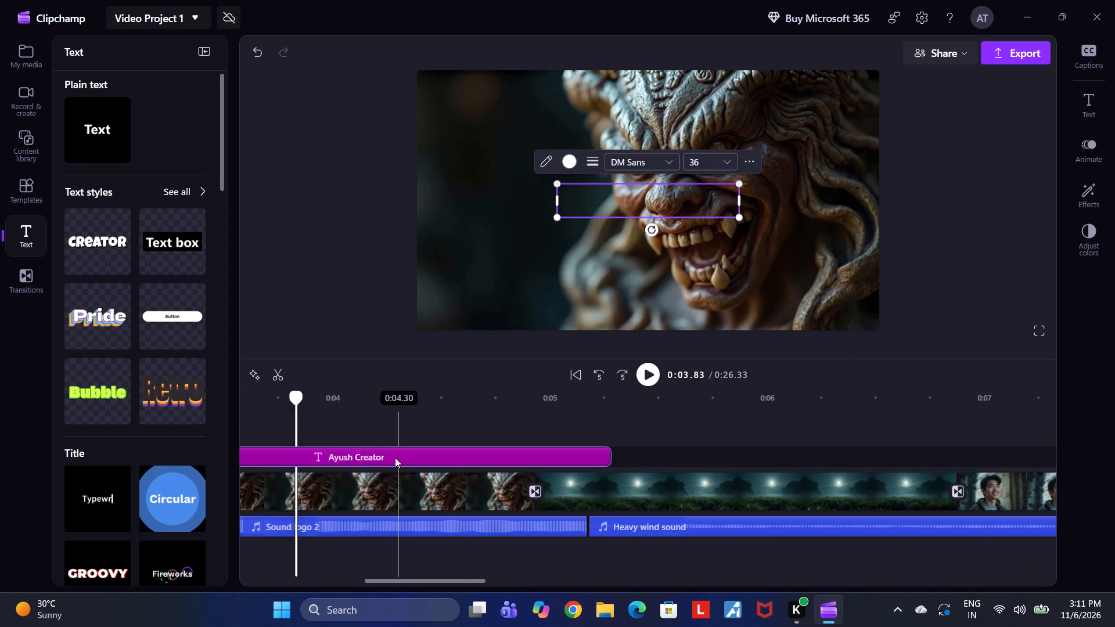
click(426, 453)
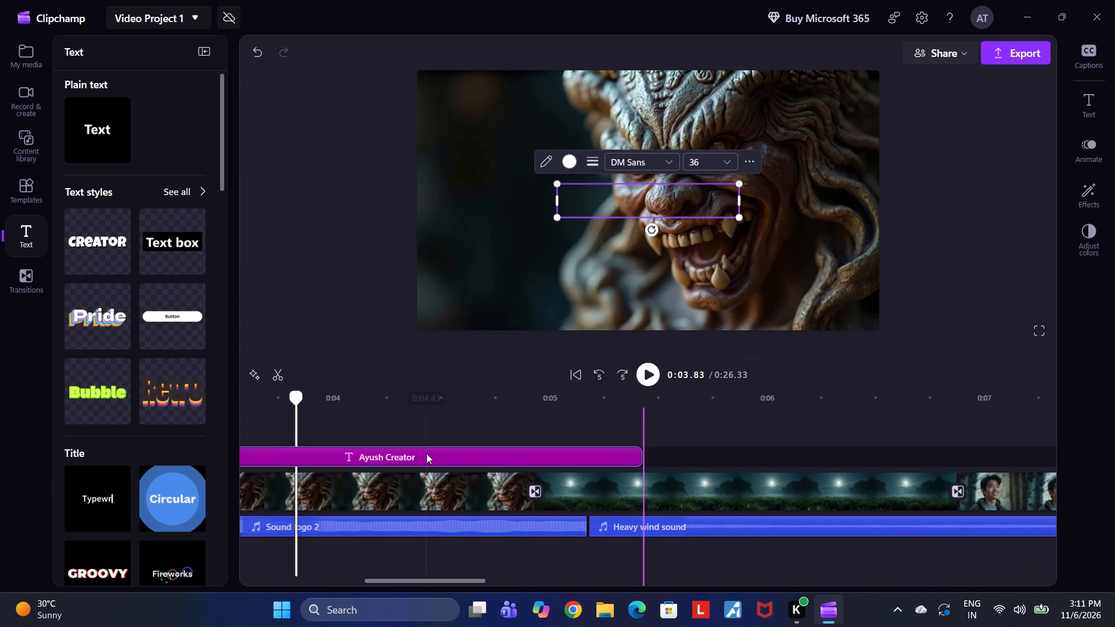
Trim the end of the "Ayush Creator" title clip to shorten it to about 0.03 s.
drag(636, 464, 636, 463)
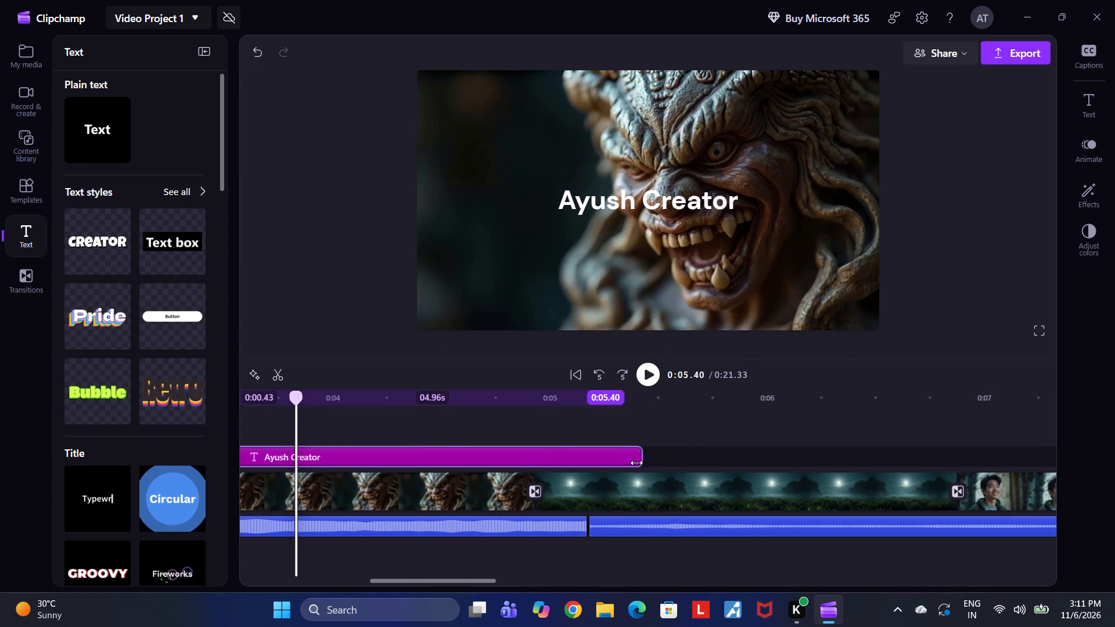
drag(636, 463, 378, 467)
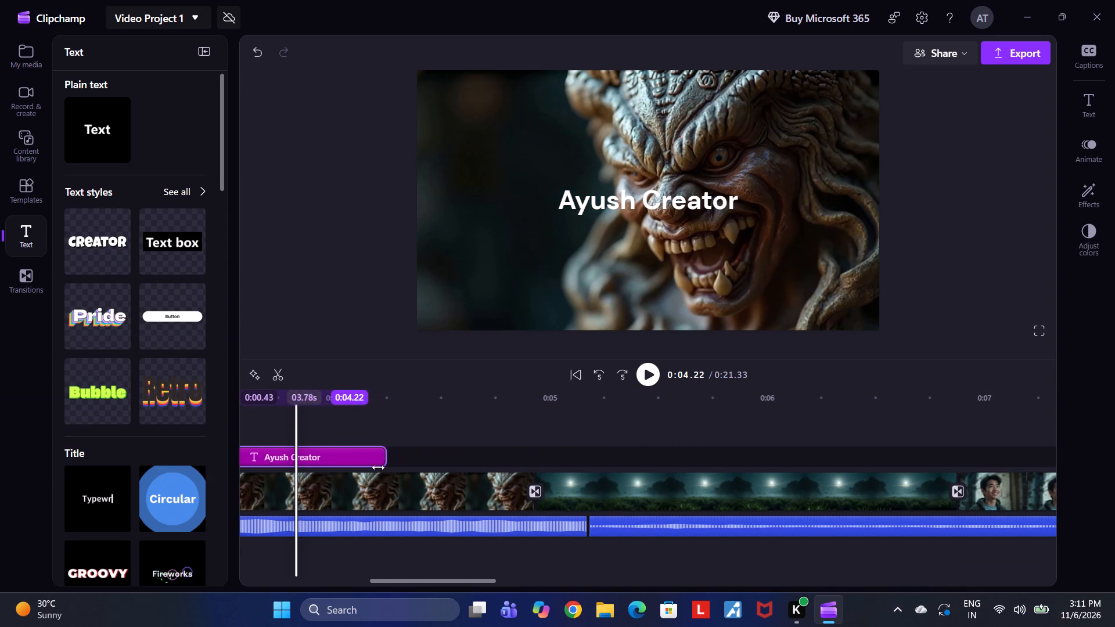
drag(378, 467, 256, 462)
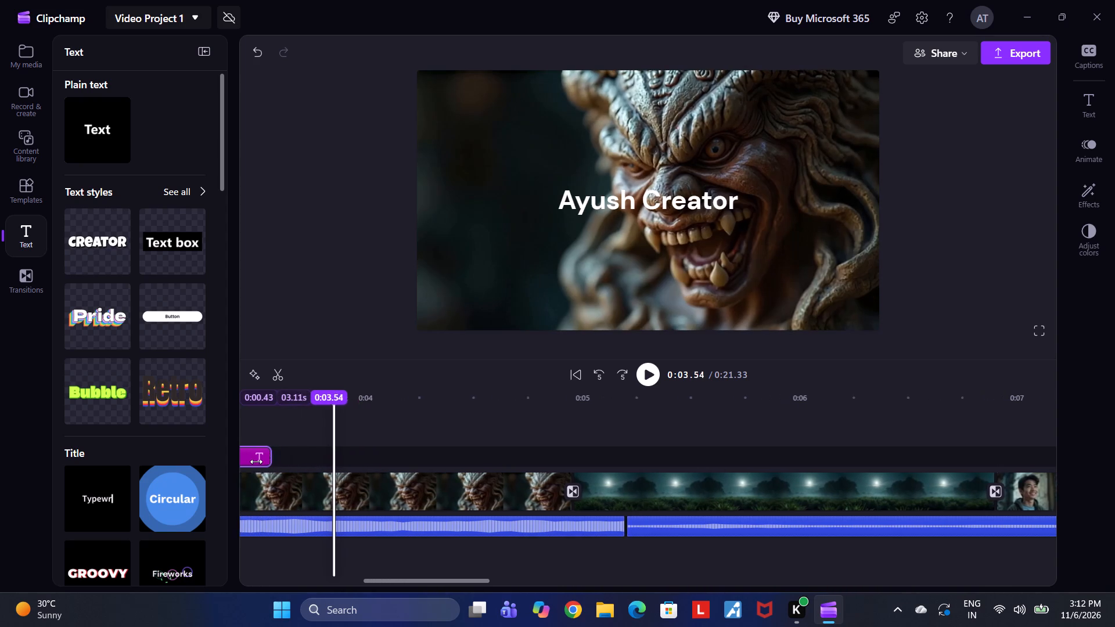
drag(256, 462, 254, 462)
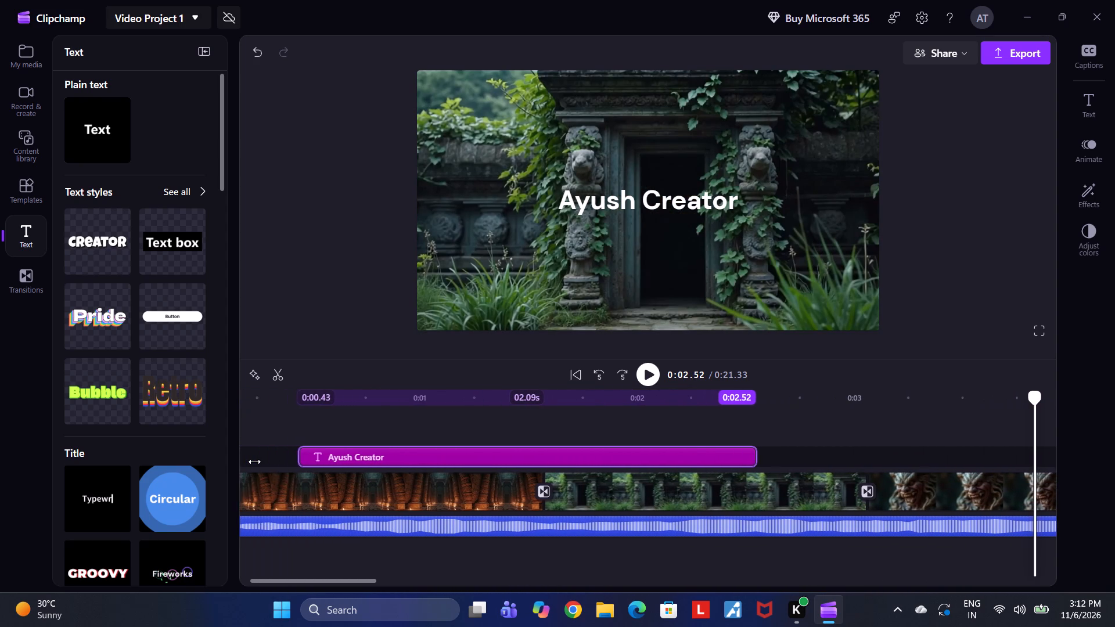
drag(254, 462, 256, 462)
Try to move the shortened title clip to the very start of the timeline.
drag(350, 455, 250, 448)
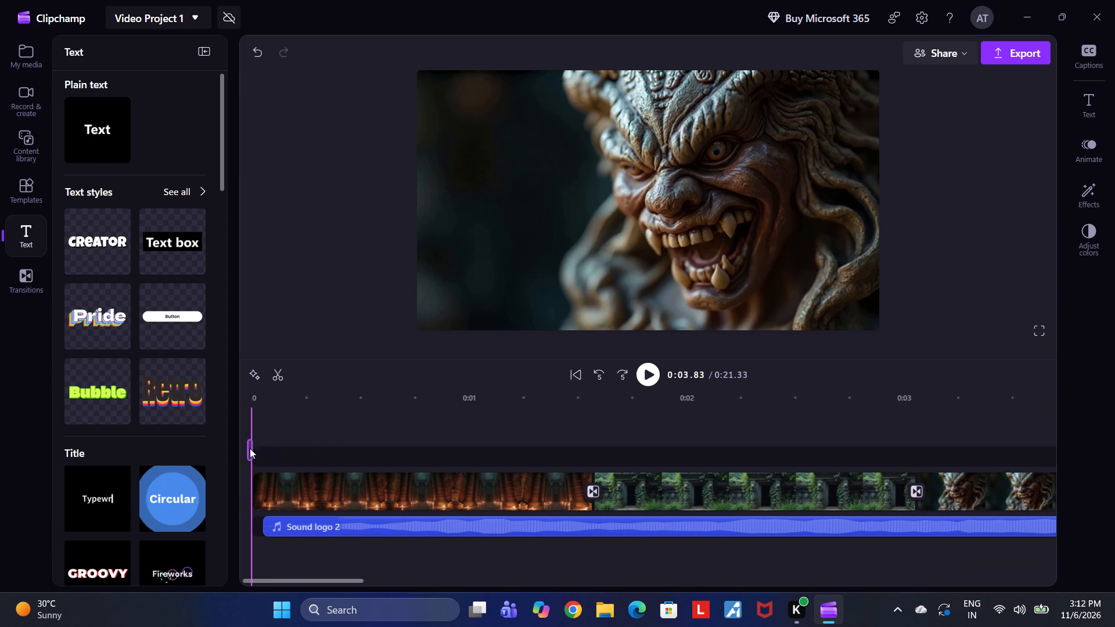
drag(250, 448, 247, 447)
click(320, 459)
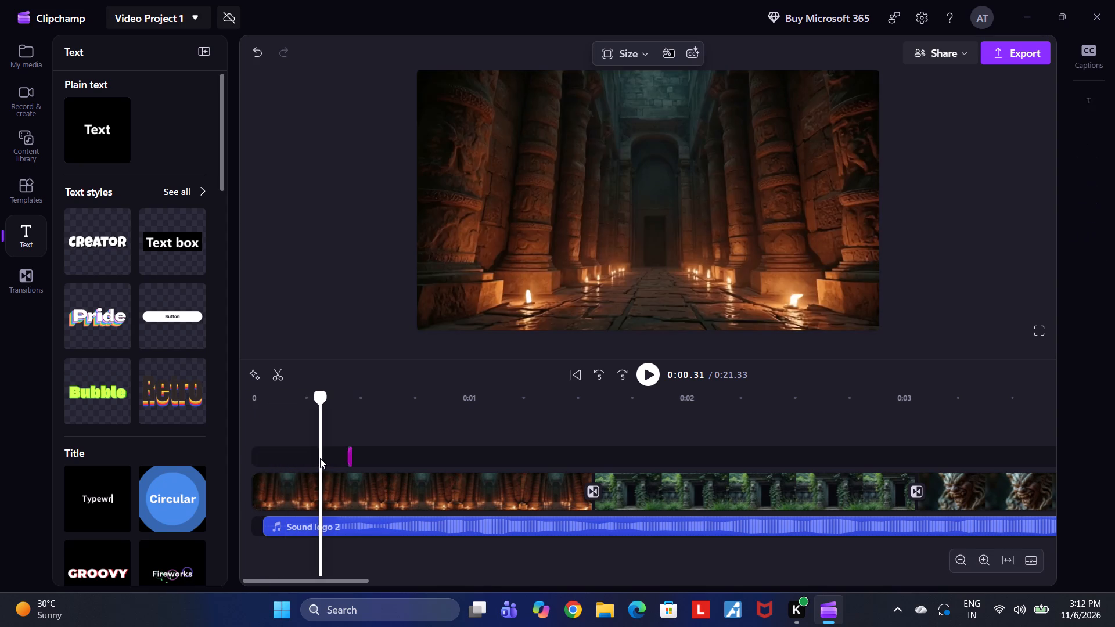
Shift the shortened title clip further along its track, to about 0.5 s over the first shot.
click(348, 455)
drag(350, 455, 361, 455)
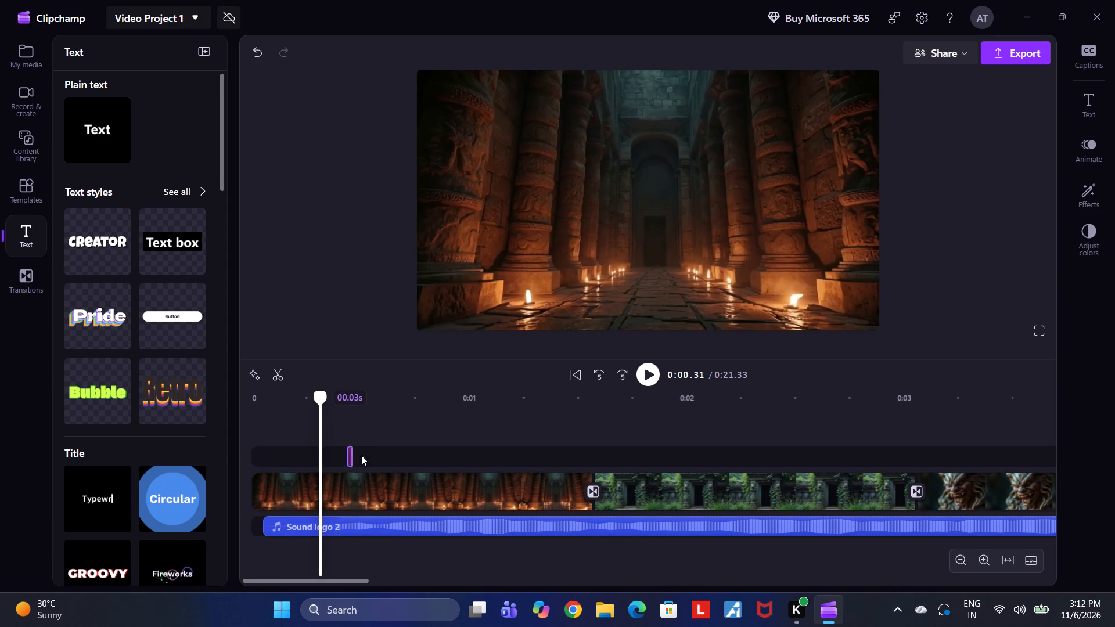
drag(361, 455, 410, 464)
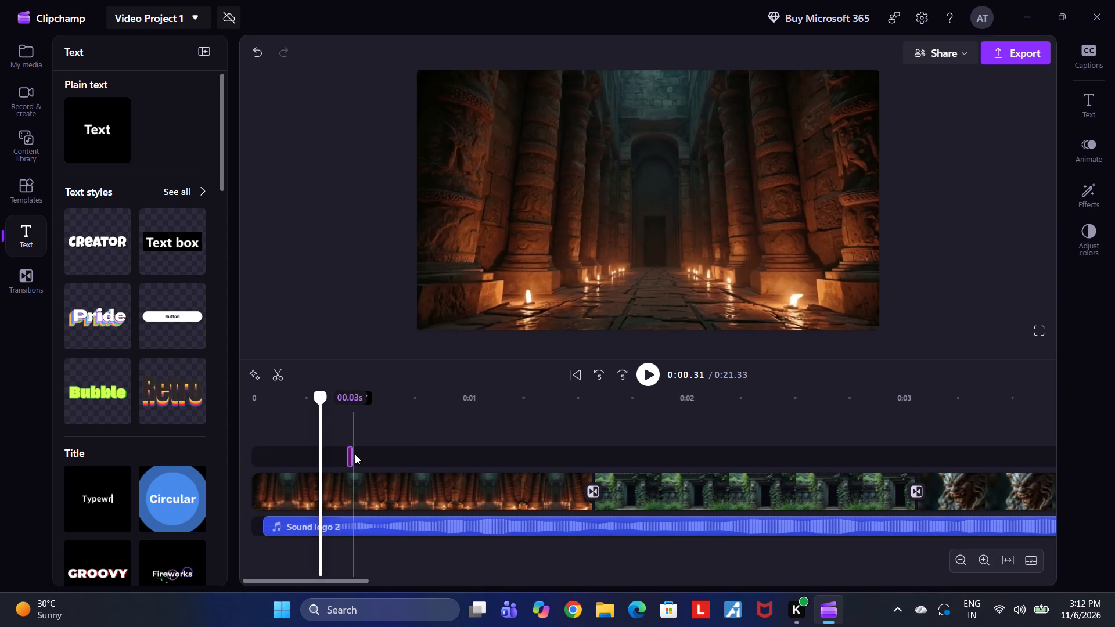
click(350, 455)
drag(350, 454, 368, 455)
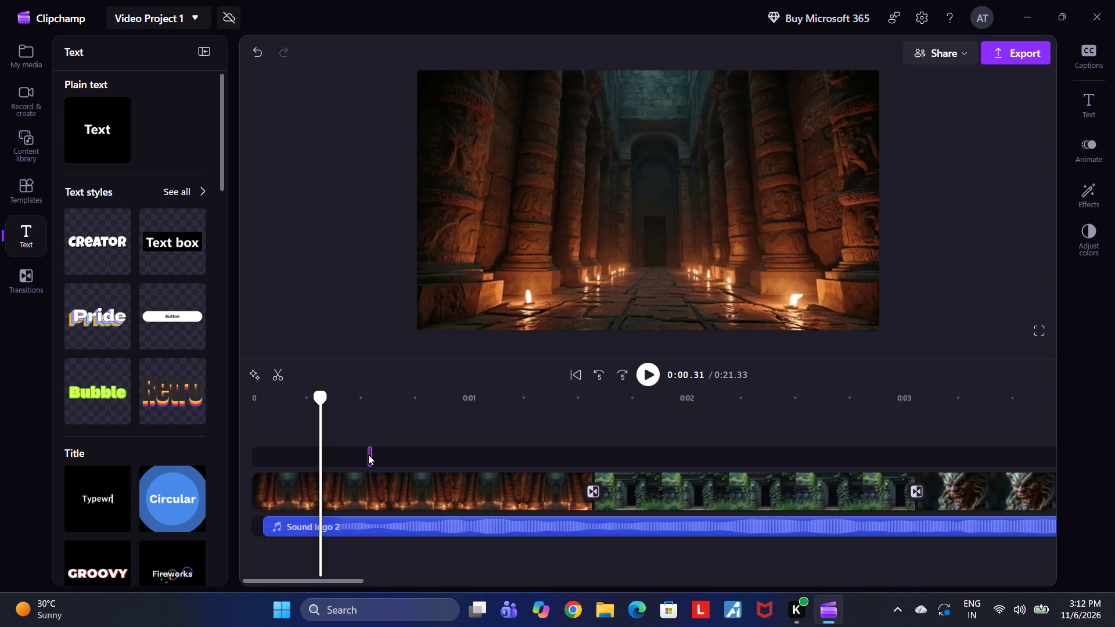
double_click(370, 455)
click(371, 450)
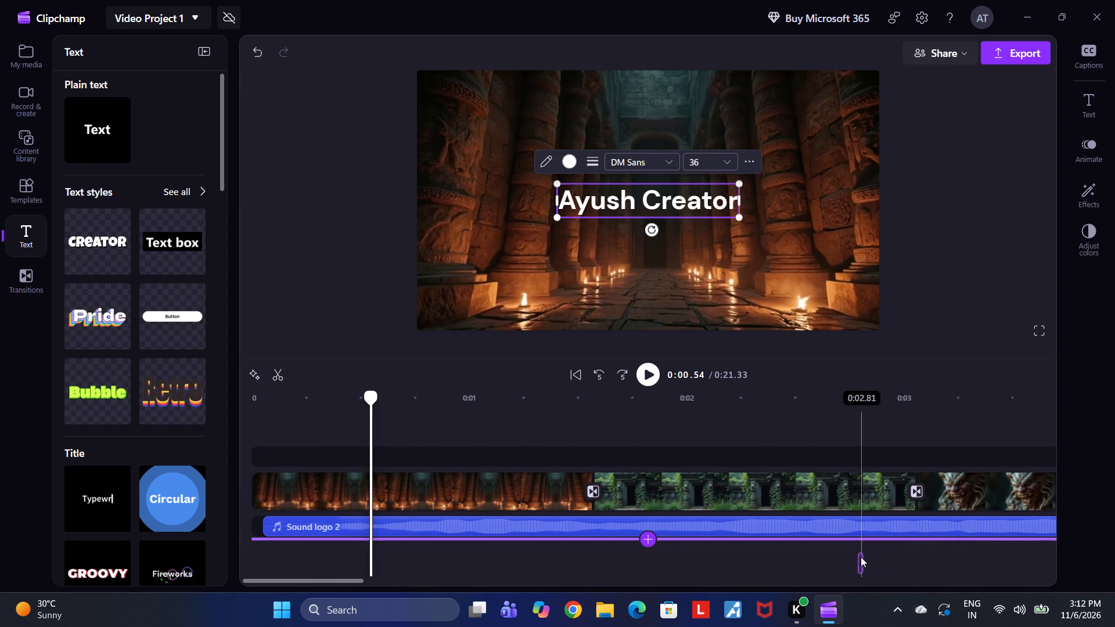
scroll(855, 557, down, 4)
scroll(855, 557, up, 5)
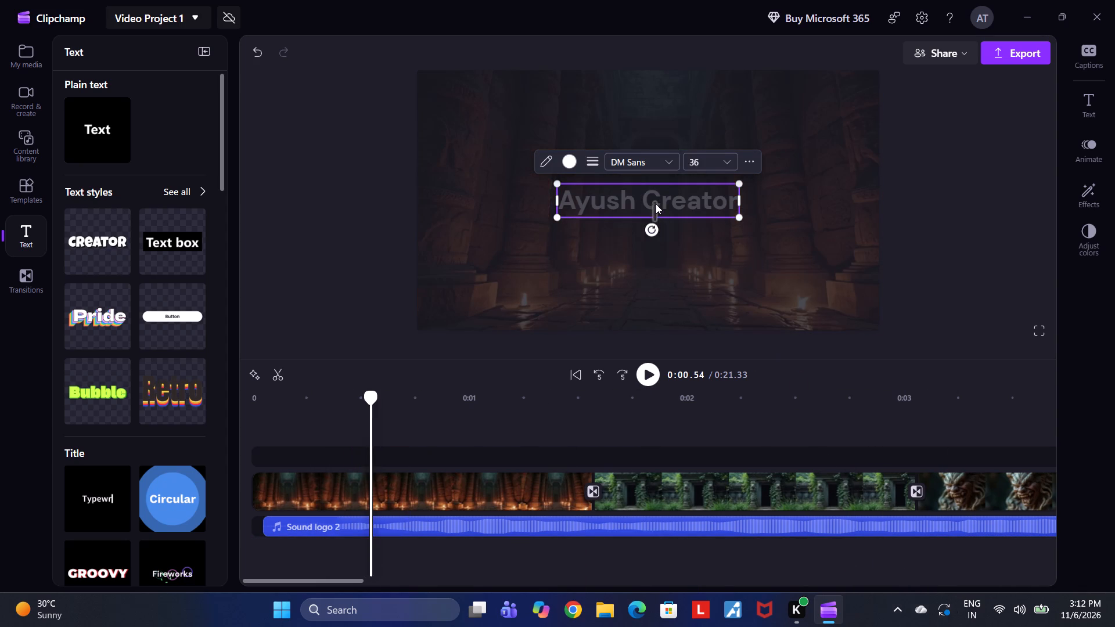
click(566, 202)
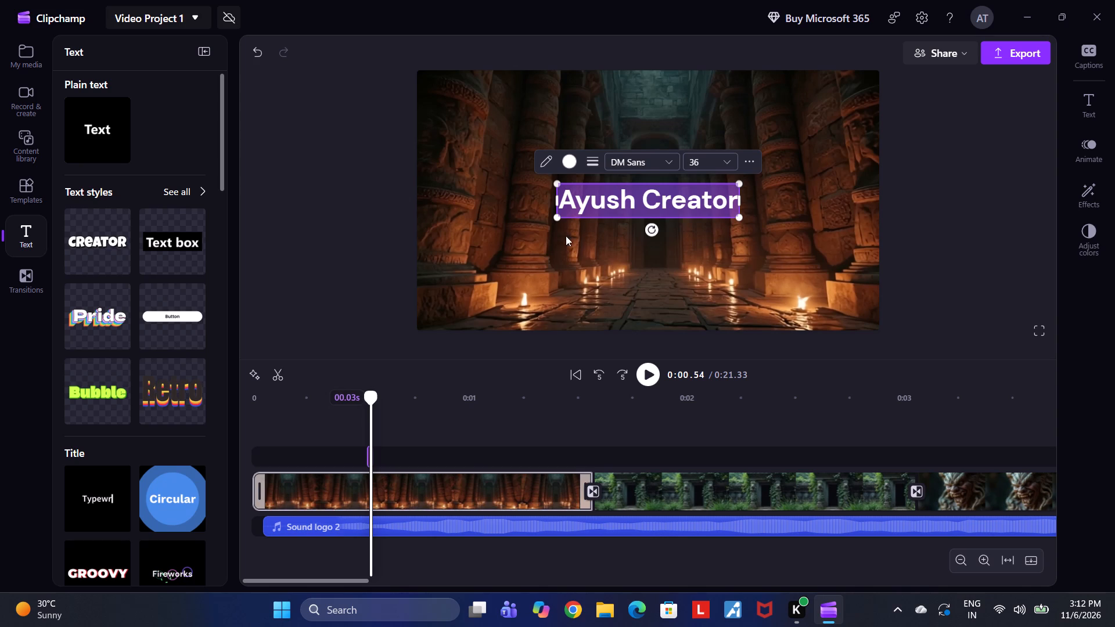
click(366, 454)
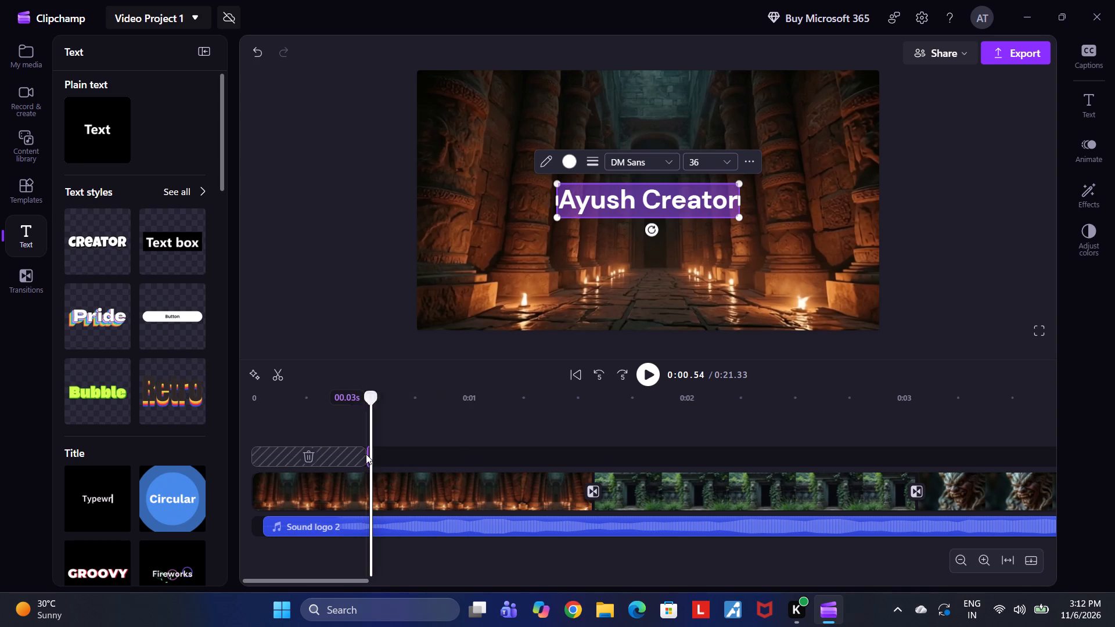
Move the shortened "Ayush Creator" title clip to 0:00 at the start of the timeline.
triple_click(983, 557)
click(983, 557)
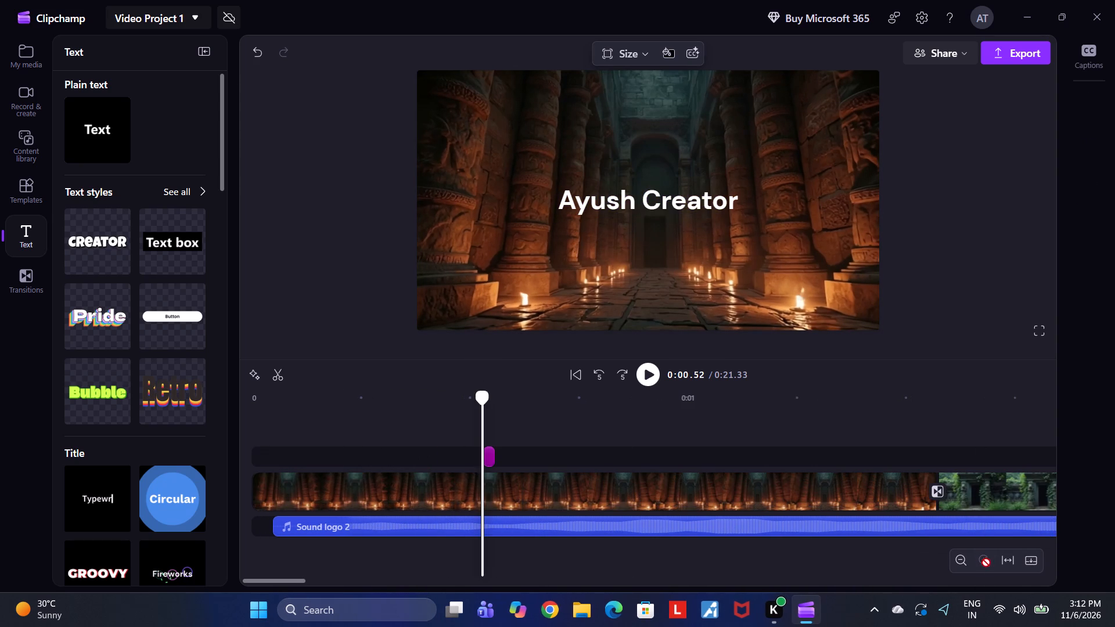
drag(490, 450, 249, 461)
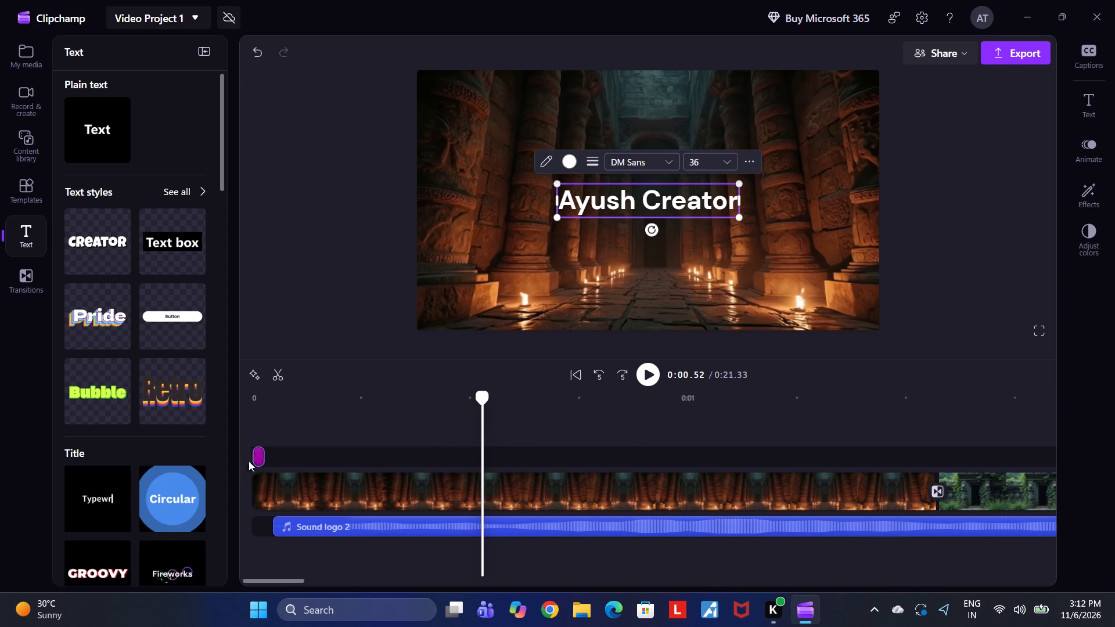
drag(249, 461, 258, 456)
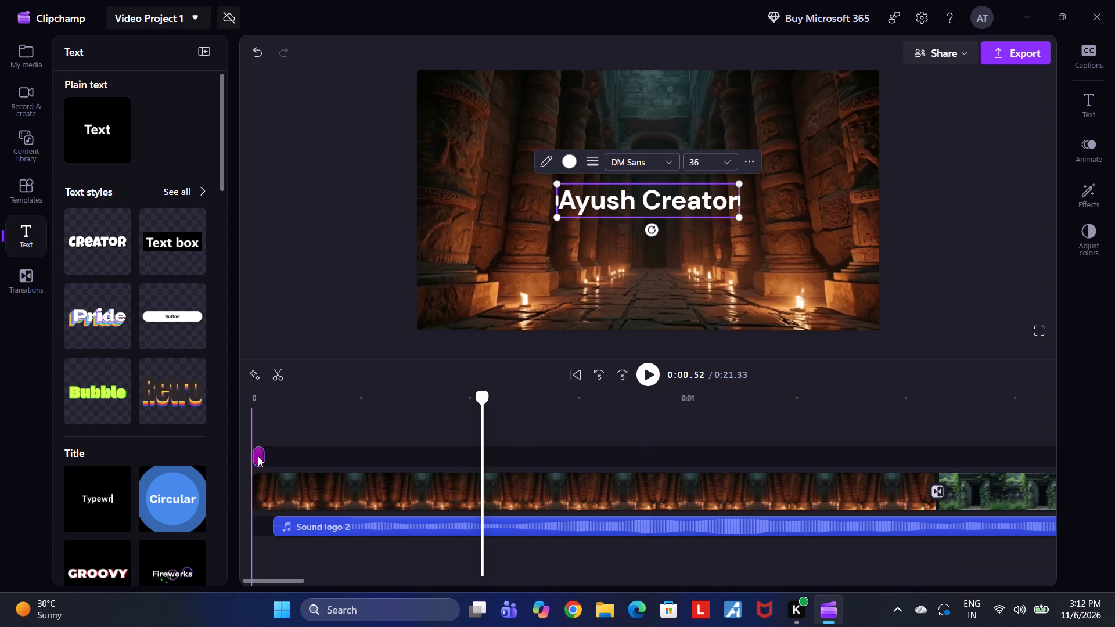
drag(258, 456, 256, 456)
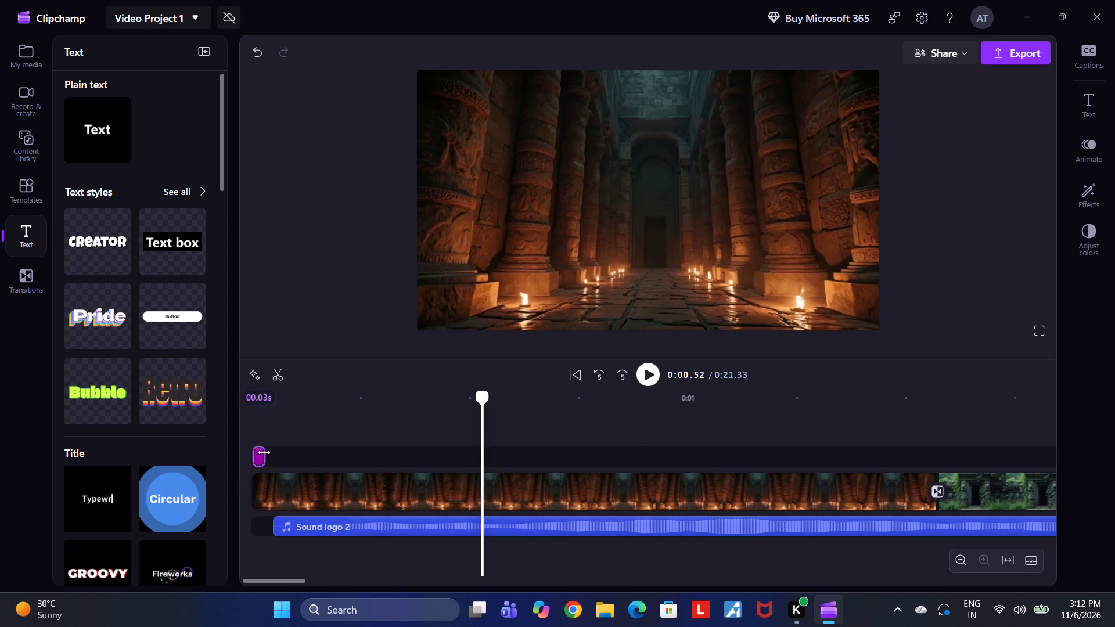
click(259, 452)
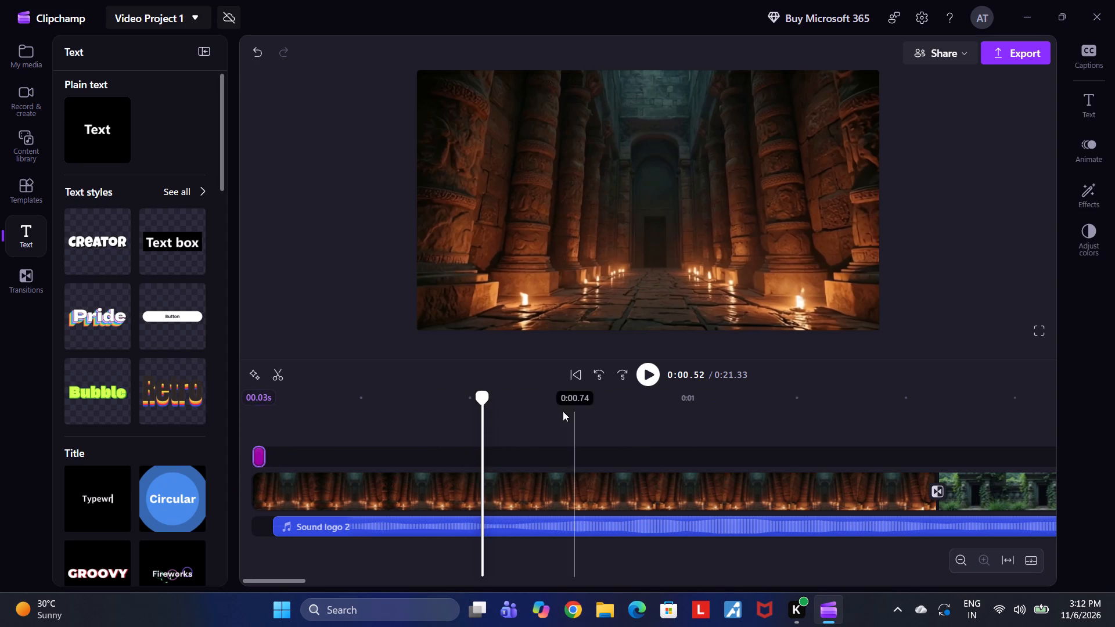
Replay the opening seconds from the start to check how the shortened title plays.
click(581, 377)
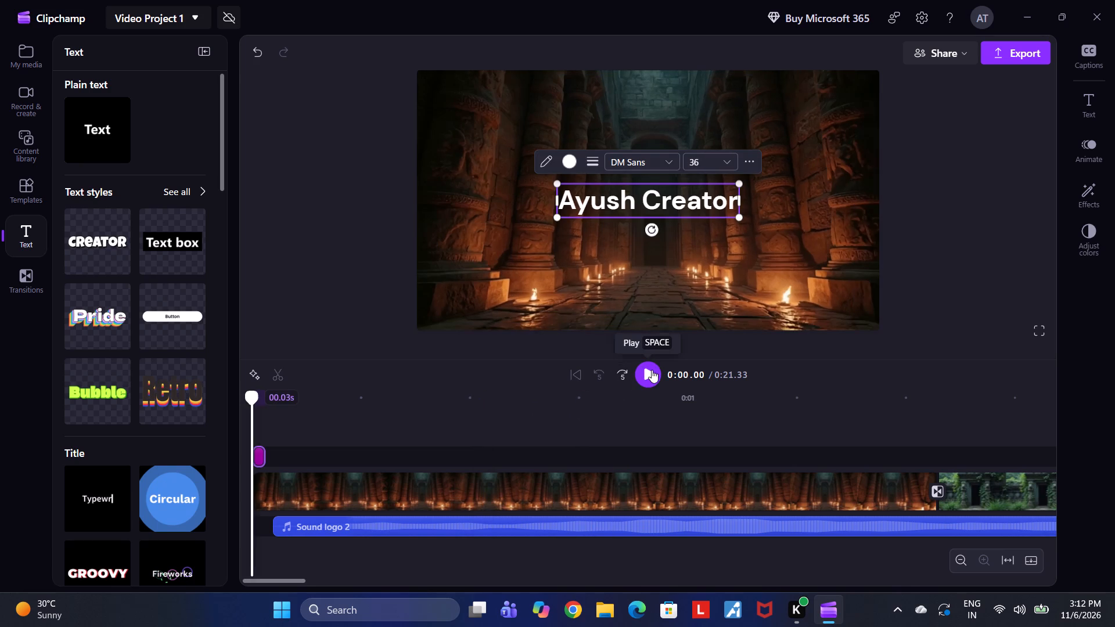
click(650, 369)
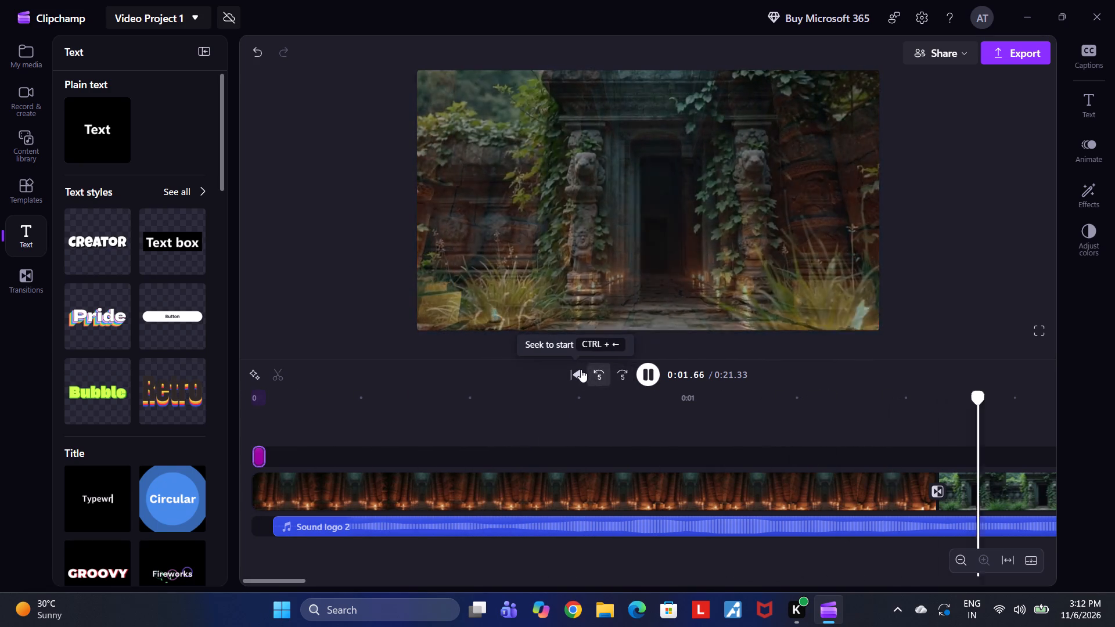
click(580, 369)
double_click(577, 369)
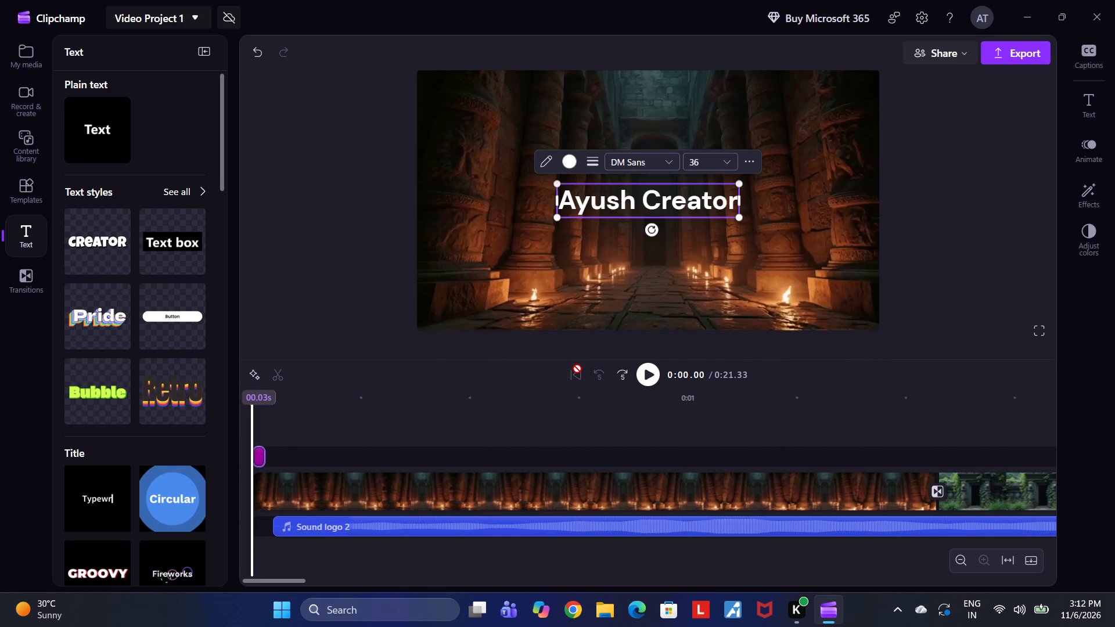
drag(637, 378, 645, 376)
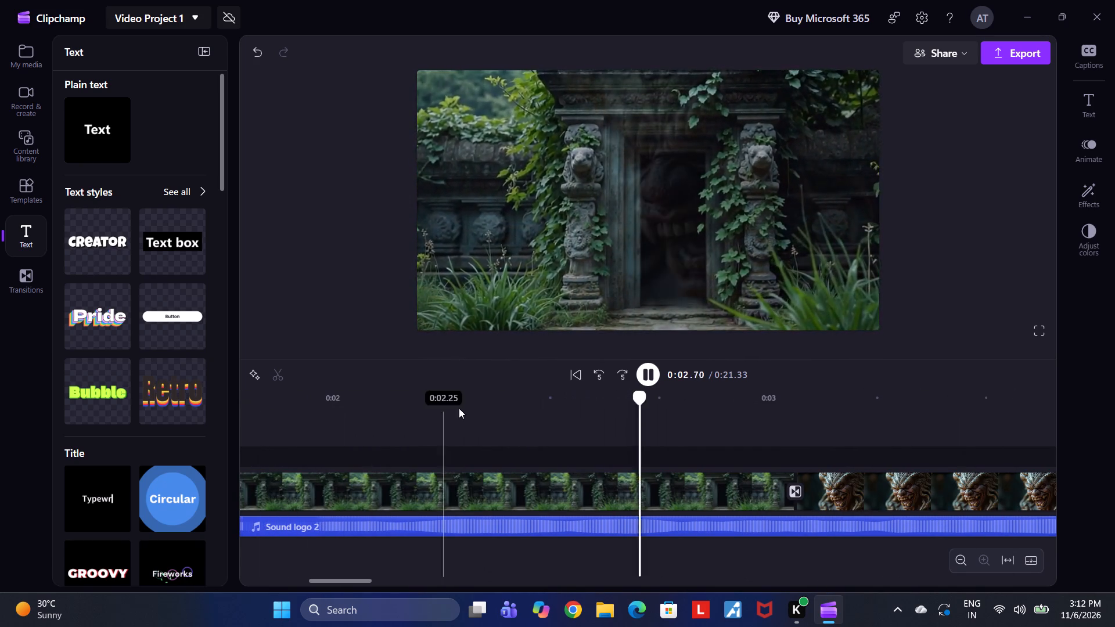
click(568, 370)
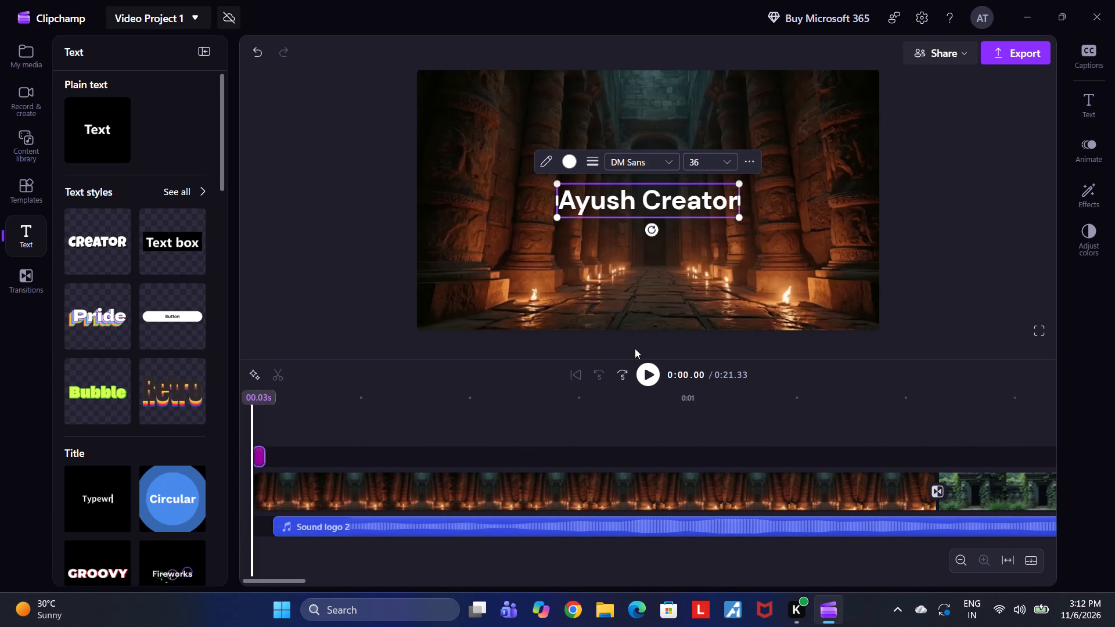
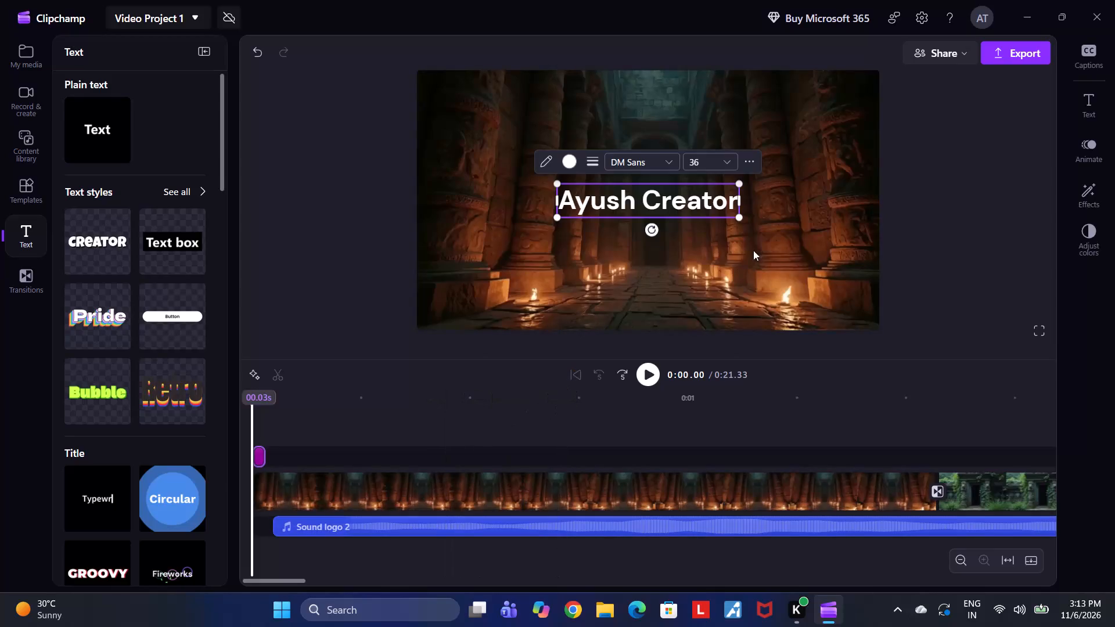
Enlarge the "Ayush Creator" title text in the preview to font size 84.
drag(741, 218, 822, 344)
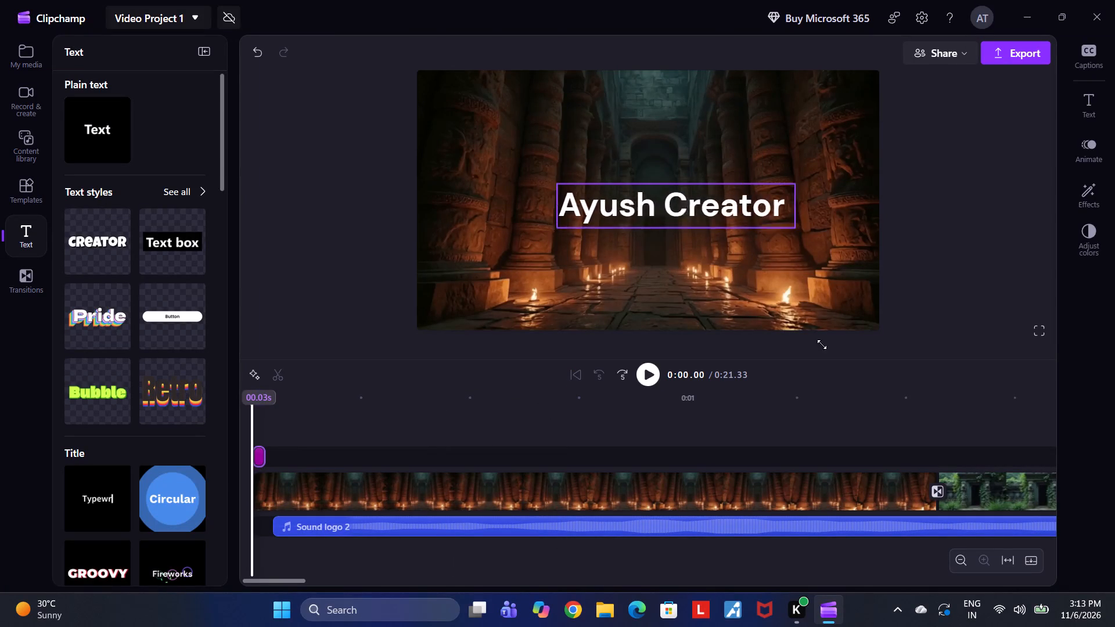
drag(822, 344, 940, 514)
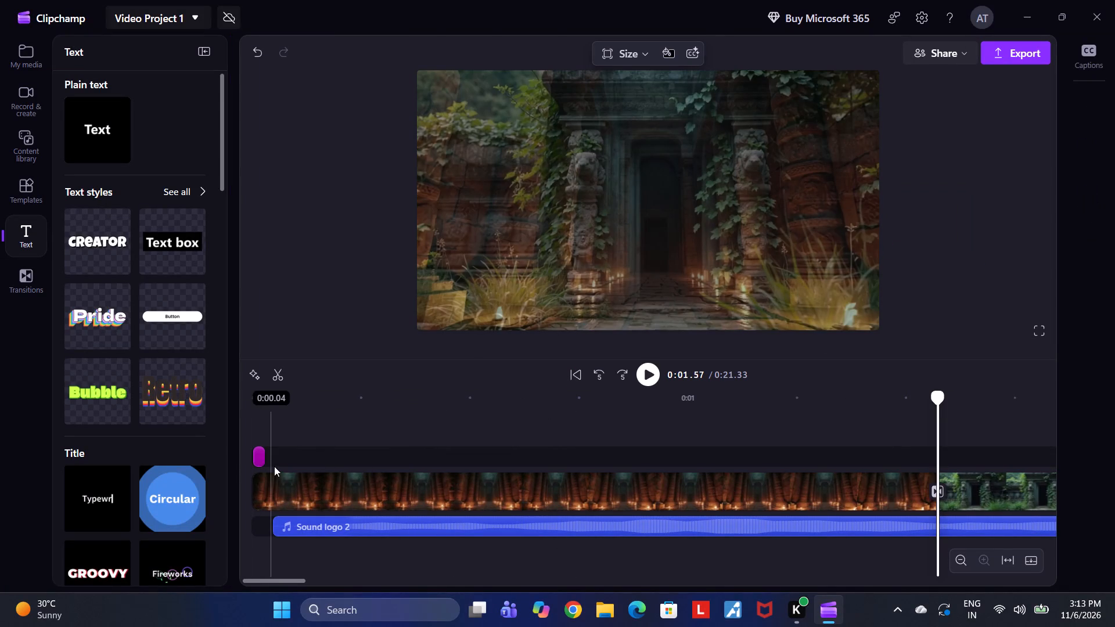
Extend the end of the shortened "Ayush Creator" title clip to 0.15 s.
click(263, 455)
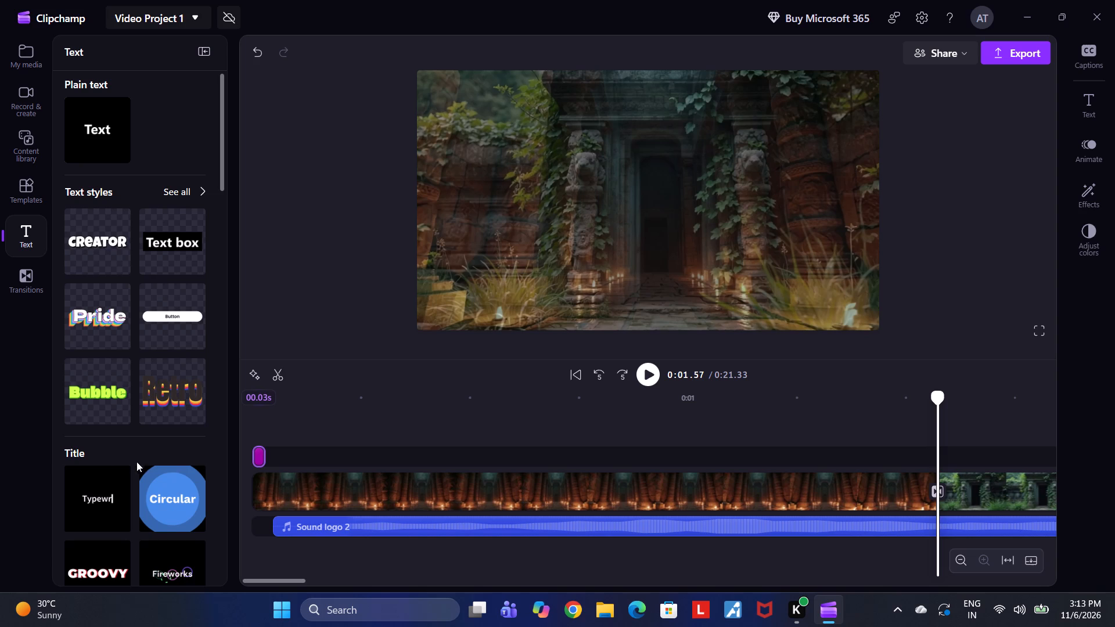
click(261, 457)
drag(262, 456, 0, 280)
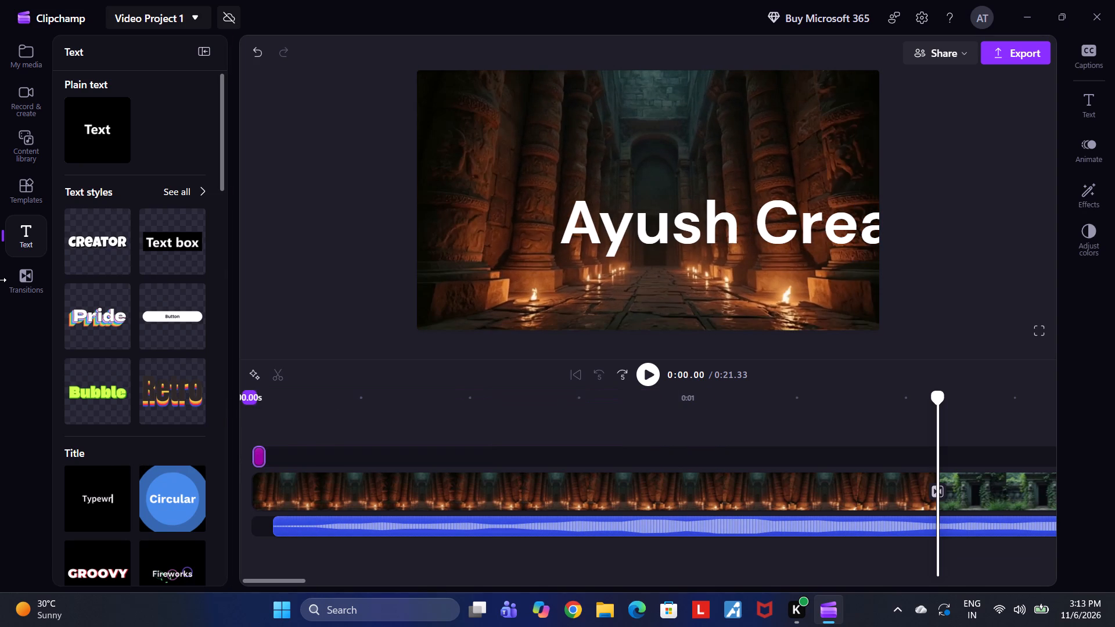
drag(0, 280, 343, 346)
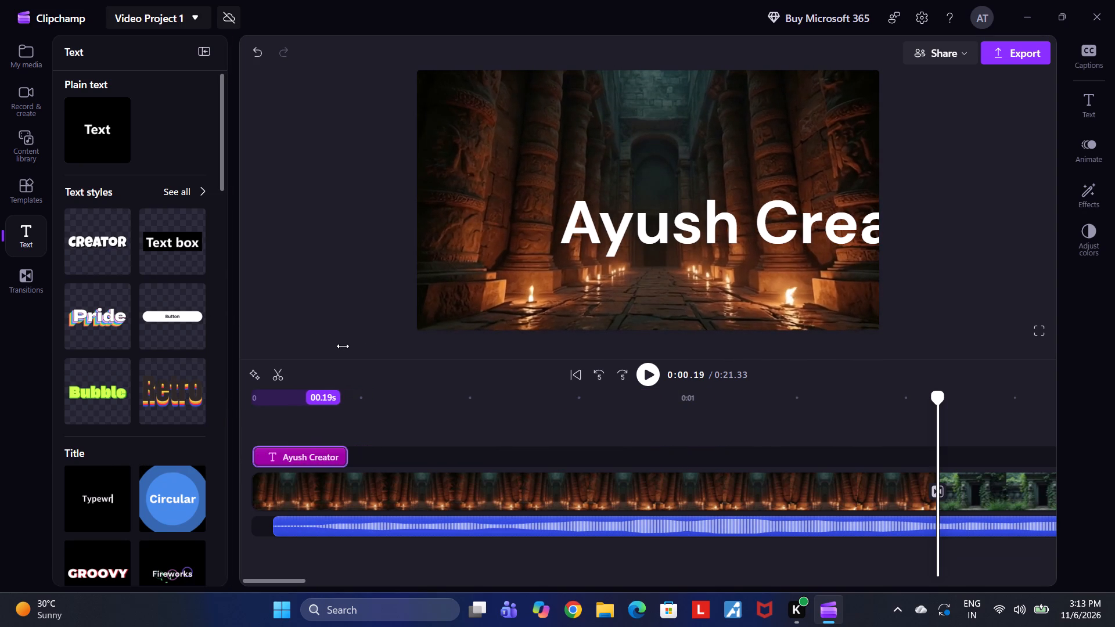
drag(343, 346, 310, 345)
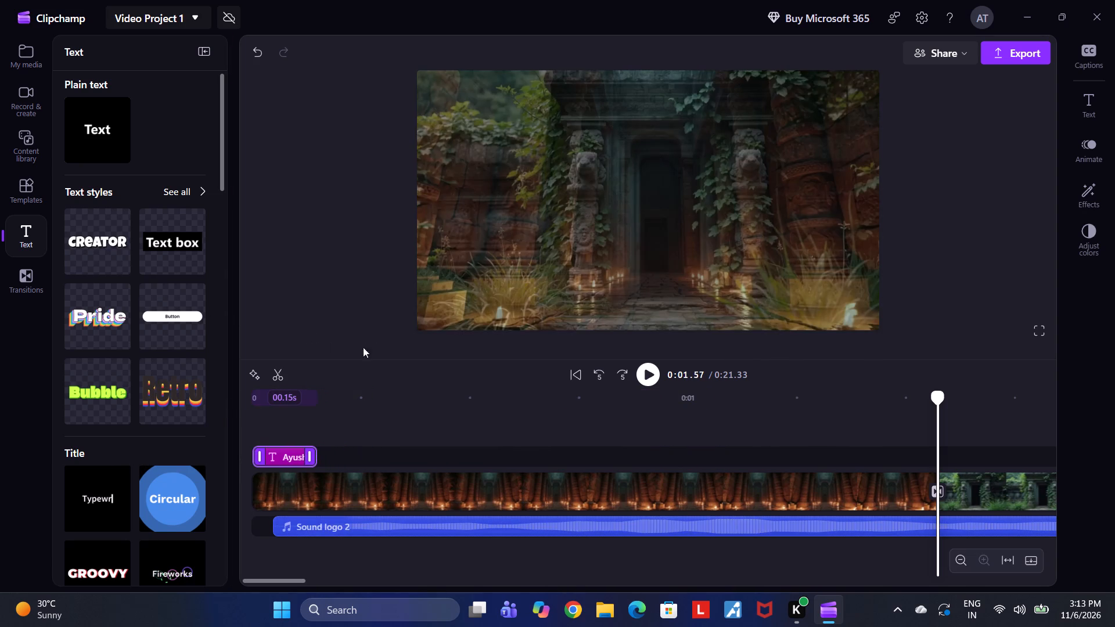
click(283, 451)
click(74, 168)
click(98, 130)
Return to the start of the video and centre the enlarged "Ayush Creator" title in the frame.
click(645, 373)
drag(646, 373, 639, 376)
click(569, 376)
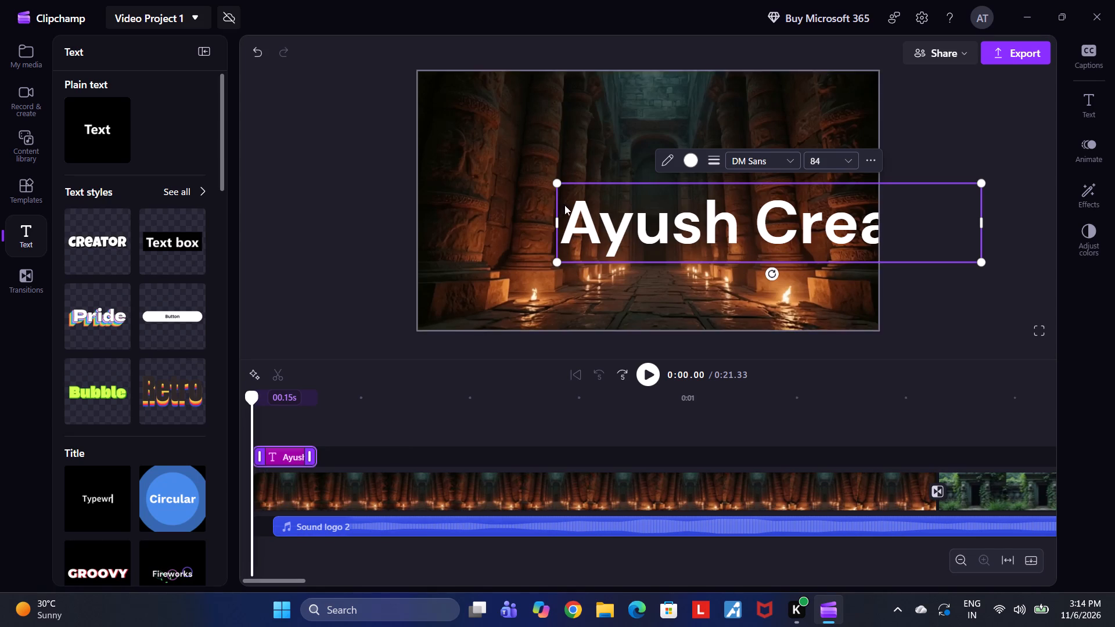
drag(587, 212, 458, 176)
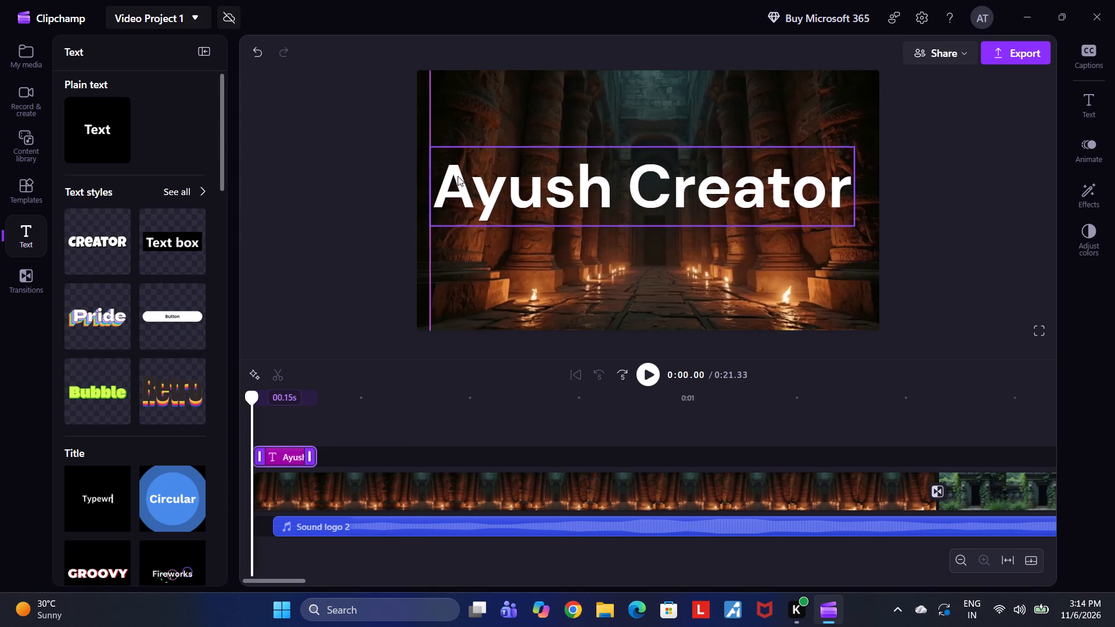
drag(458, 176, 464, 189)
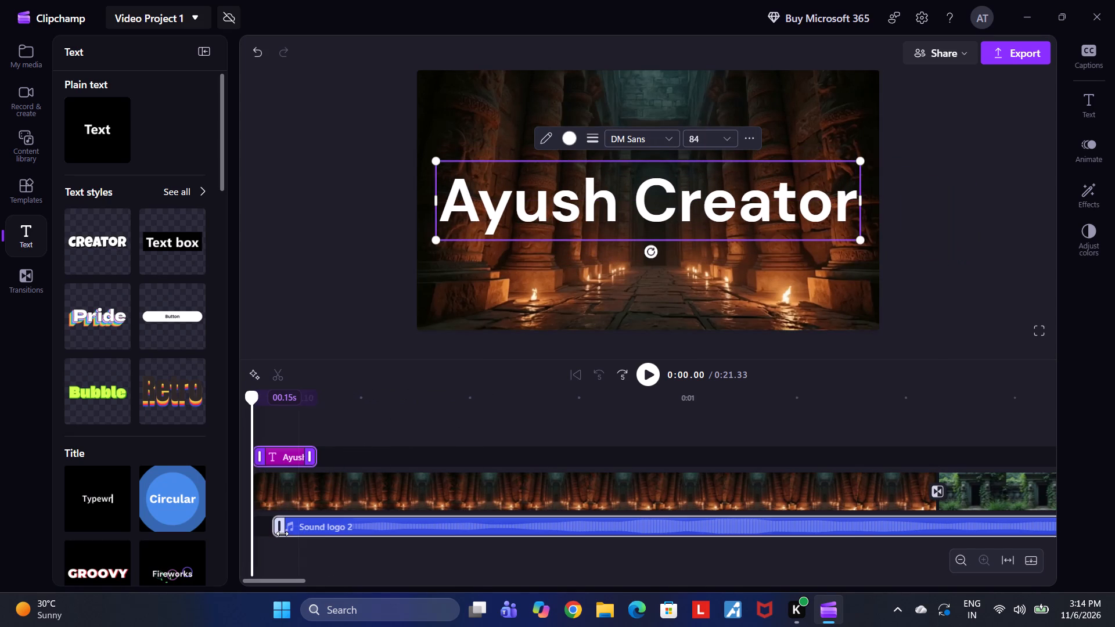
Close the gap before the Sound logo 2 clip so that the audio starts at 0:00.
drag(280, 534, 249, 524)
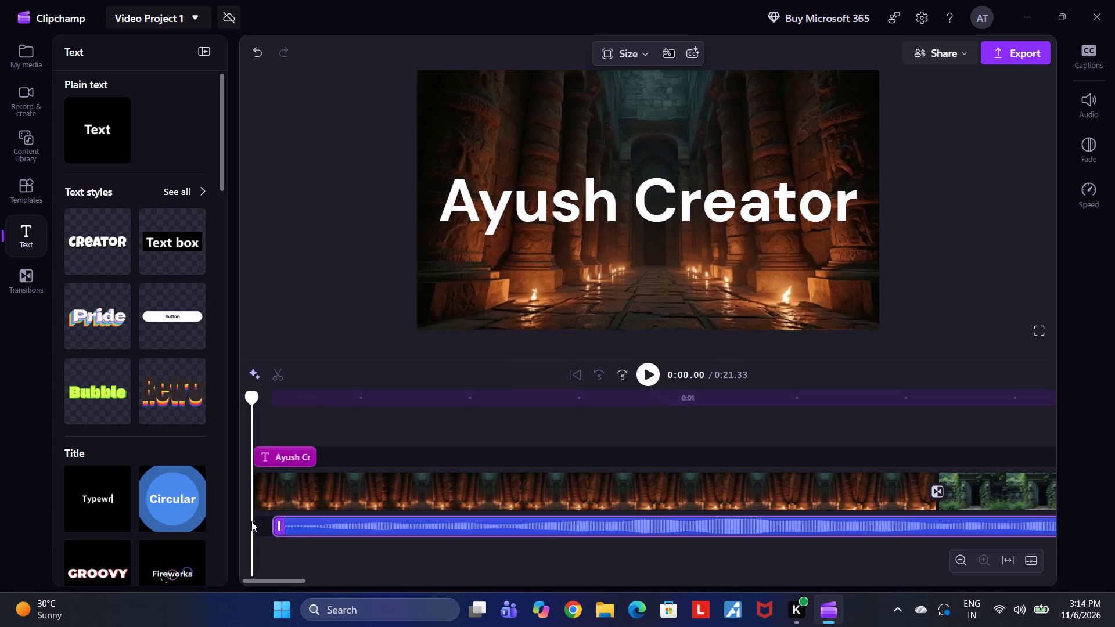
drag(272, 521, 248, 522)
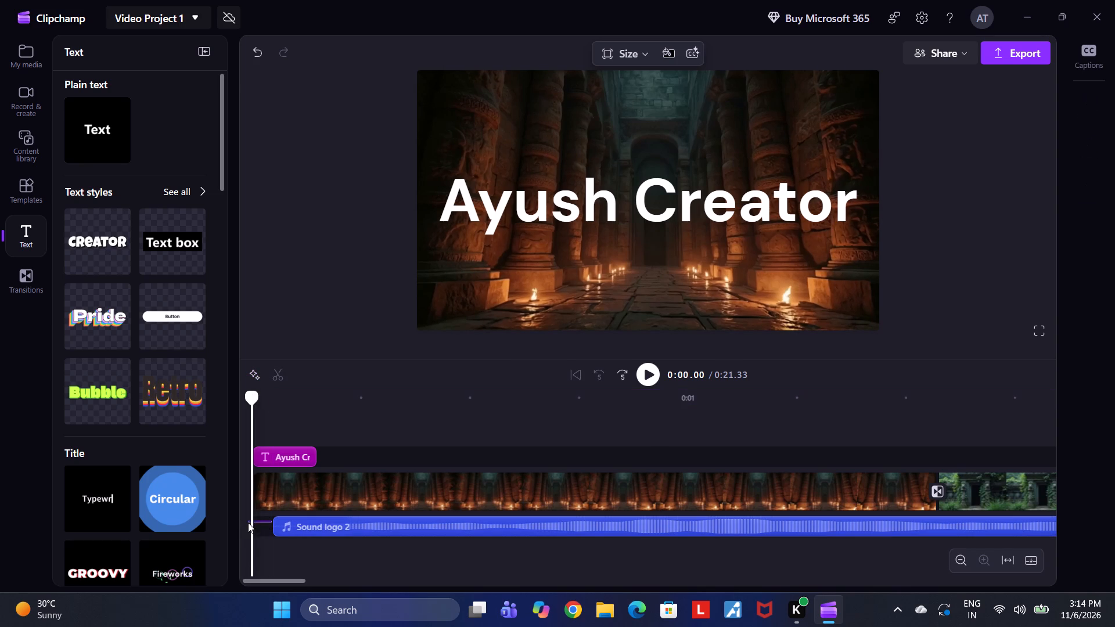
drag(248, 522, 251, 525)
click(257, 521)
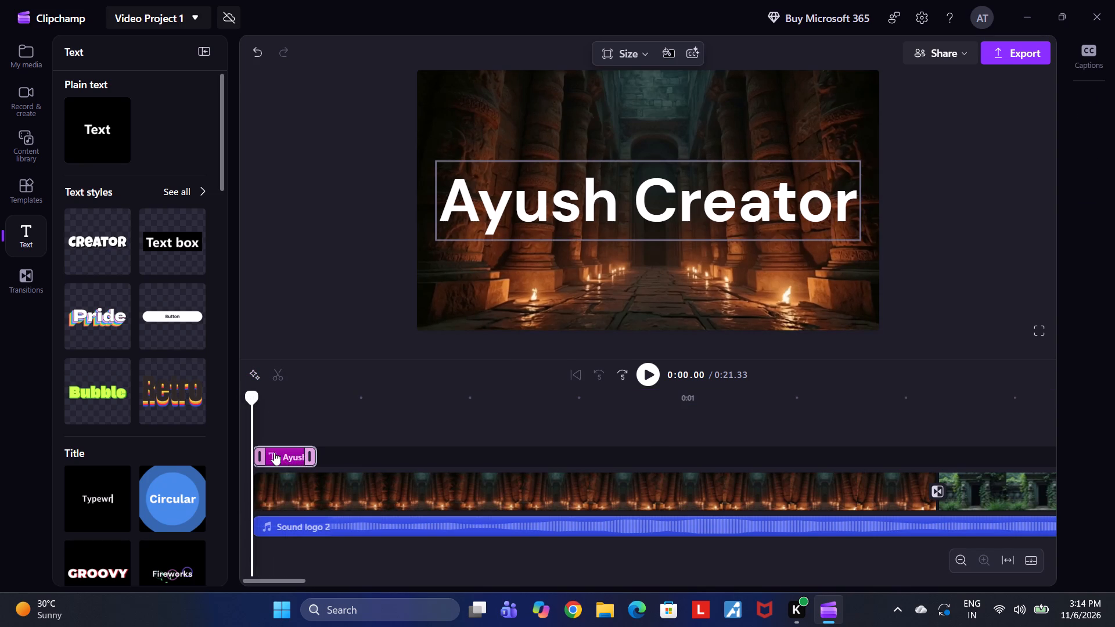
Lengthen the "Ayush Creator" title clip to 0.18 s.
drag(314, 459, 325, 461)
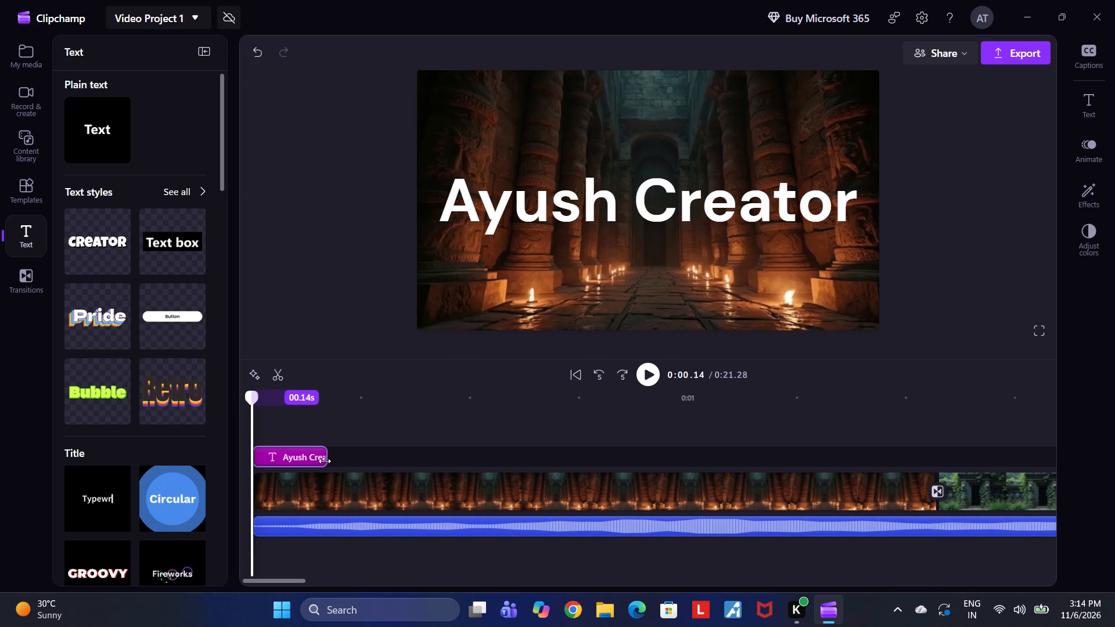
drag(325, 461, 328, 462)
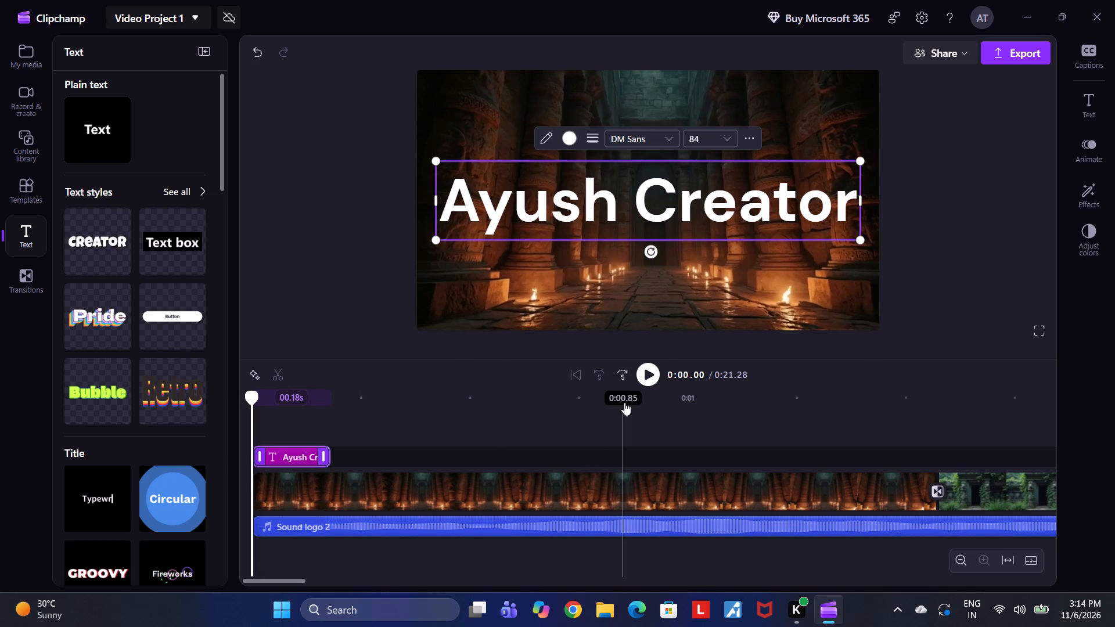
Play the opening seconds to check the title's timing, and return to the start.
click(643, 367)
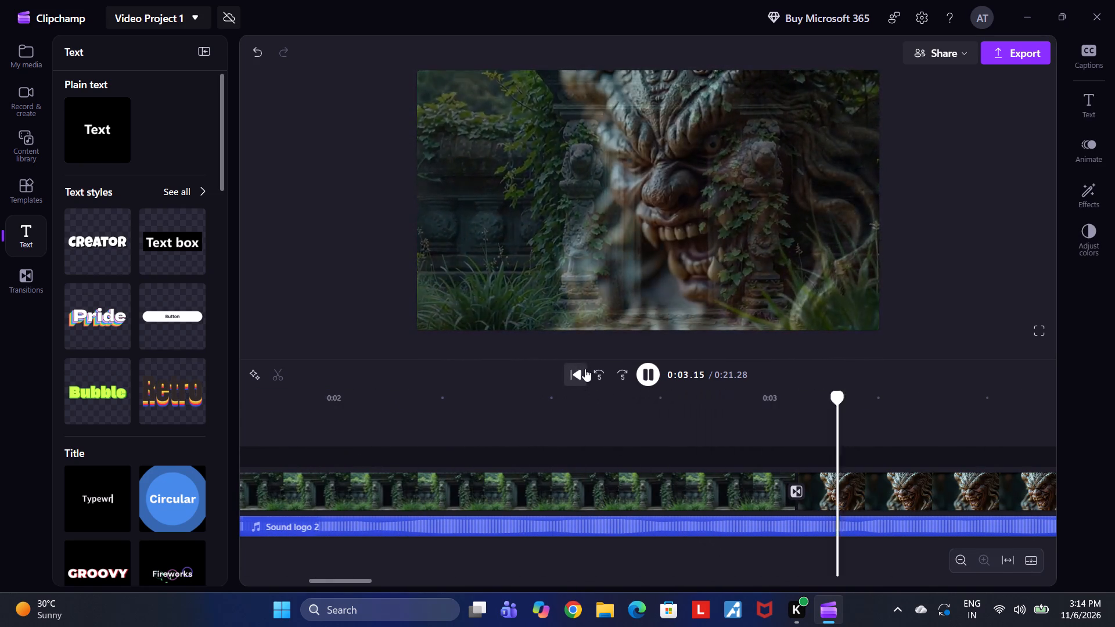
click(578, 371)
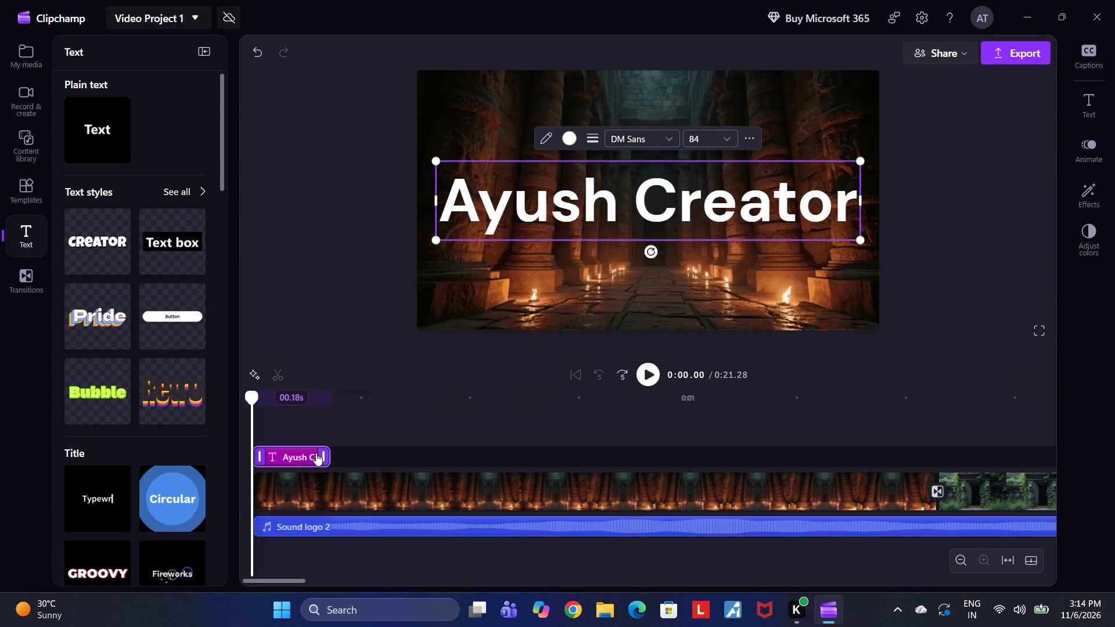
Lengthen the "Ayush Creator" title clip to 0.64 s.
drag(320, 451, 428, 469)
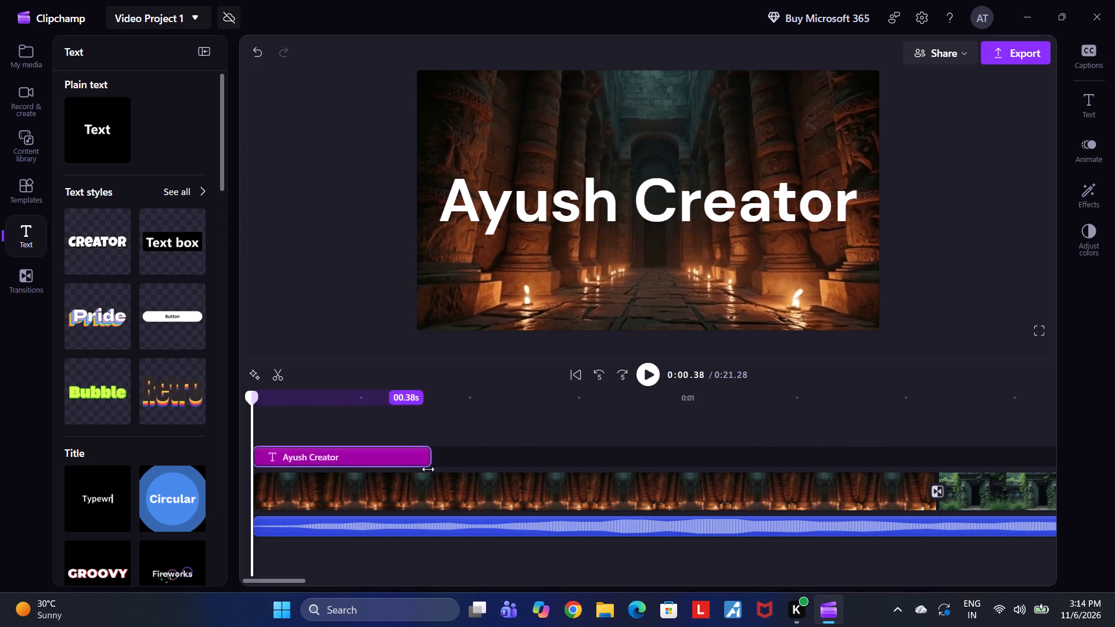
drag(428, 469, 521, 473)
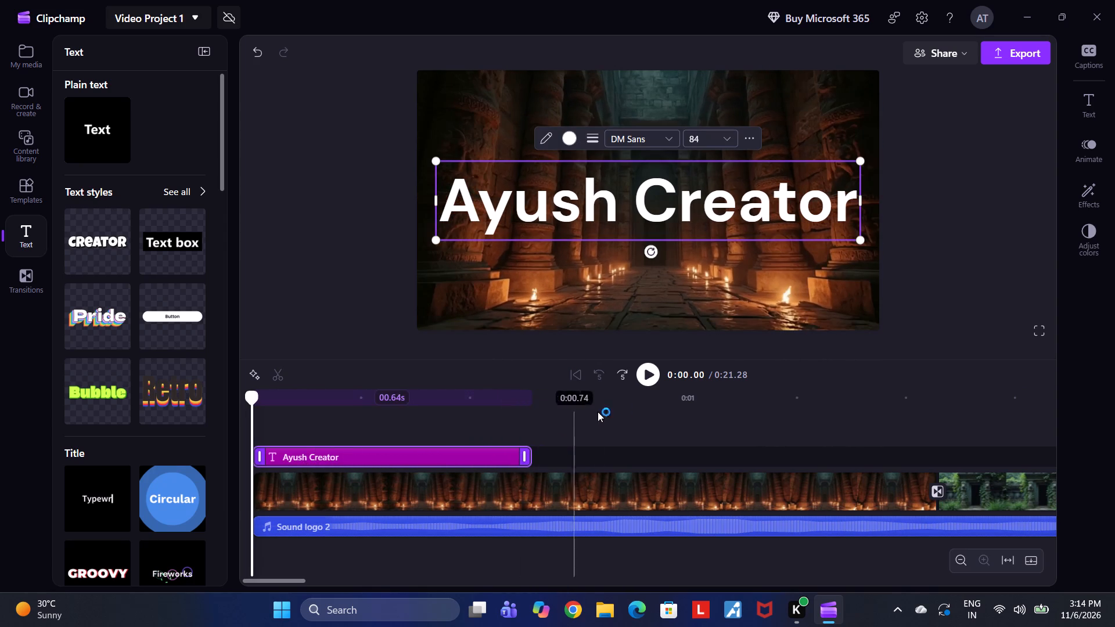
Replay the opening with the longer title to check its timing, and return to the start.
click(644, 382)
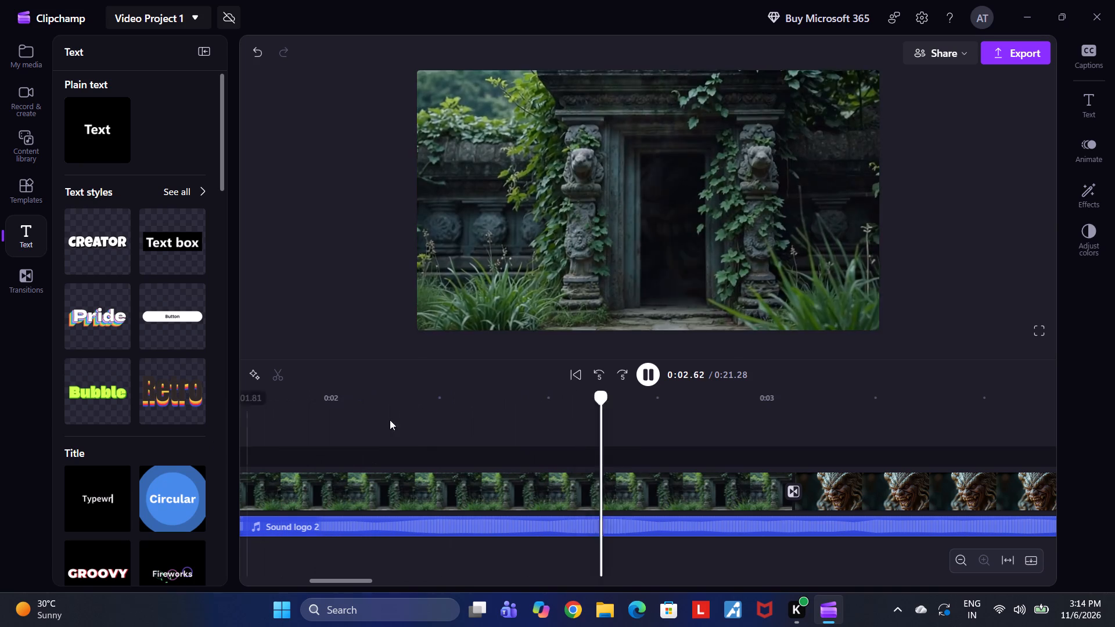
click(574, 367)
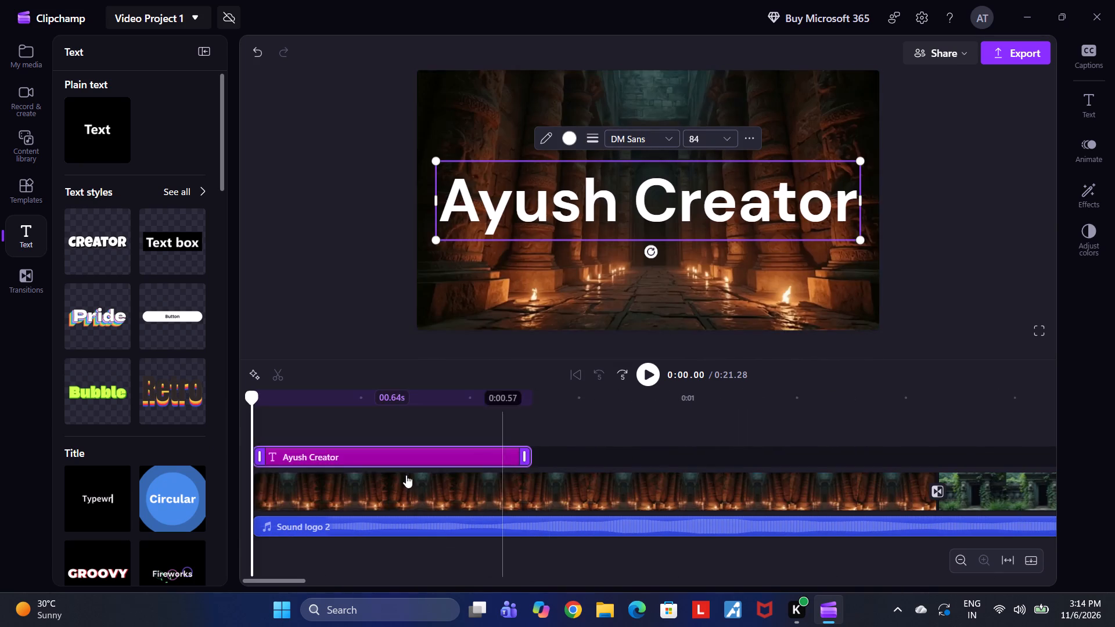
Extend the end of the "Ayush Creator" title clip to about 1.1 s over the first shot.
drag(528, 456, 726, 449)
Play the video from the start to check how the extended title plays.
click(646, 374)
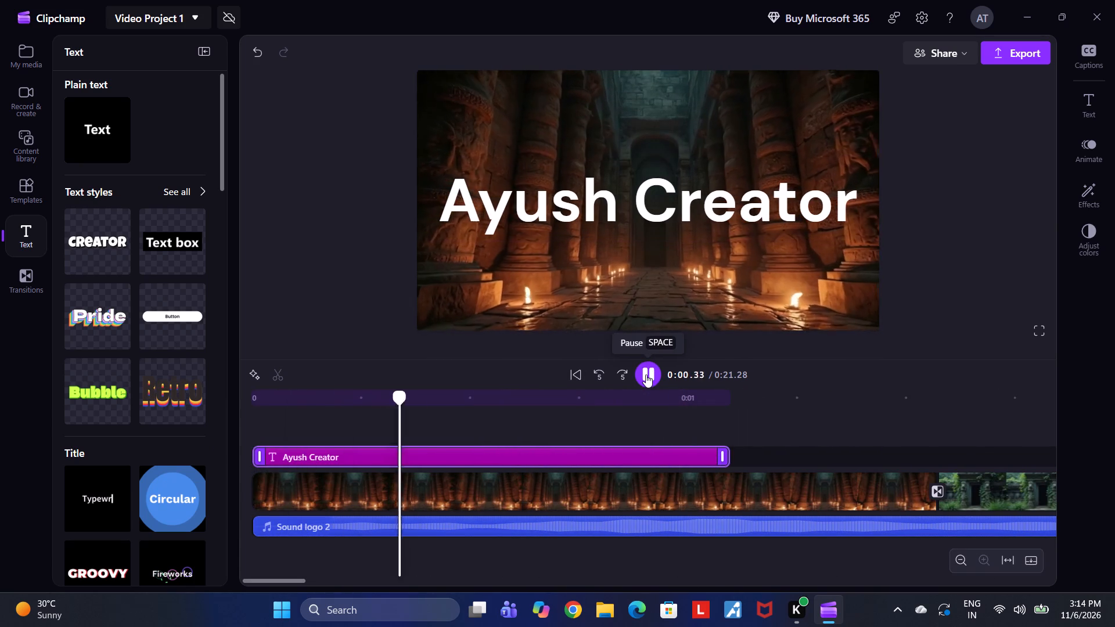
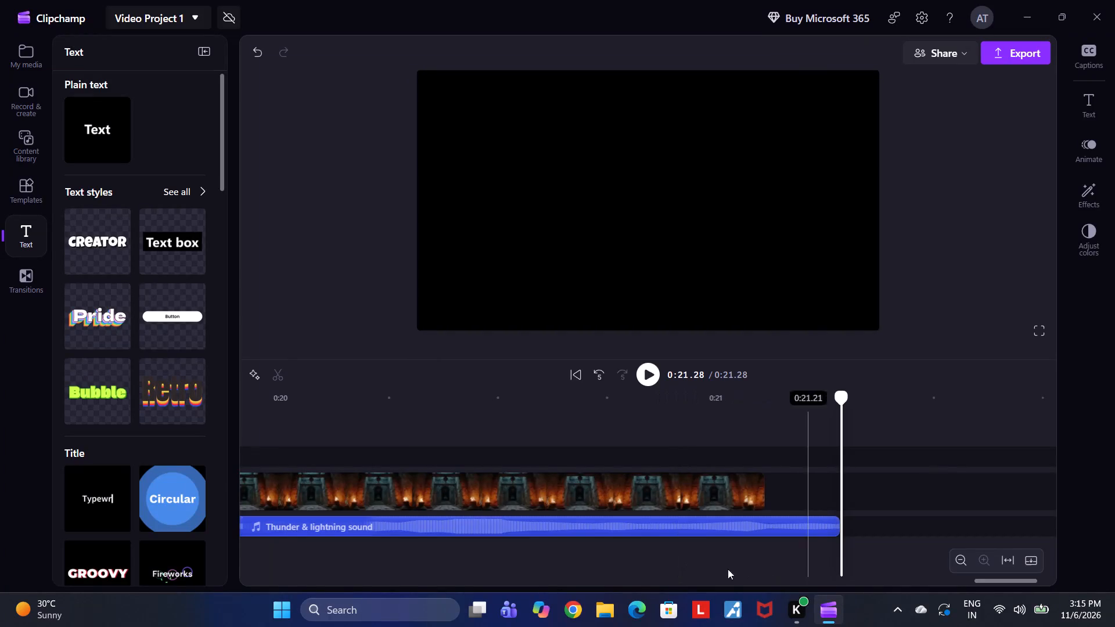
Play the video from the start once more to check the title over the first shot, and return to the start.
click(571, 374)
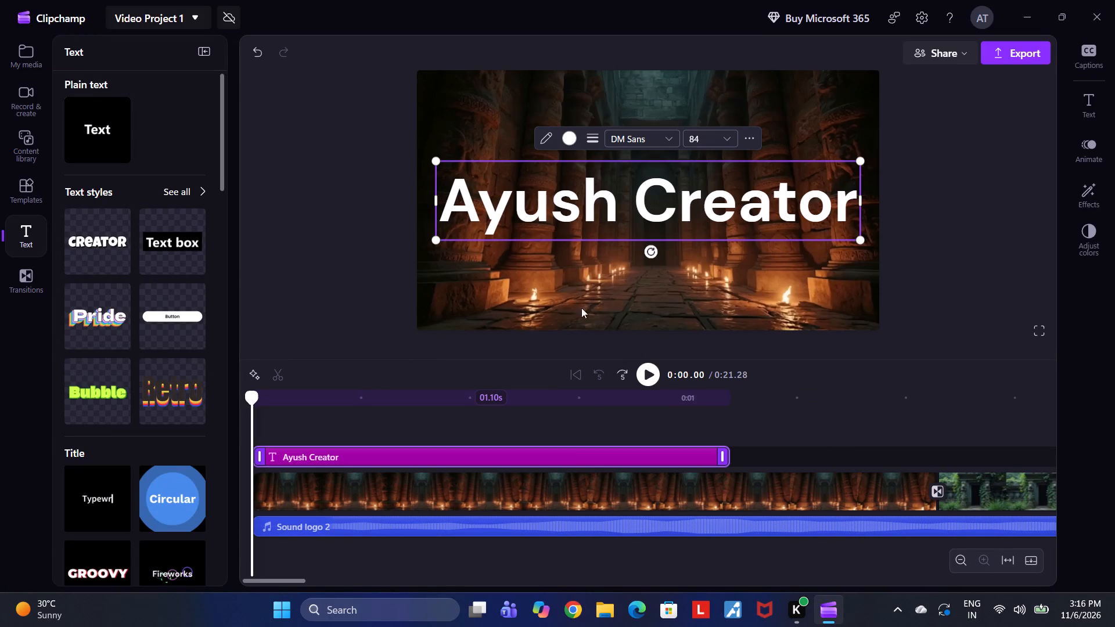
click(650, 269)
double_click(650, 269)
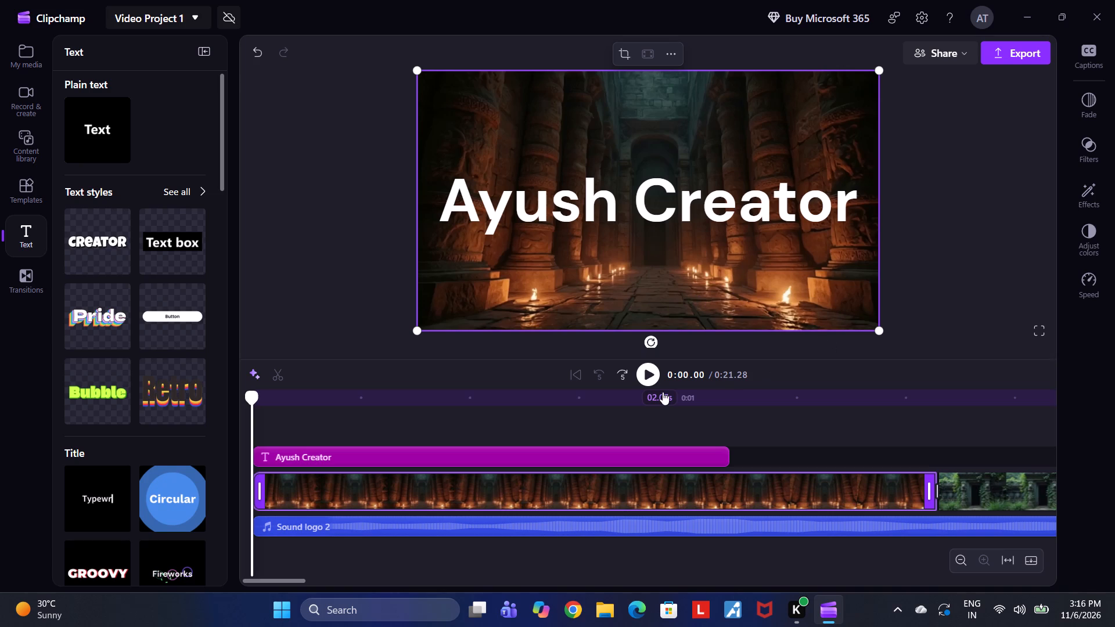
click(642, 374)
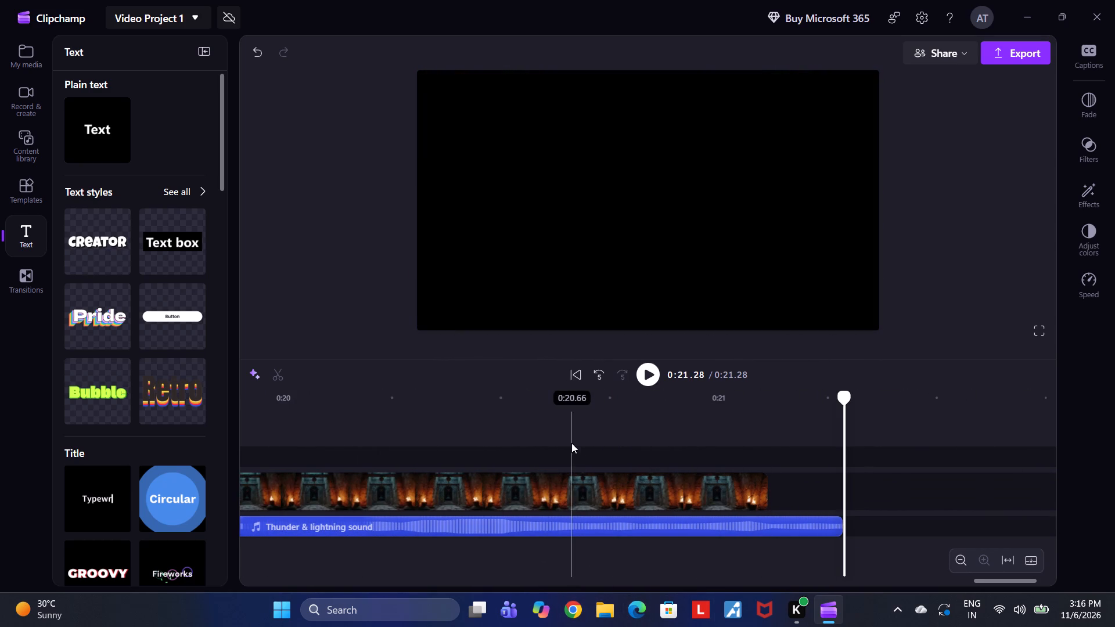
click(571, 377)
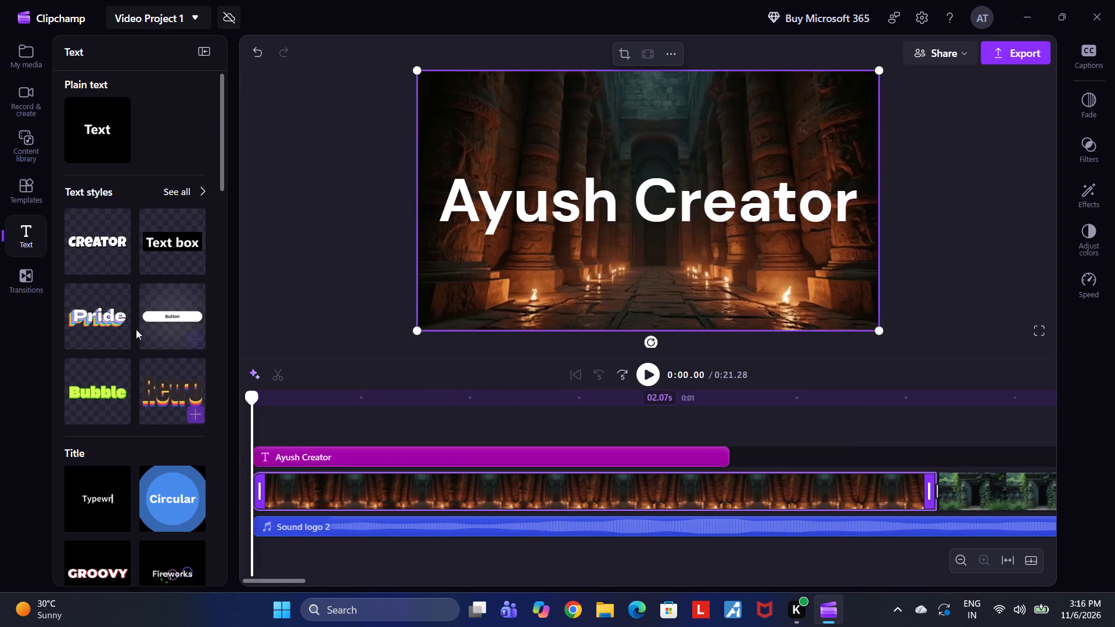
Add the "Purple canyon YouTube intro" template from the YouTube templates to the timeline.
click(32, 195)
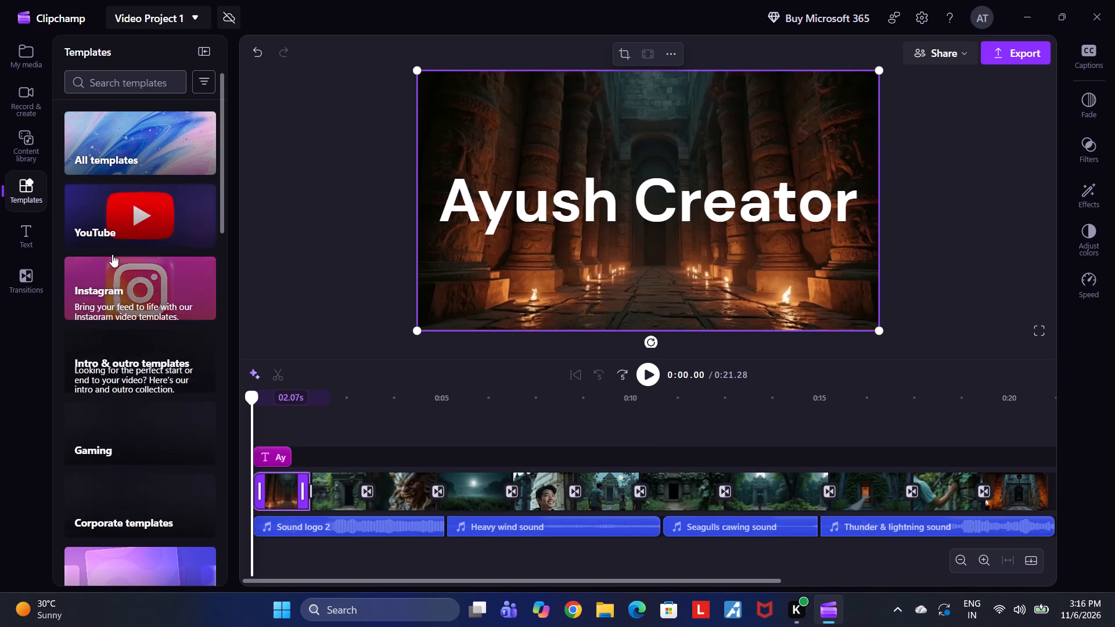
click(123, 226)
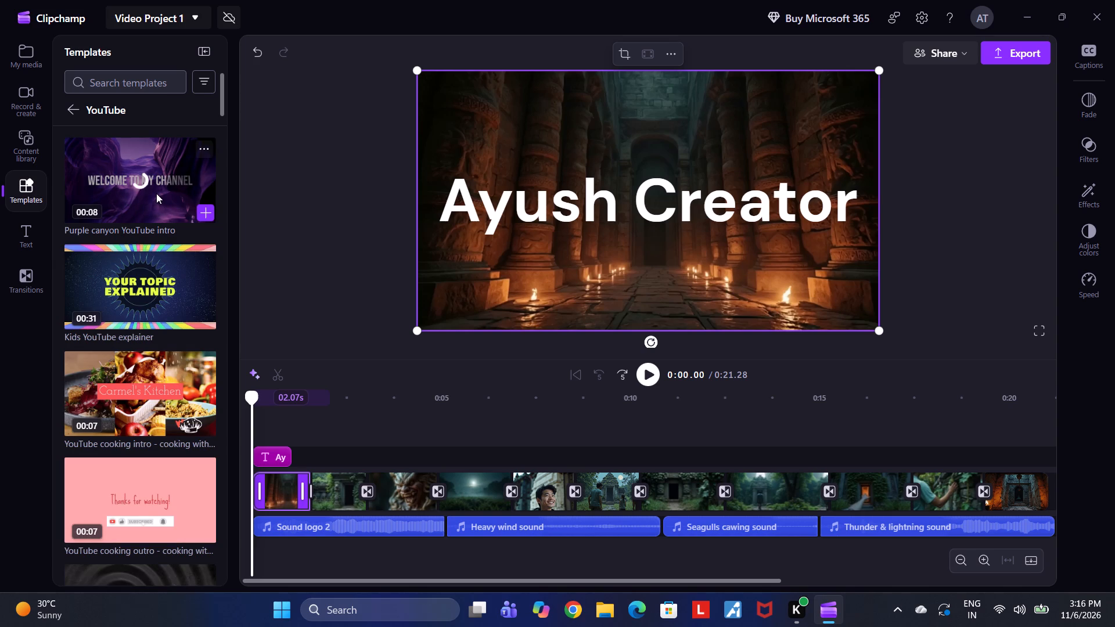
drag(195, 199, 233, 211)
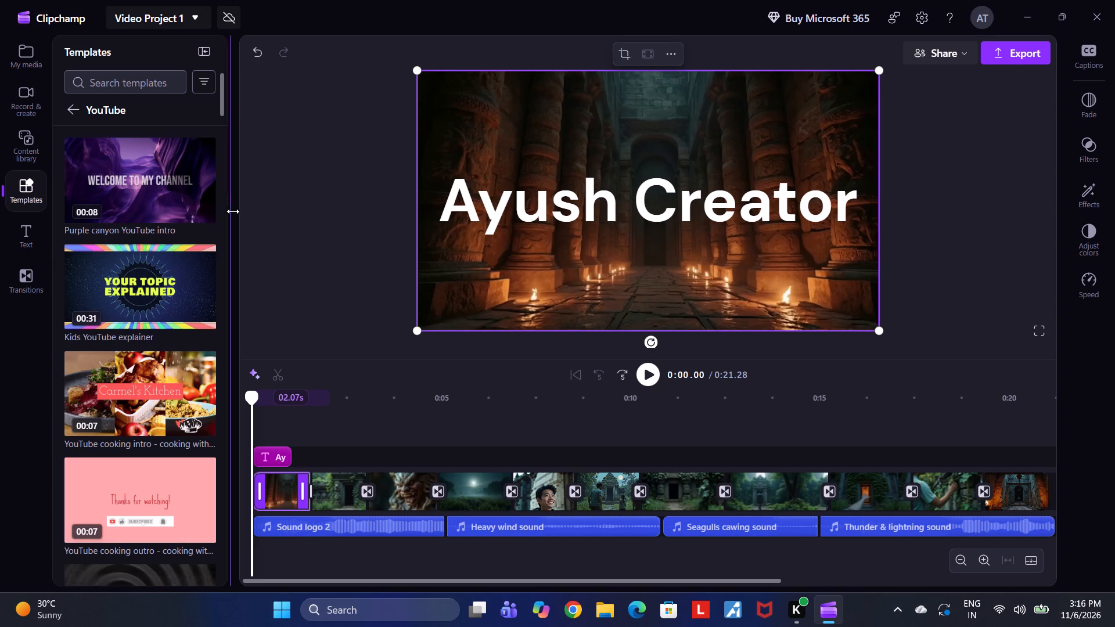
drag(233, 211, 164, 196)
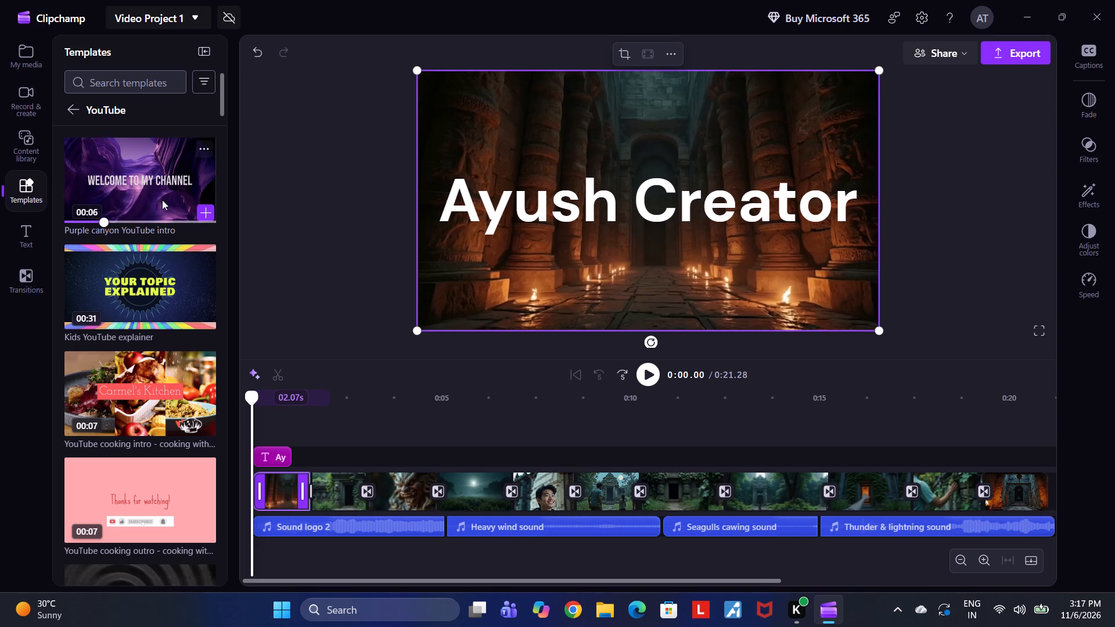
click(113, 199)
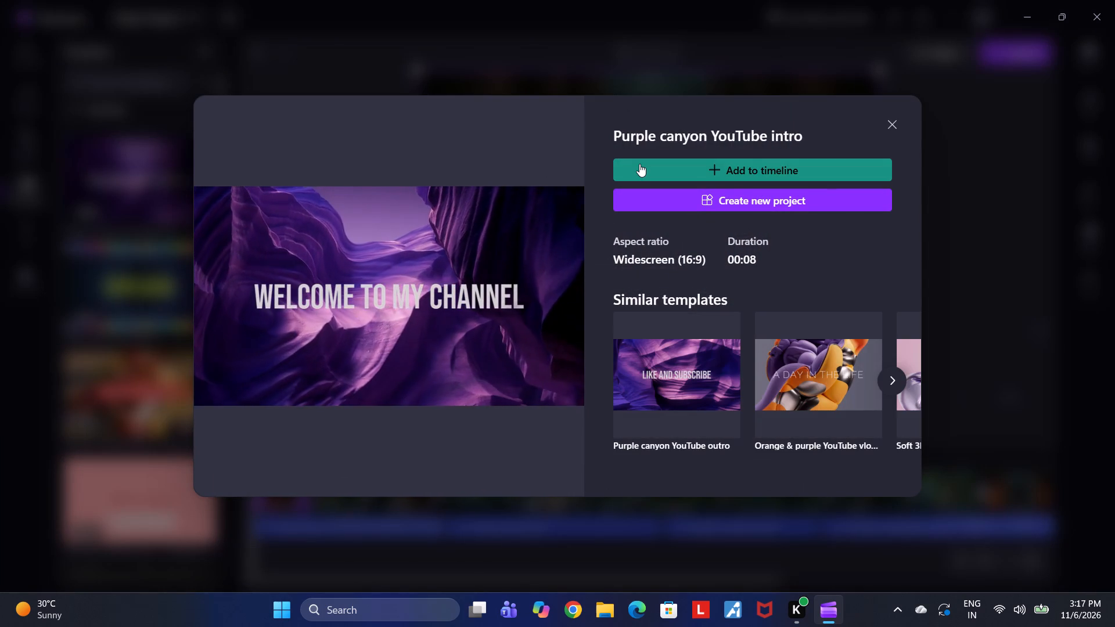
click(642, 164)
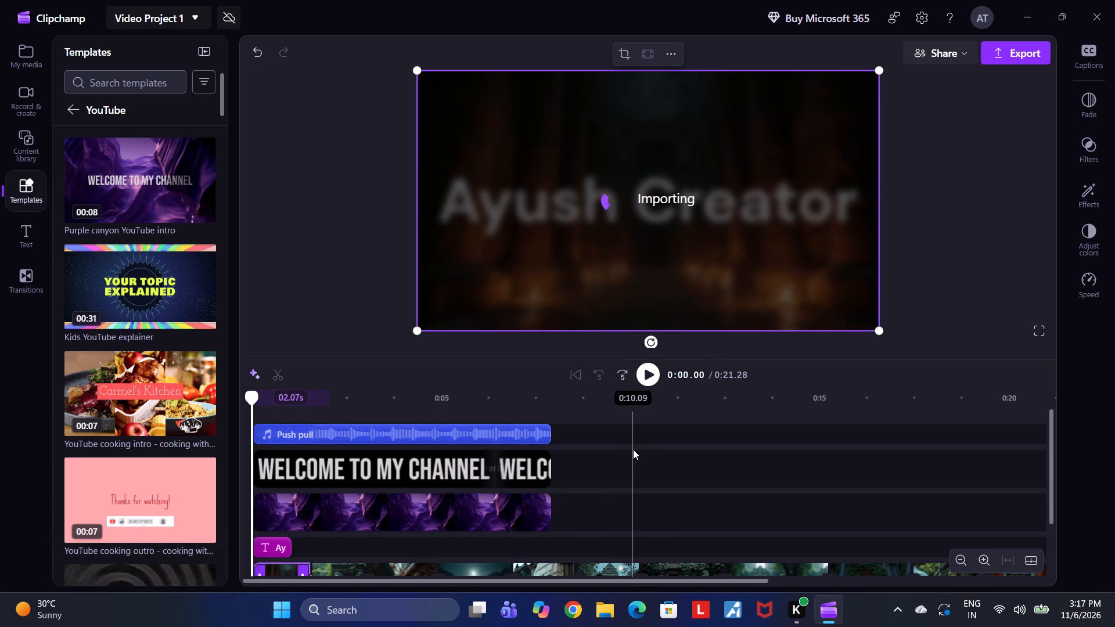
Play the opening with the added intro template to check how it runs, and return to the start.
click(645, 376)
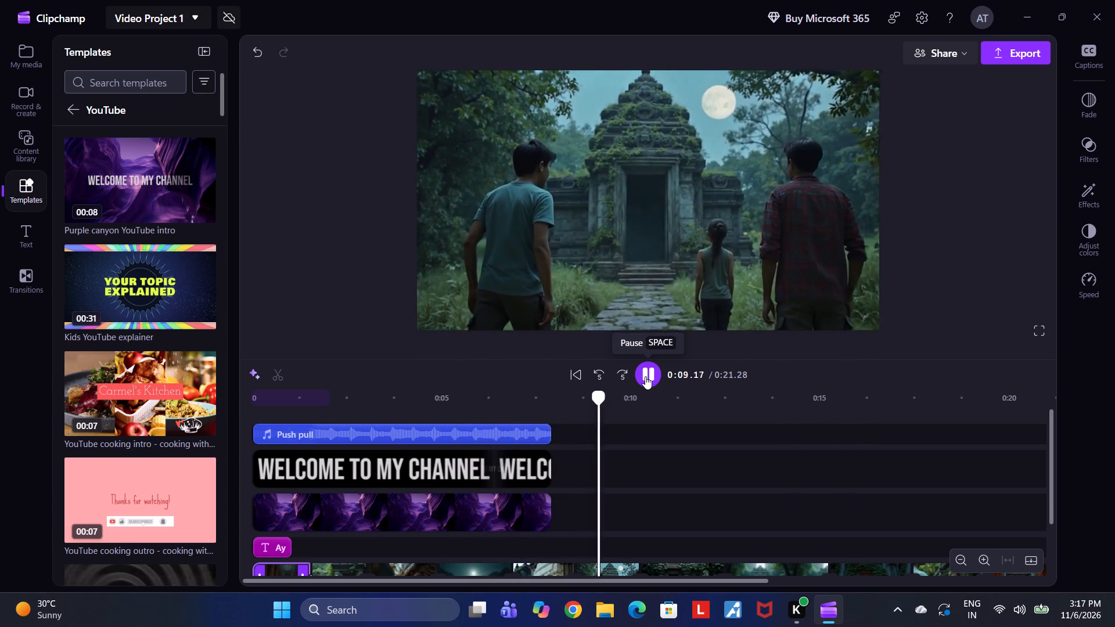
click(648, 370)
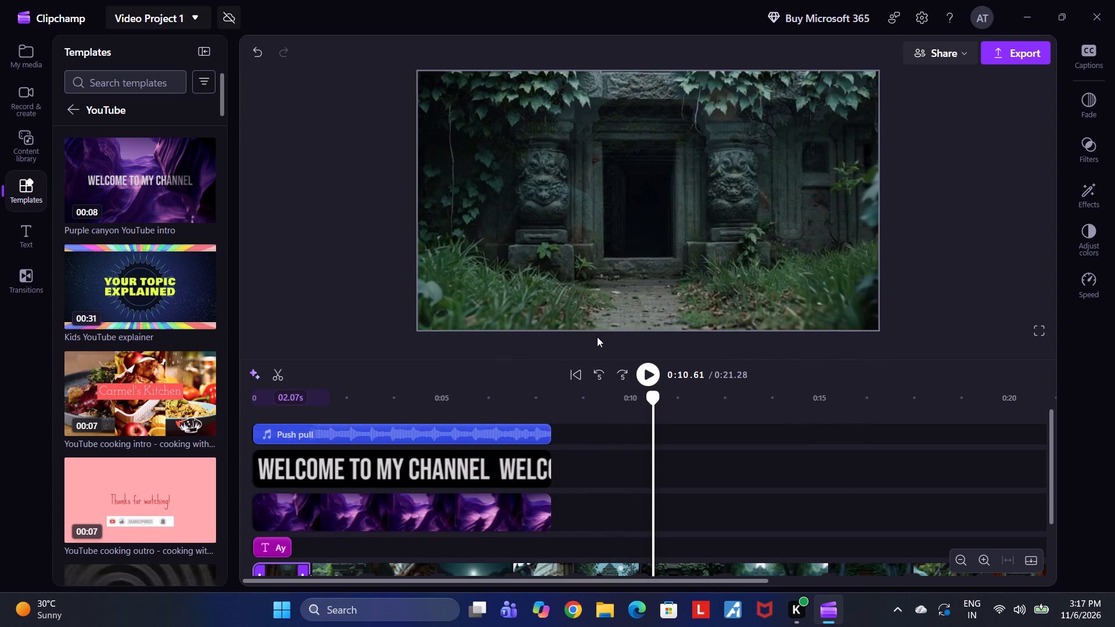
click(577, 371)
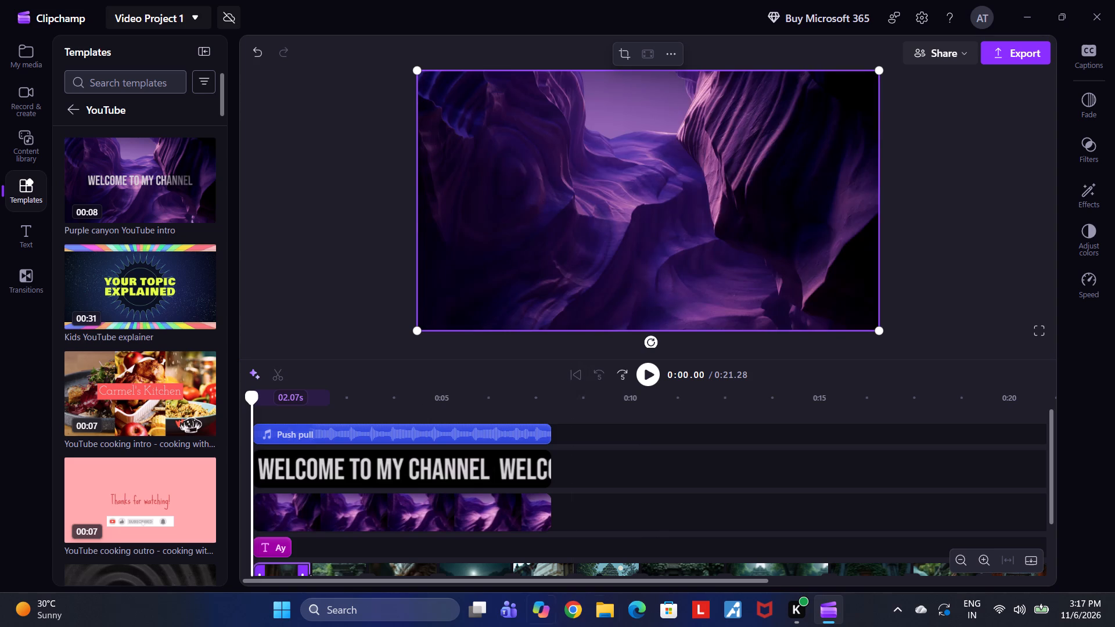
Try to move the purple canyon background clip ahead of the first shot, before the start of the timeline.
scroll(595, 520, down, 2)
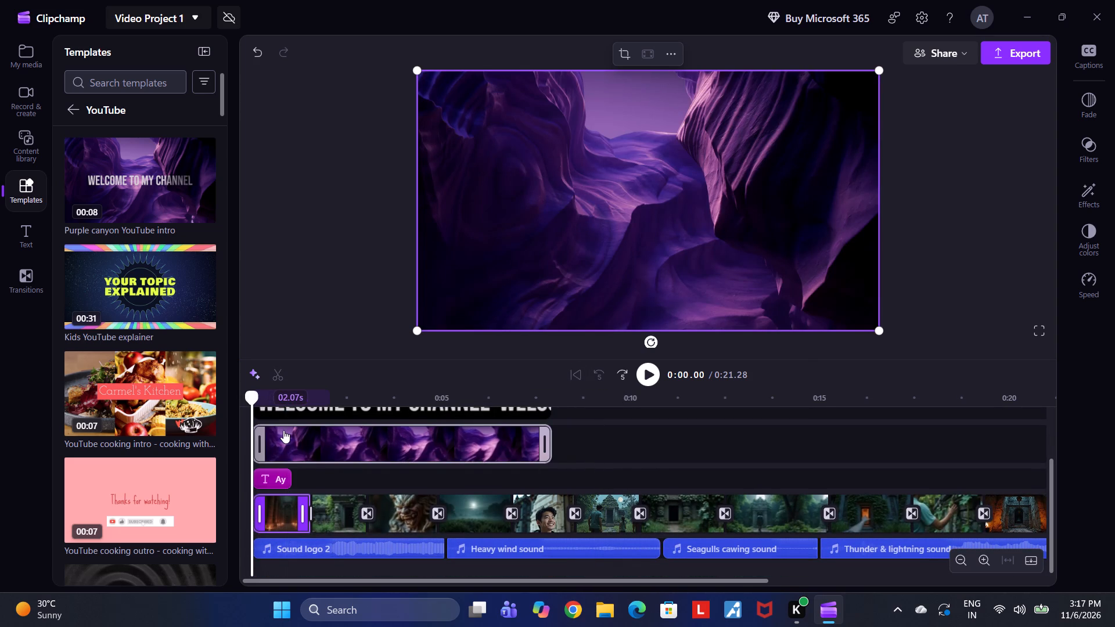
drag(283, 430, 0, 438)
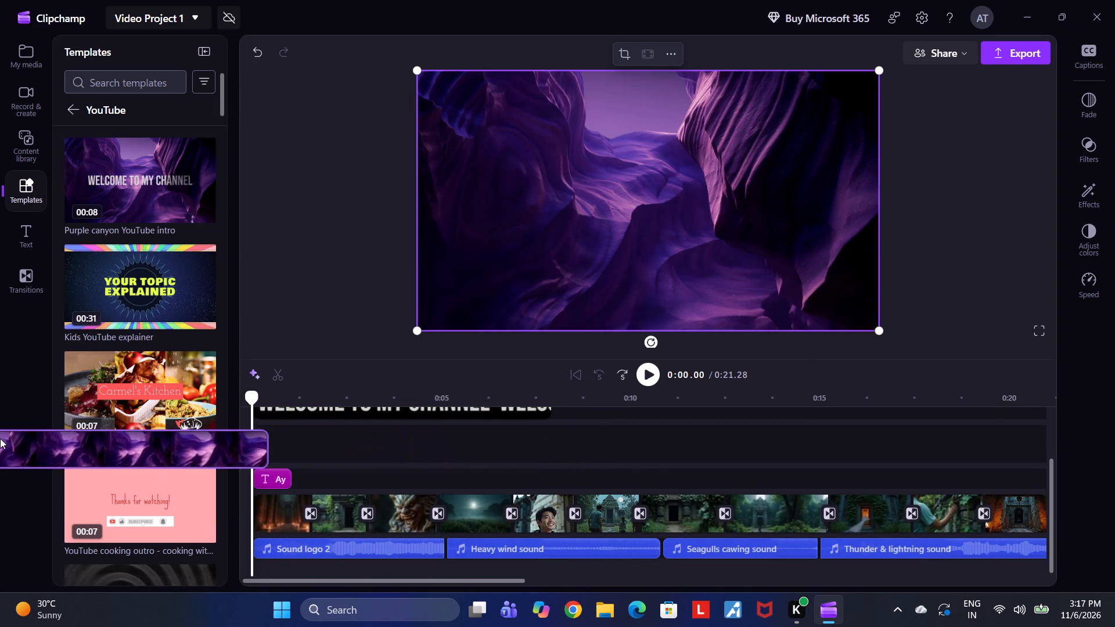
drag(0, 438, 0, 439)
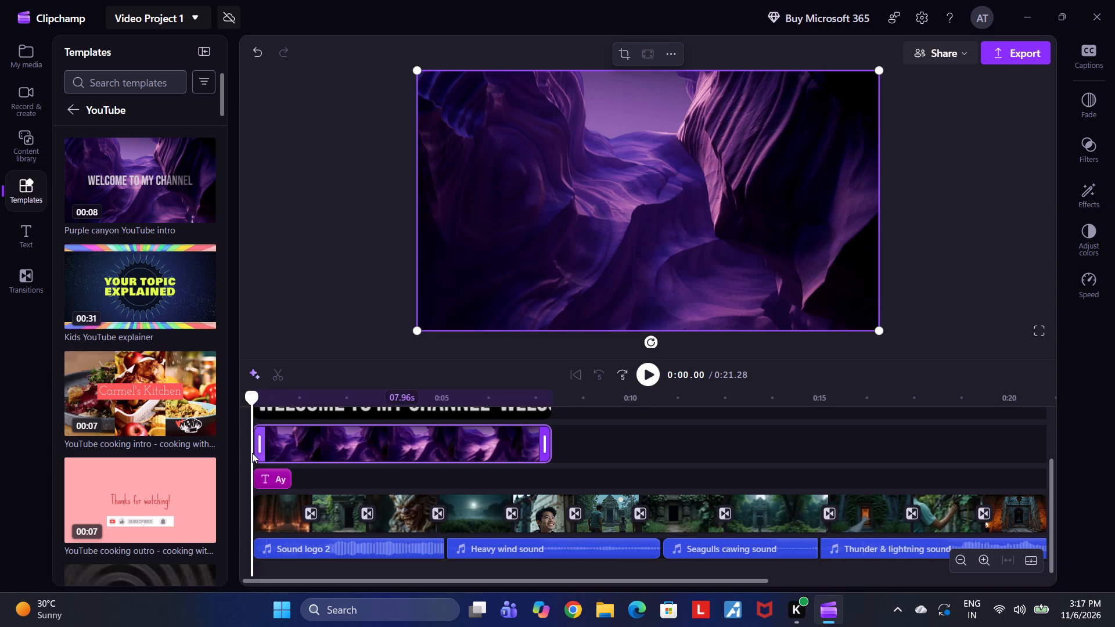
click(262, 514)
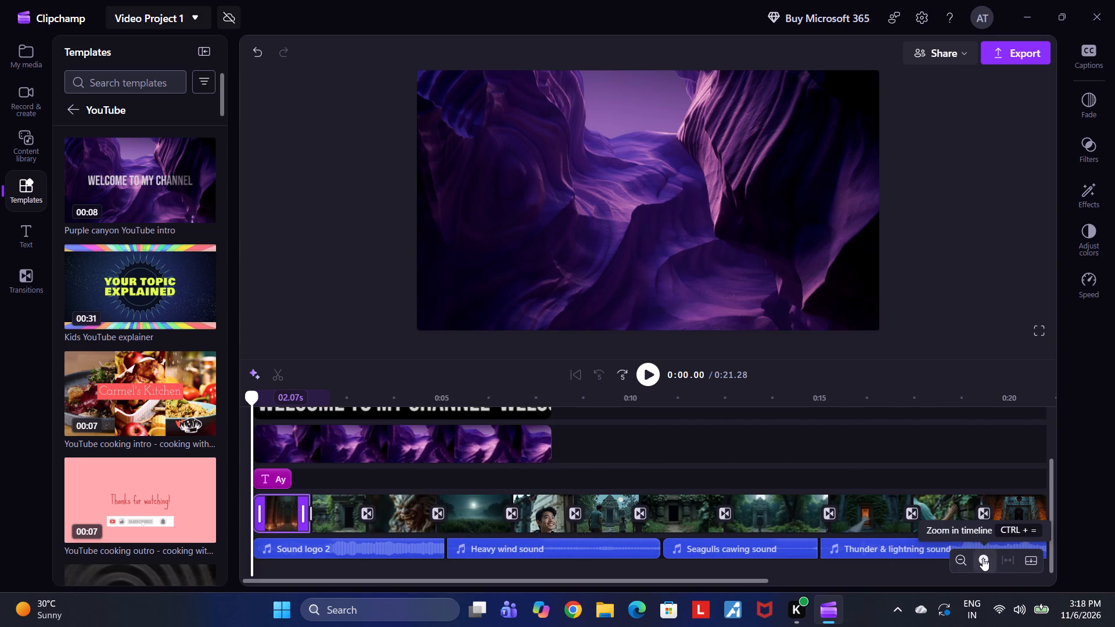
Move the last shot along its track to start at about 38 s, clear of the other shots.
double_click(968, 554)
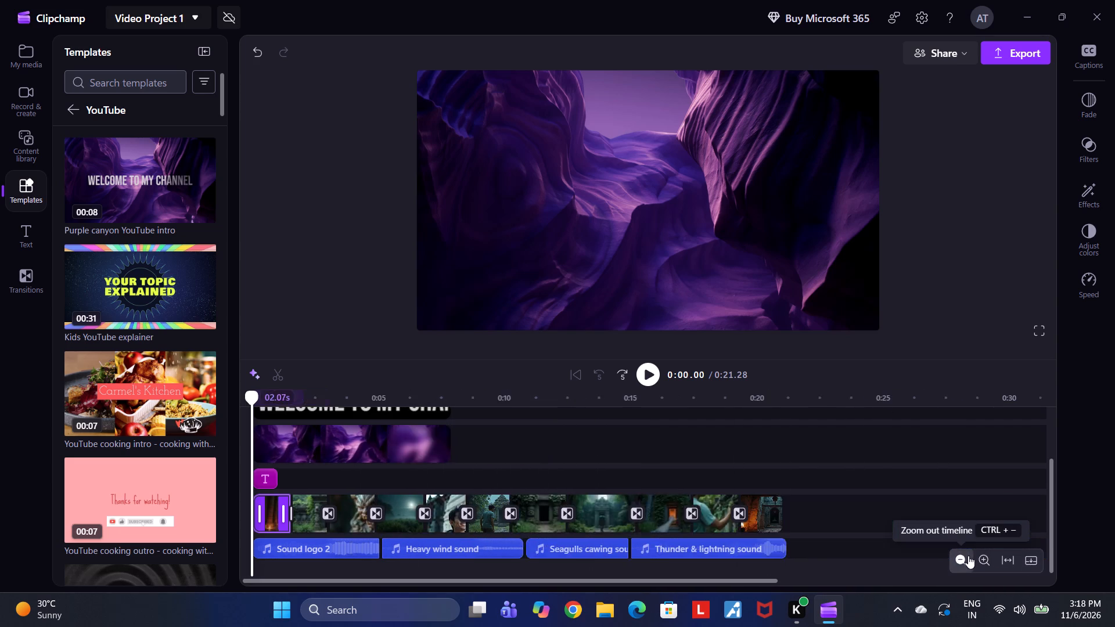
click(967, 557)
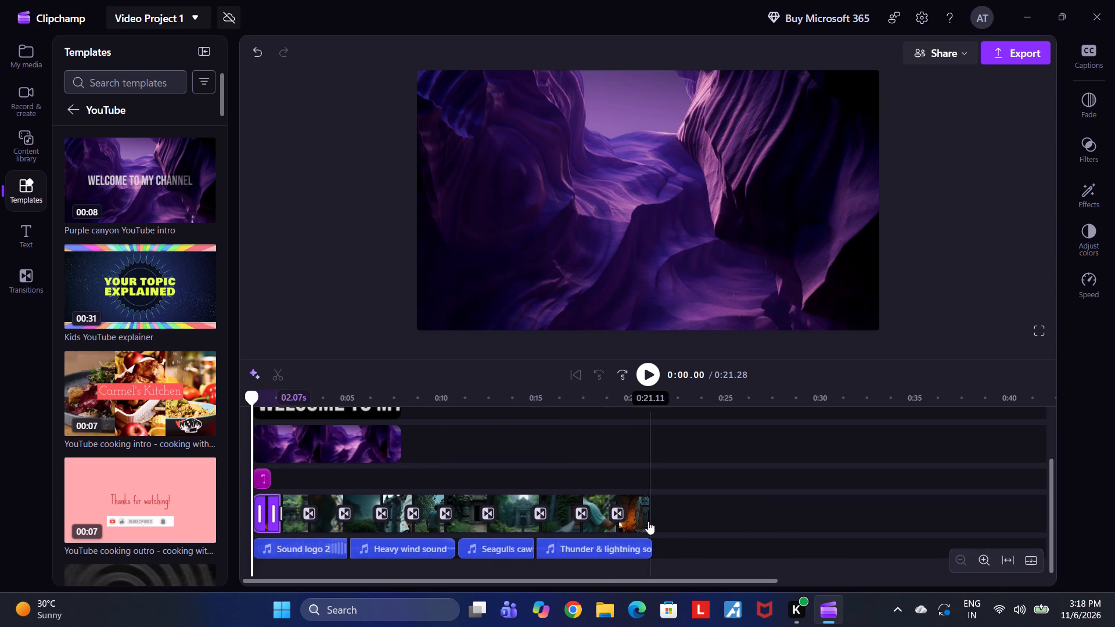
drag(641, 519, 655, 523)
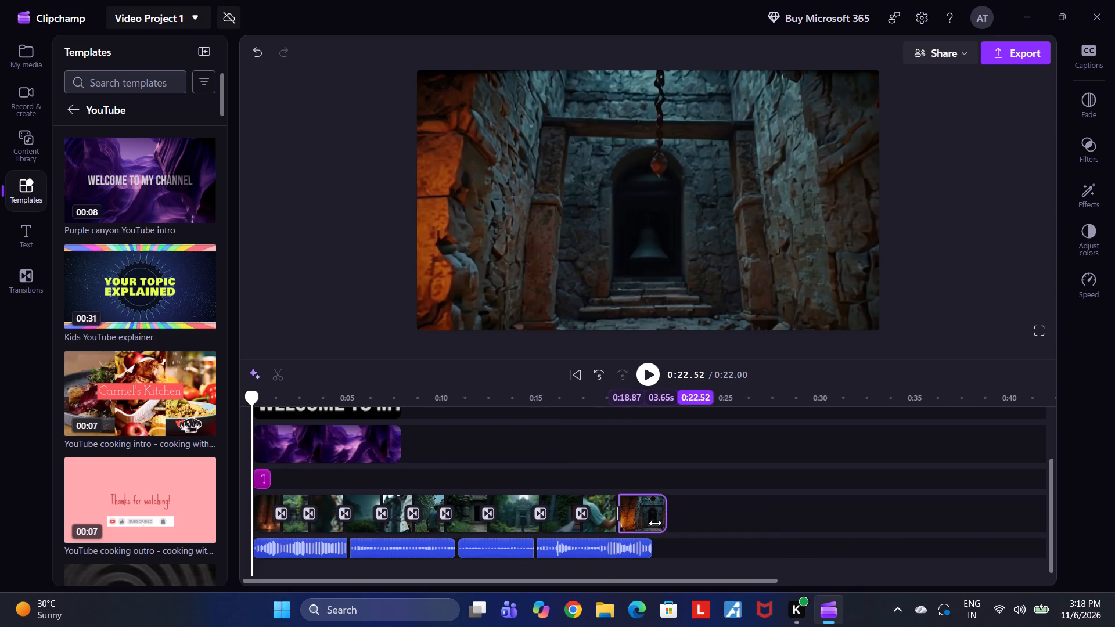
drag(655, 523, 633, 519)
click(630, 514)
drag(634, 505, 638, 498)
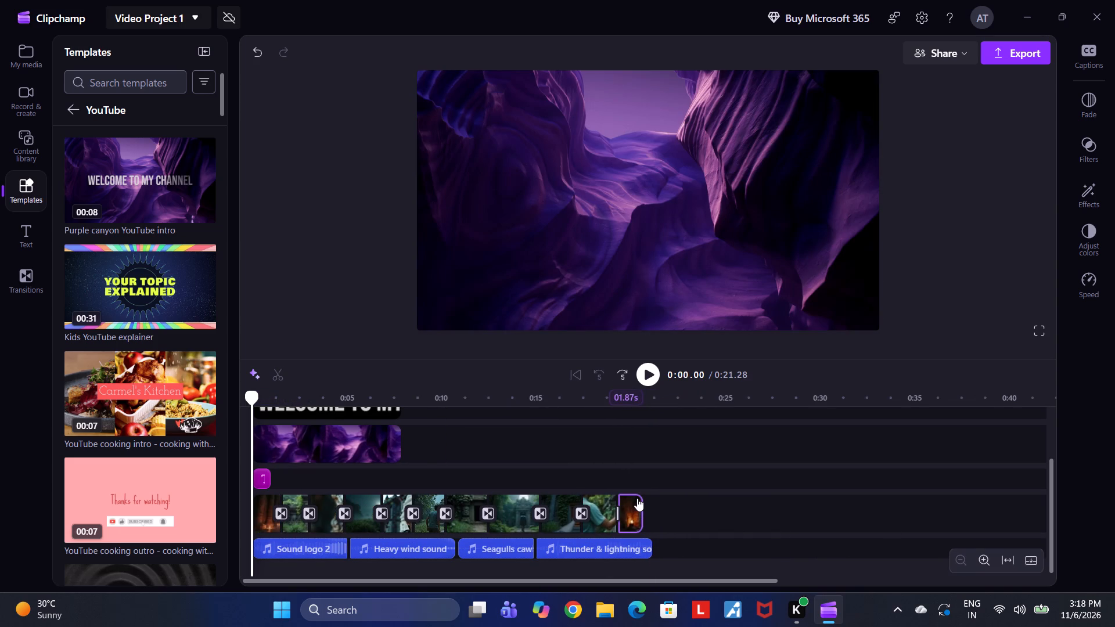
drag(636, 502, 994, 516)
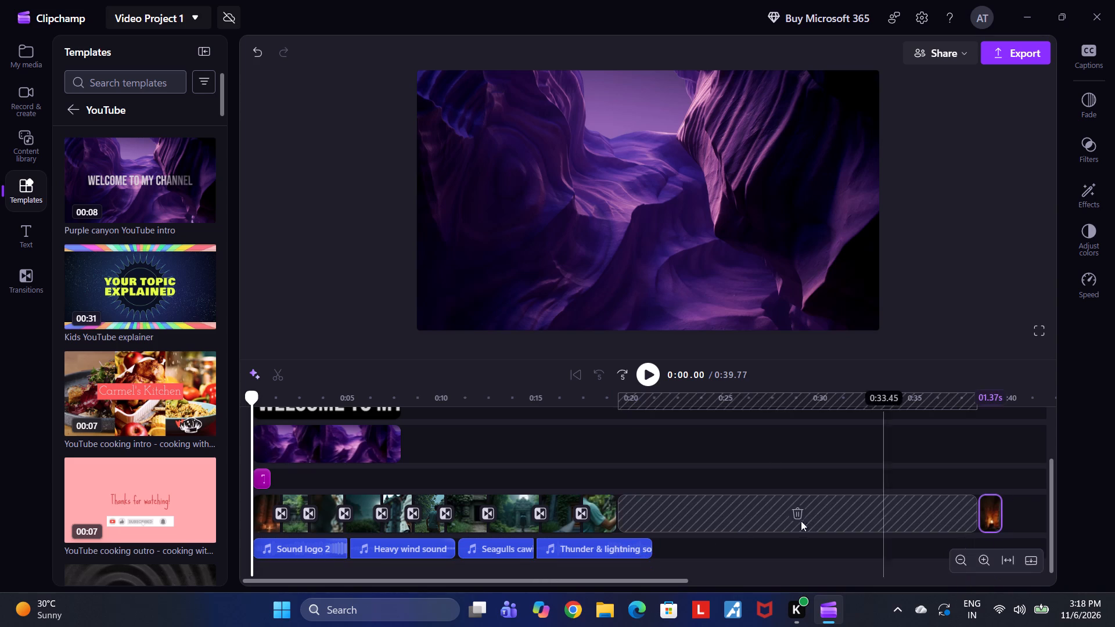
Move the shot of the person among the greenery along the track so it sits directly before the last shot.
drag(589, 503, 840, 546)
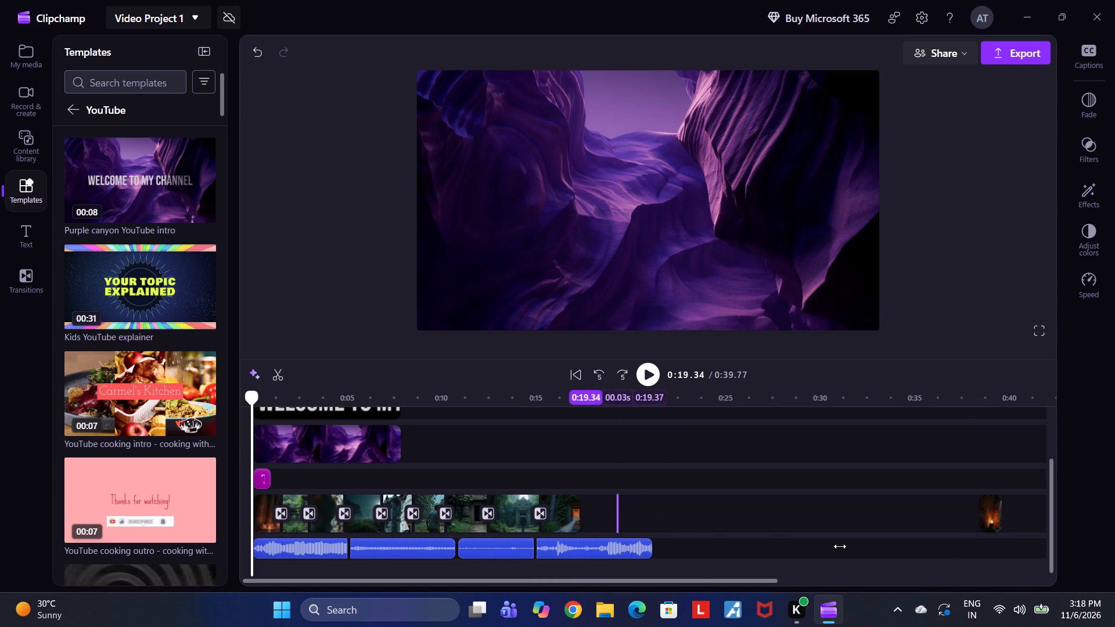
drag(840, 546, 562, 528)
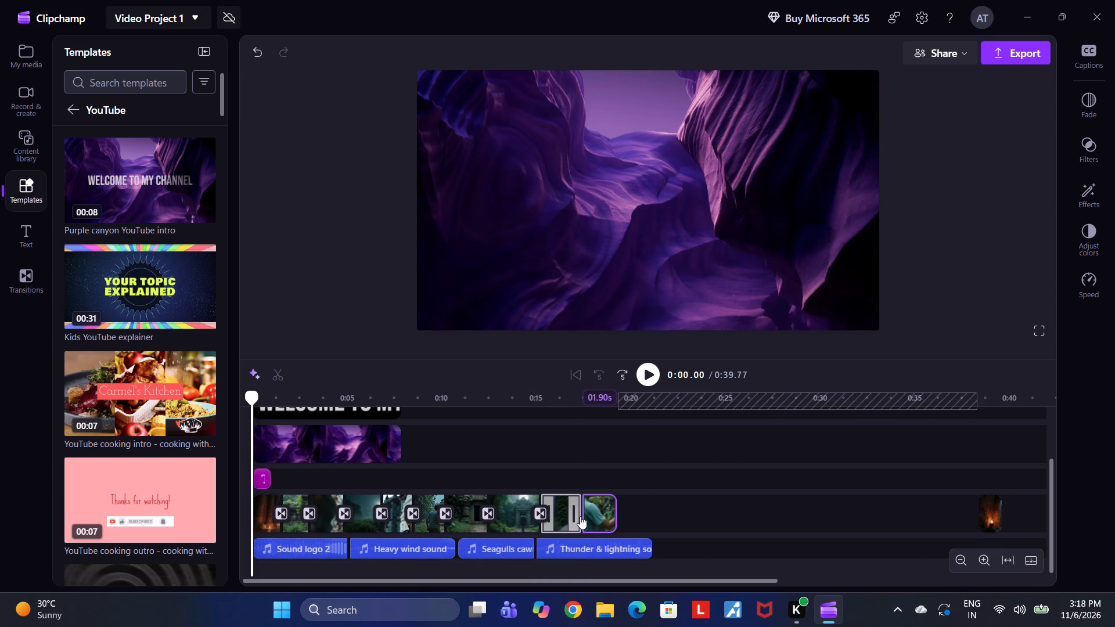
click(593, 510)
drag(596, 509, 633, 520)
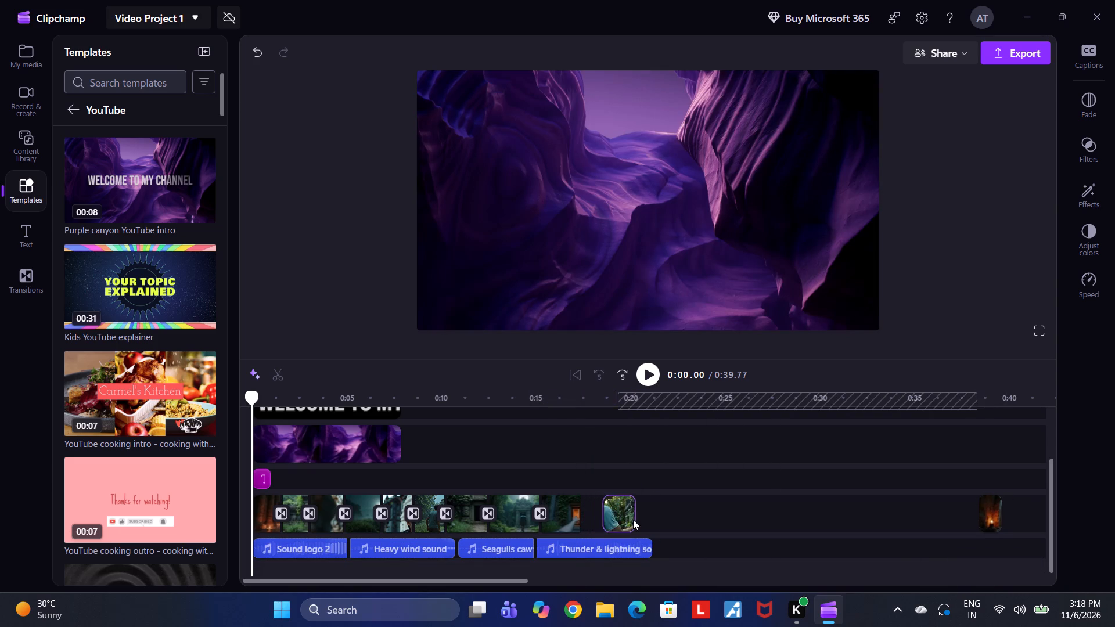
drag(633, 520, 956, 517)
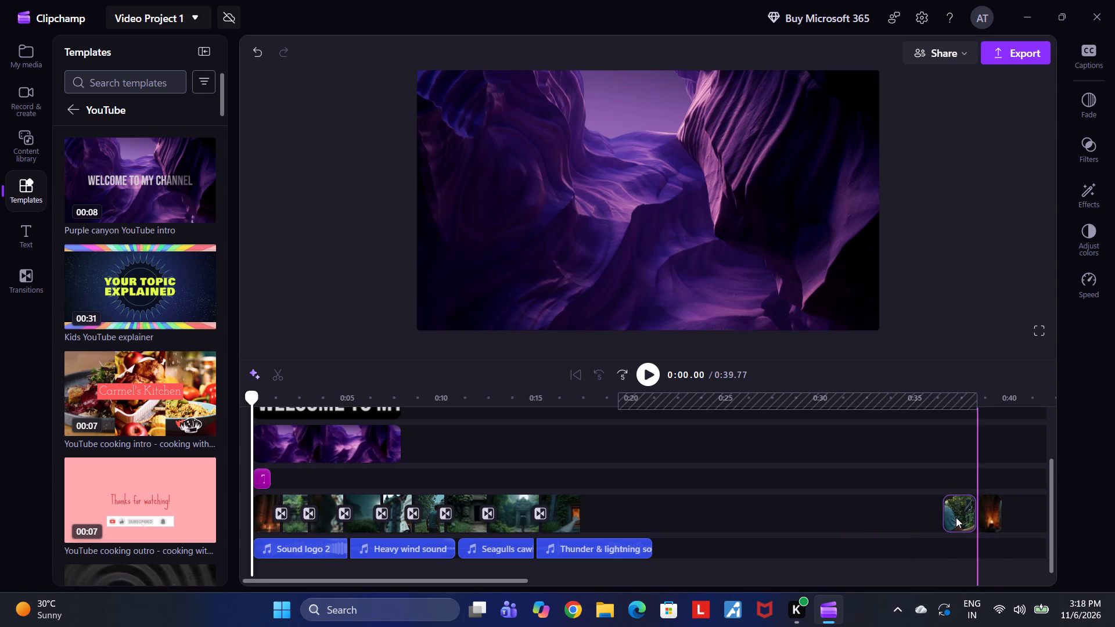
drag(956, 517, 956, 517)
Move the red-lit doorway shot to about 34 s and the misty temple shot to about 30.5 s on the same track.
click(562, 510)
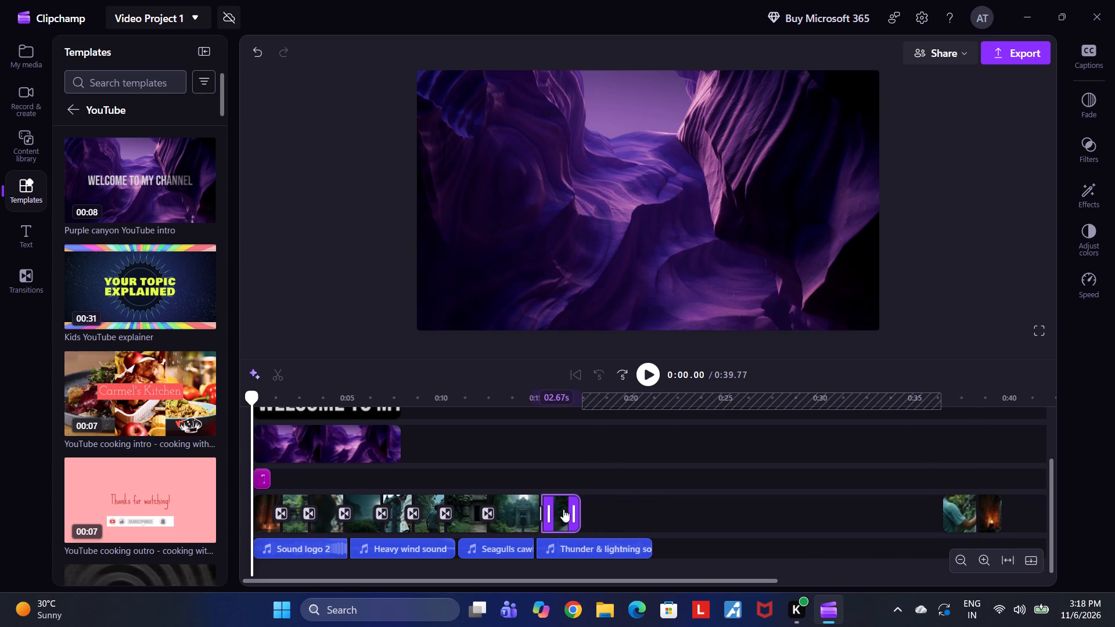
drag(564, 509, 914, 519)
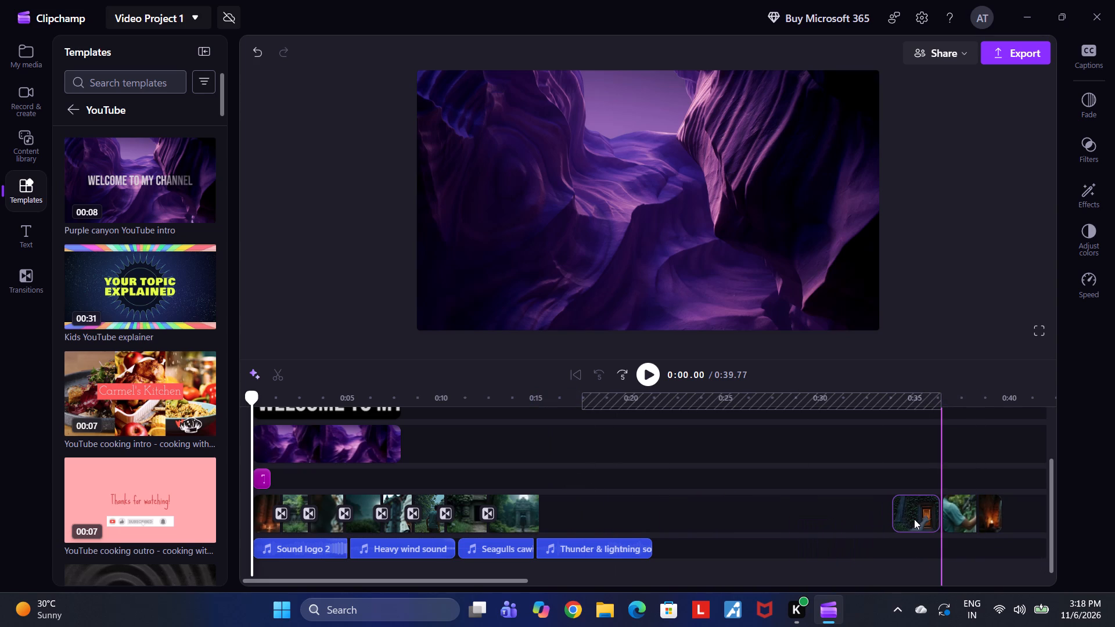
drag(914, 519, 915, 518)
click(534, 510)
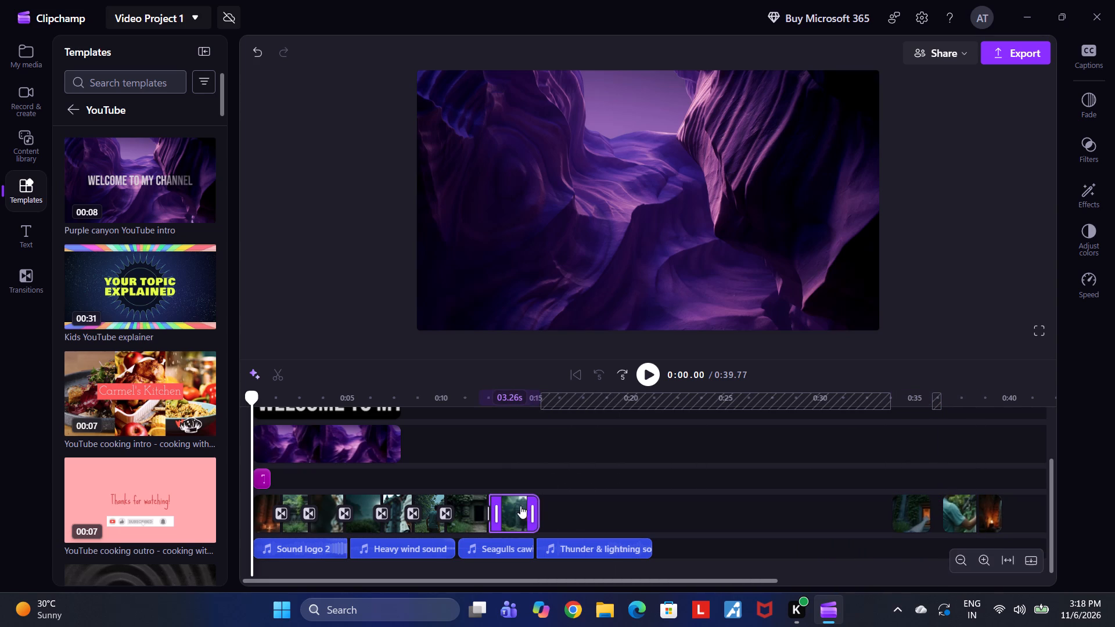
drag(517, 508, 851, 520)
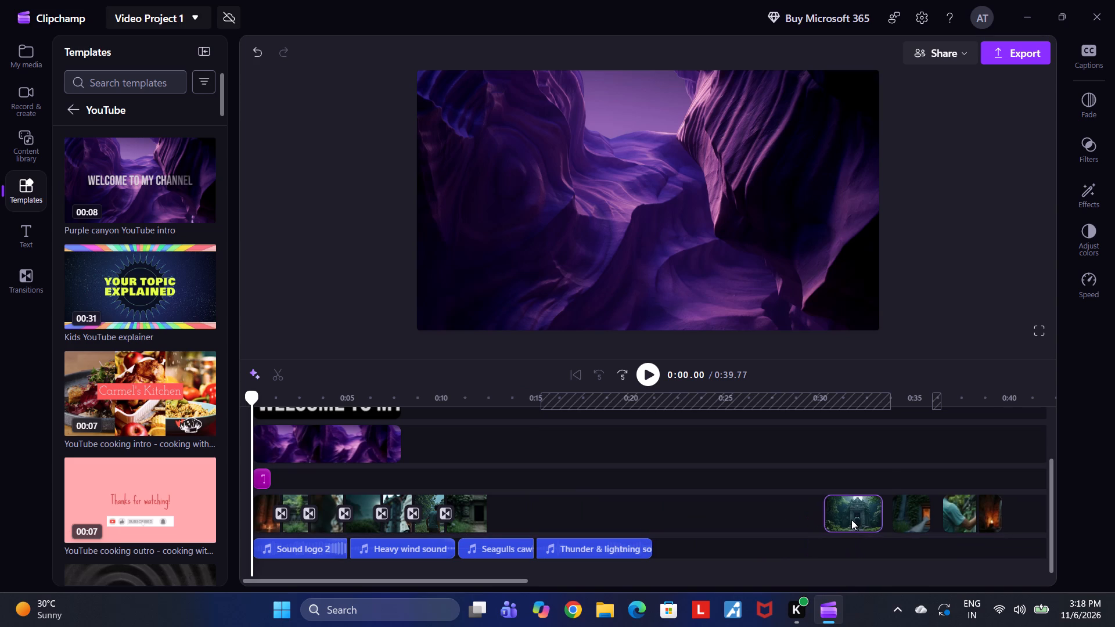
drag(851, 520, 858, 520)
Move the dark carved doorway shot to about 28 s and the three people facing the temple to about 26 s.
click(467, 510)
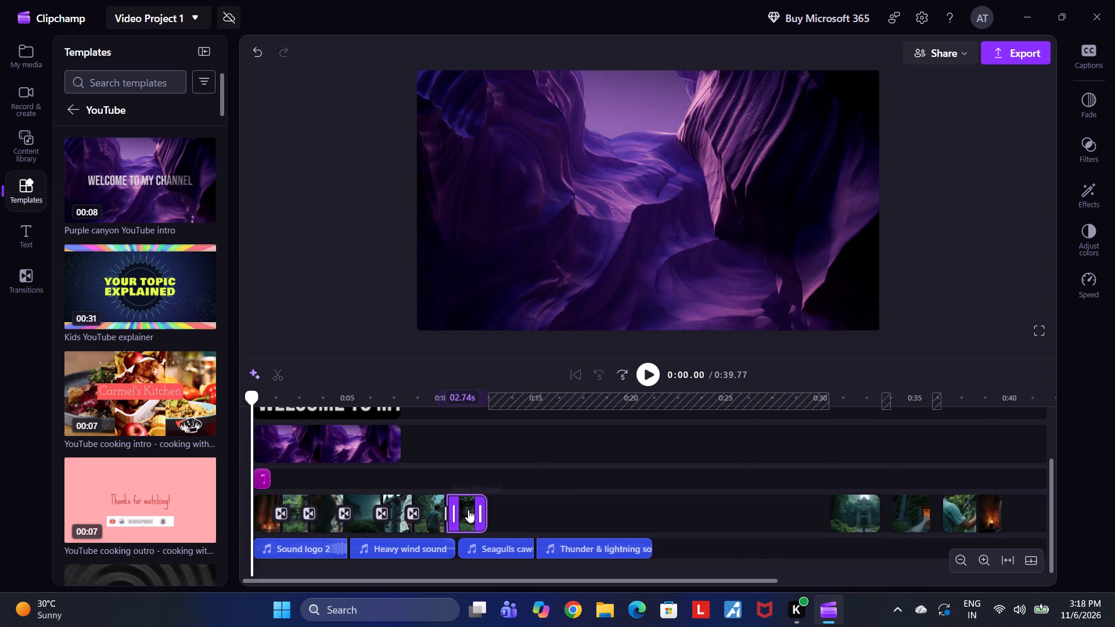
drag(468, 510, 803, 520)
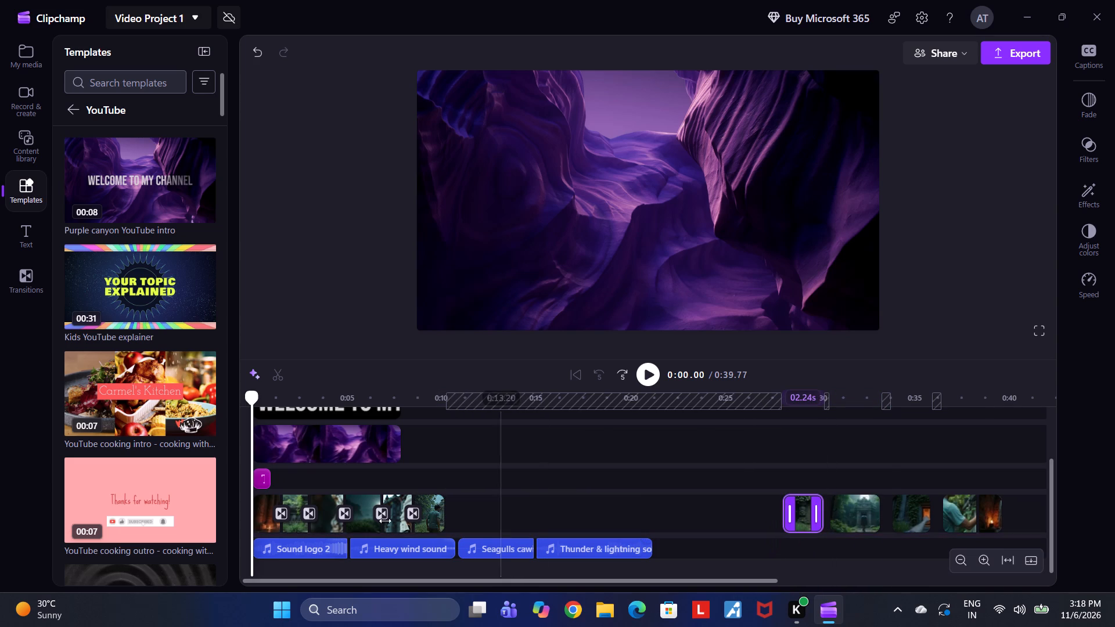
click(429, 514)
drag(426, 511, 559, 524)
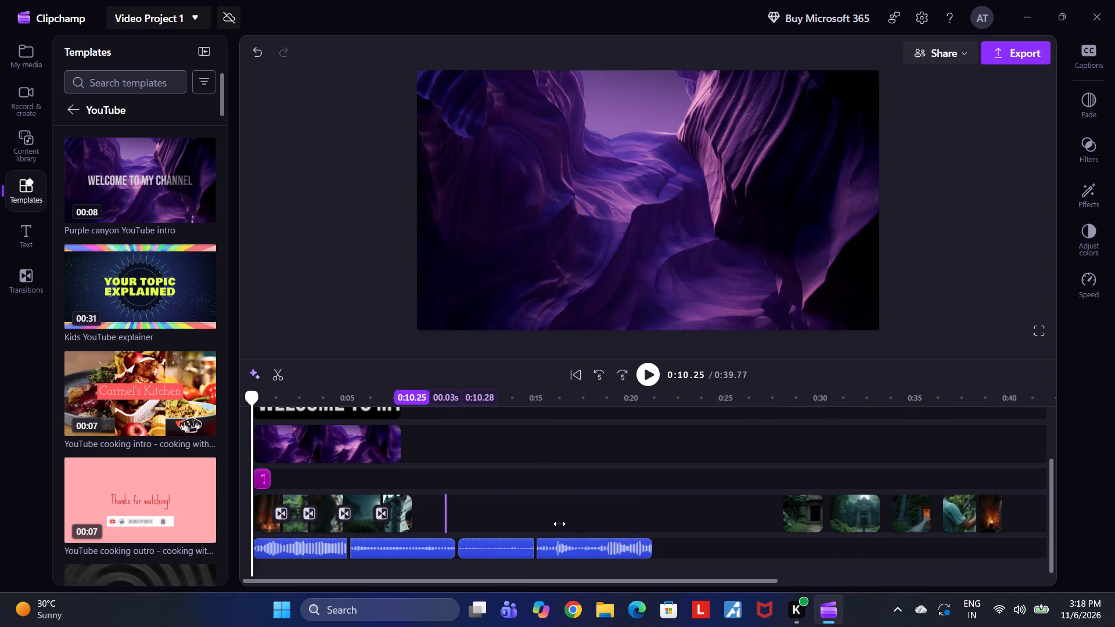
drag(559, 524, 399, 522)
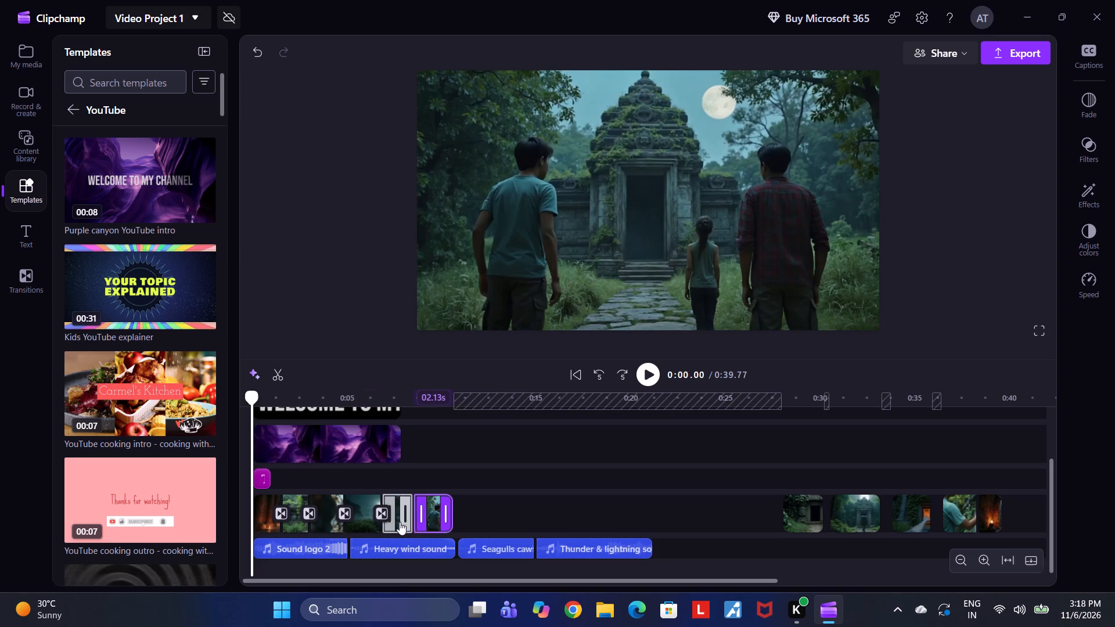
click(431, 514)
drag(434, 511, 761, 518)
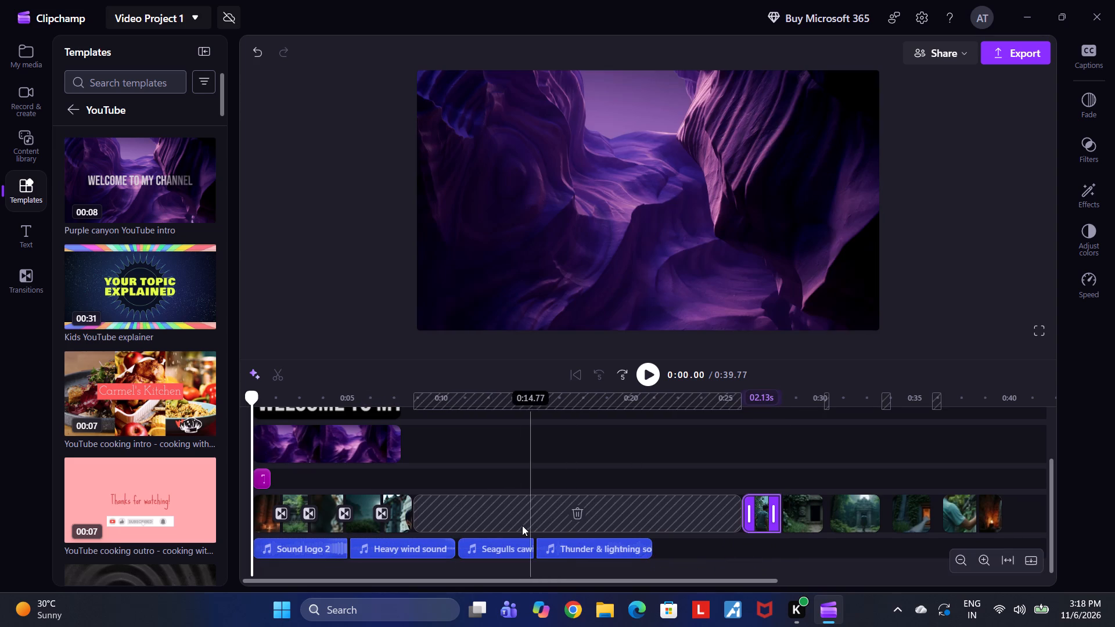
Move the shot of the smiling man by the stone carvings along its track to start at about 24.5 s.
click(398, 513)
drag(392, 507, 646, 541)
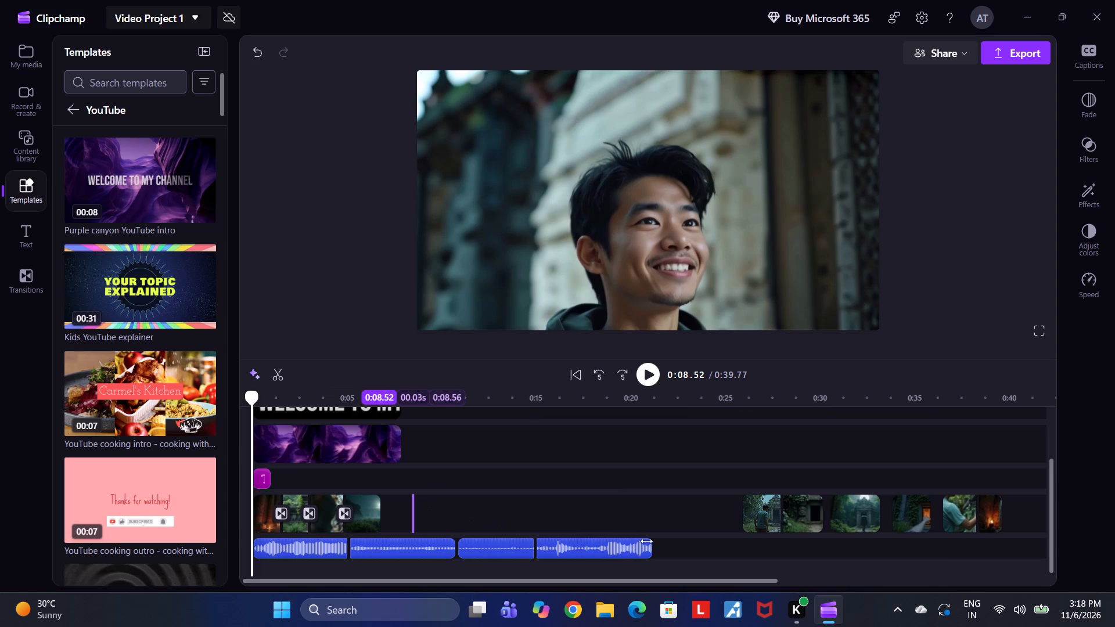
drag(646, 541, 355, 529)
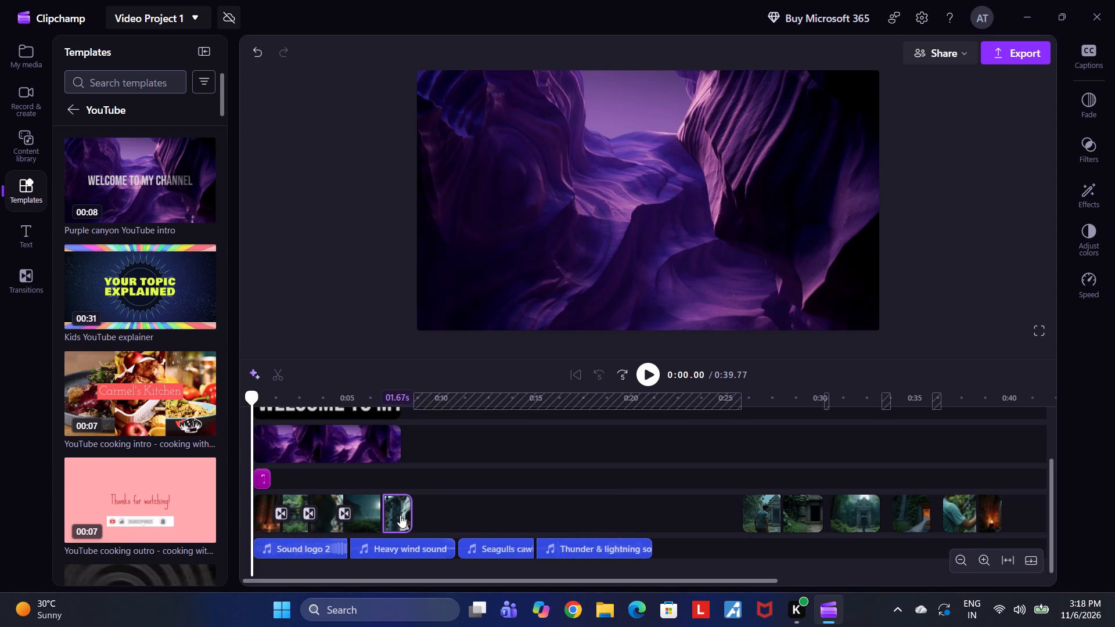
drag(395, 514, 697, 534)
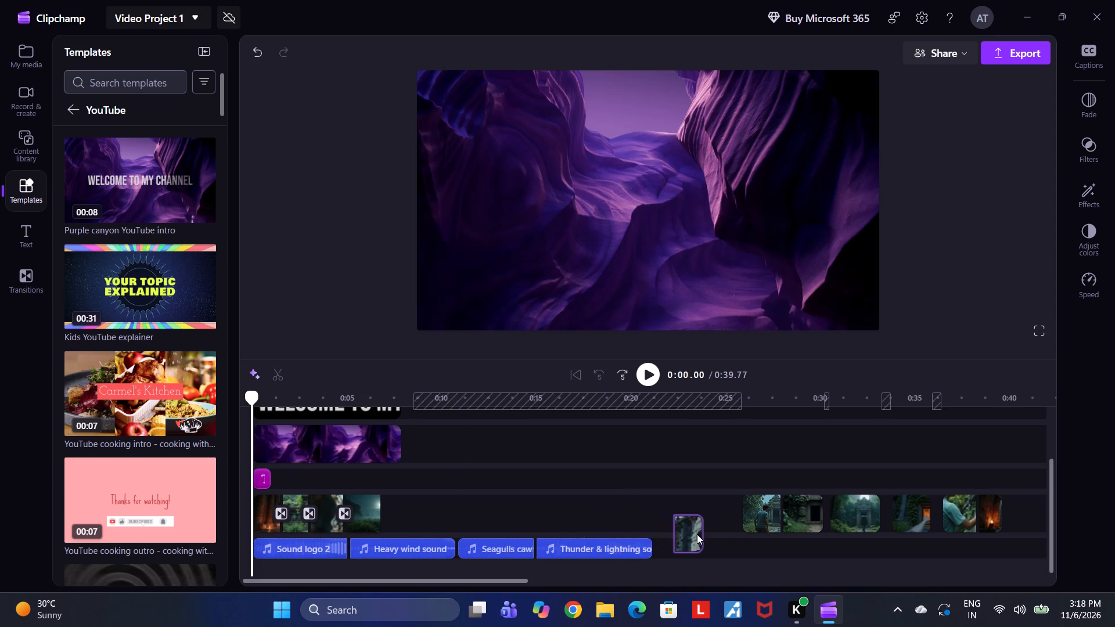
drag(697, 534, 726, 520)
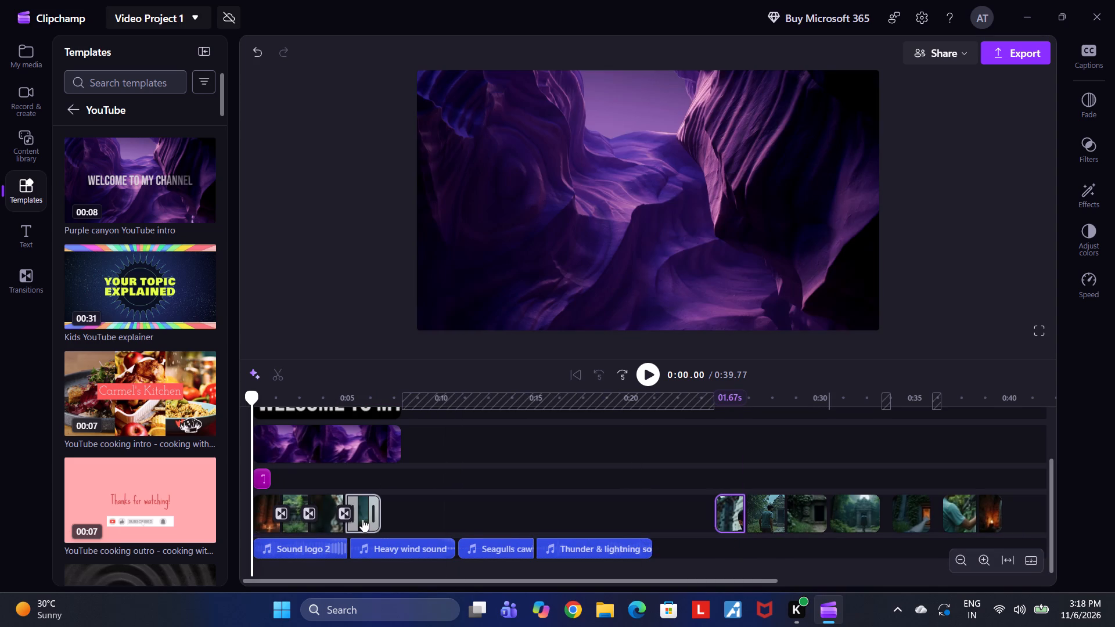
Move the dark misty shot to about 22 s and the dark leaf-framed shot before it to about 19.7 s.
click(359, 512)
drag(359, 512, 564, 533)
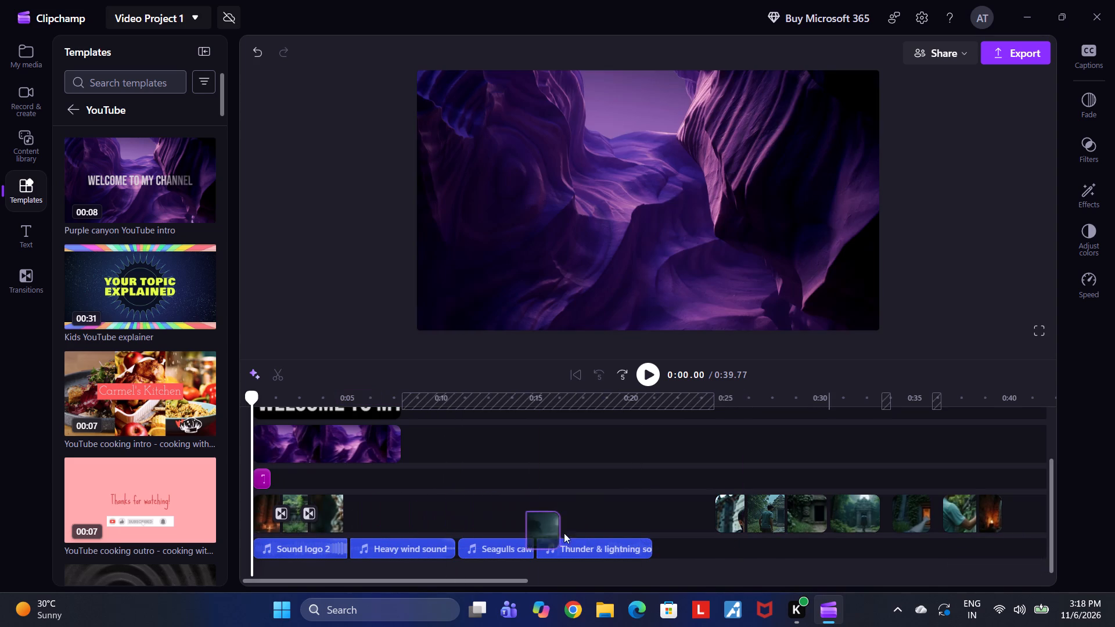
drag(564, 533, 684, 524)
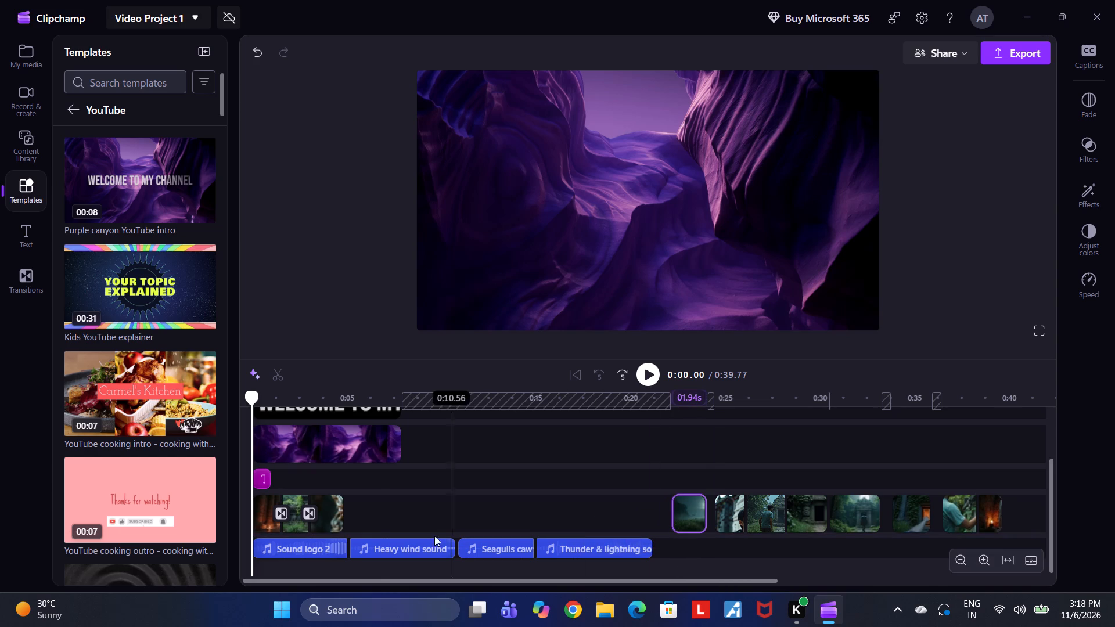
click(325, 515)
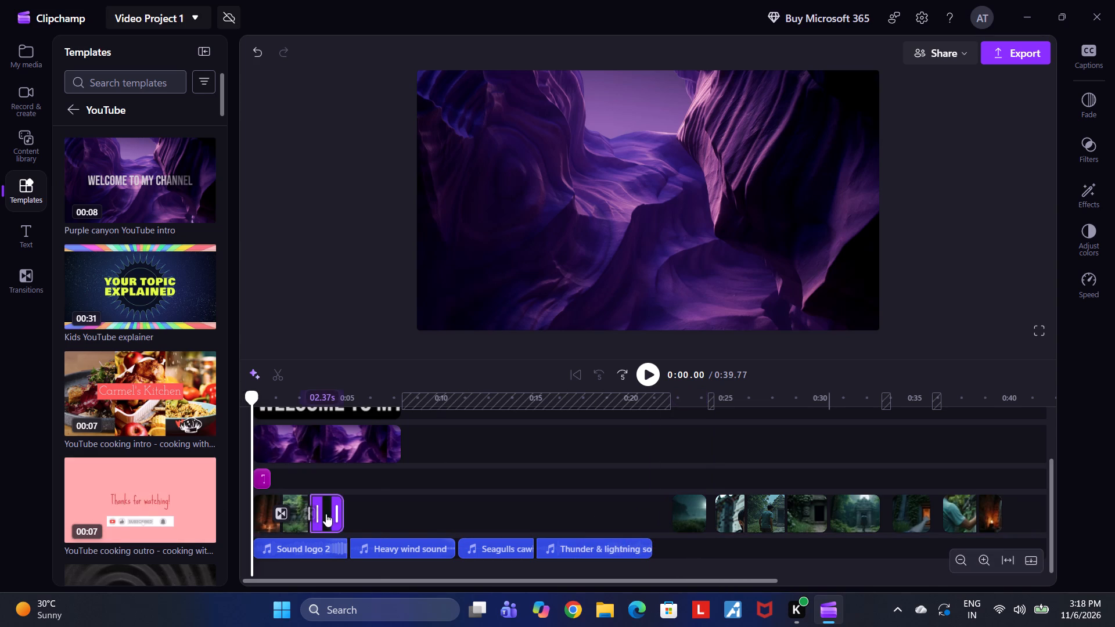
drag(327, 514, 662, 525)
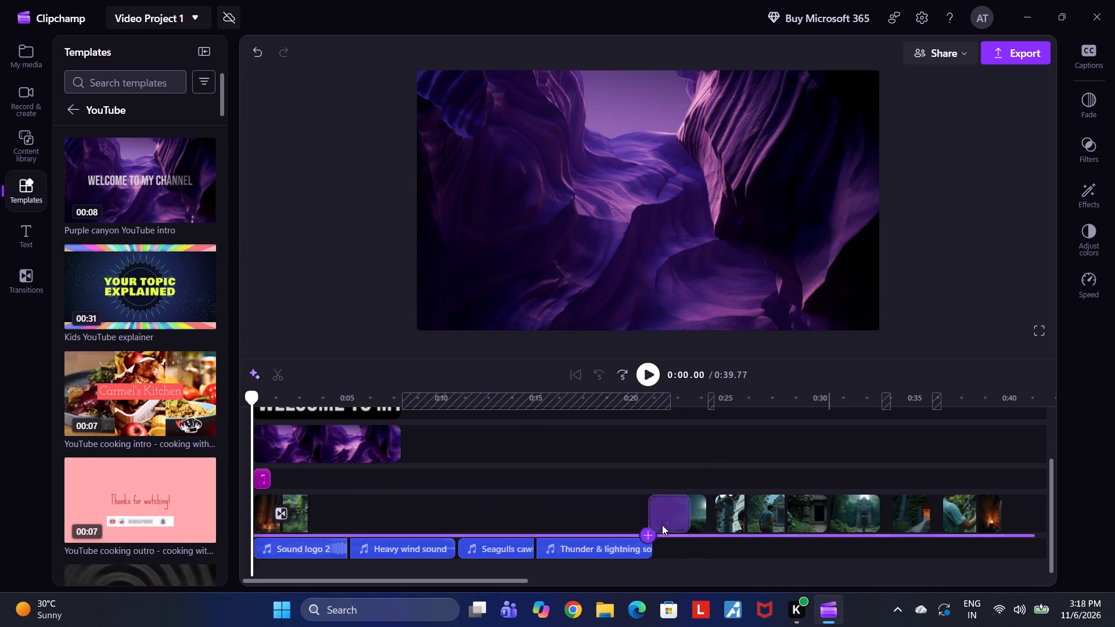
drag(662, 525, 644, 519)
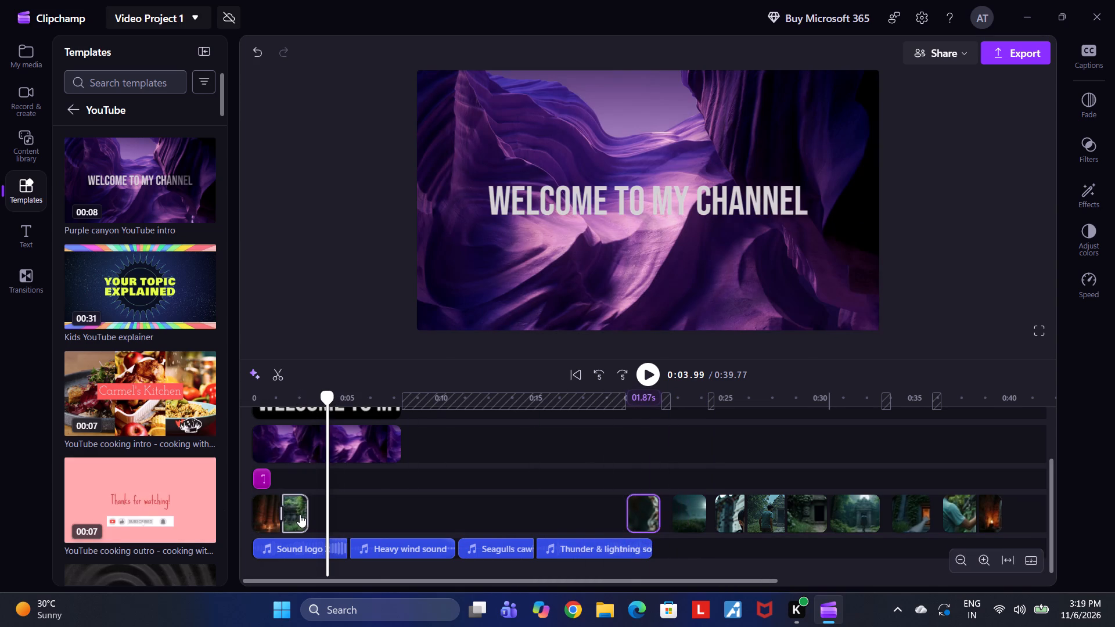
Move the second shot, with the green overgrown stonework, to about 18 s, directly before the dark leaf-framed shot.
click(300, 514)
drag(300, 513, 607, 522)
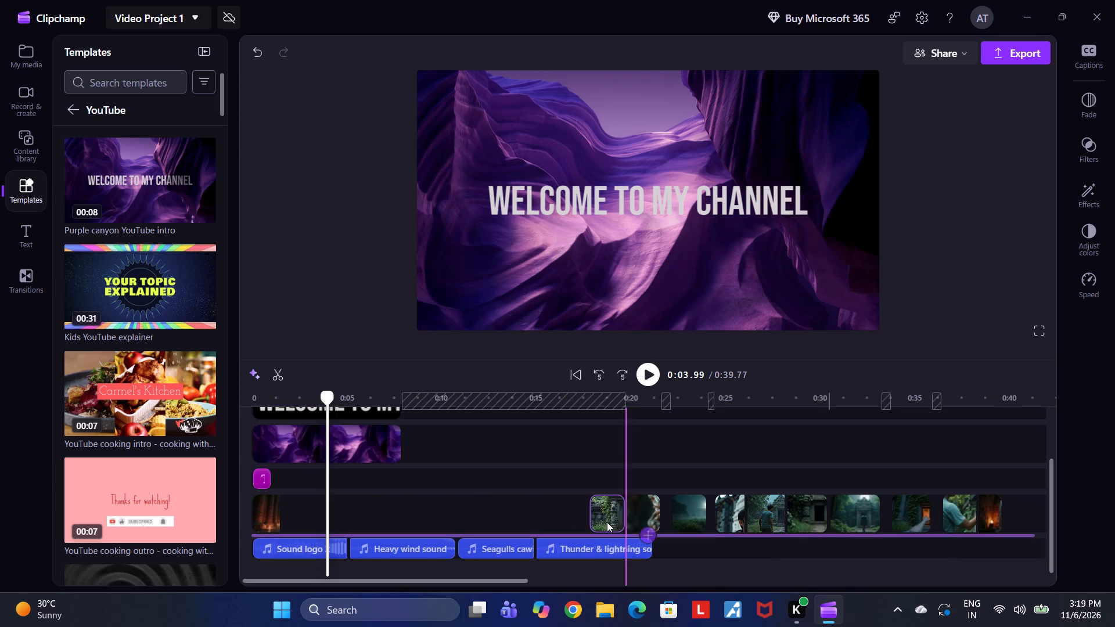
drag(607, 522, 612, 517)
Move the fiery forest shot to about 8 s, just after the purple canyon intro, and remove the gap following it.
click(260, 516)
drag(264, 514, 554, 525)
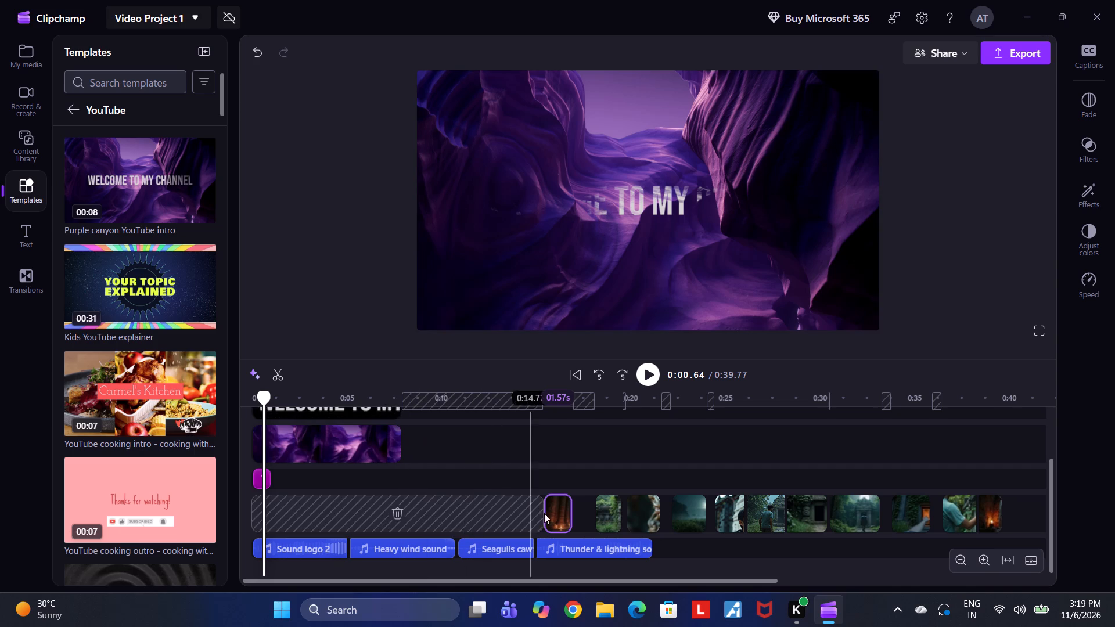
drag(551, 514, 407, 512)
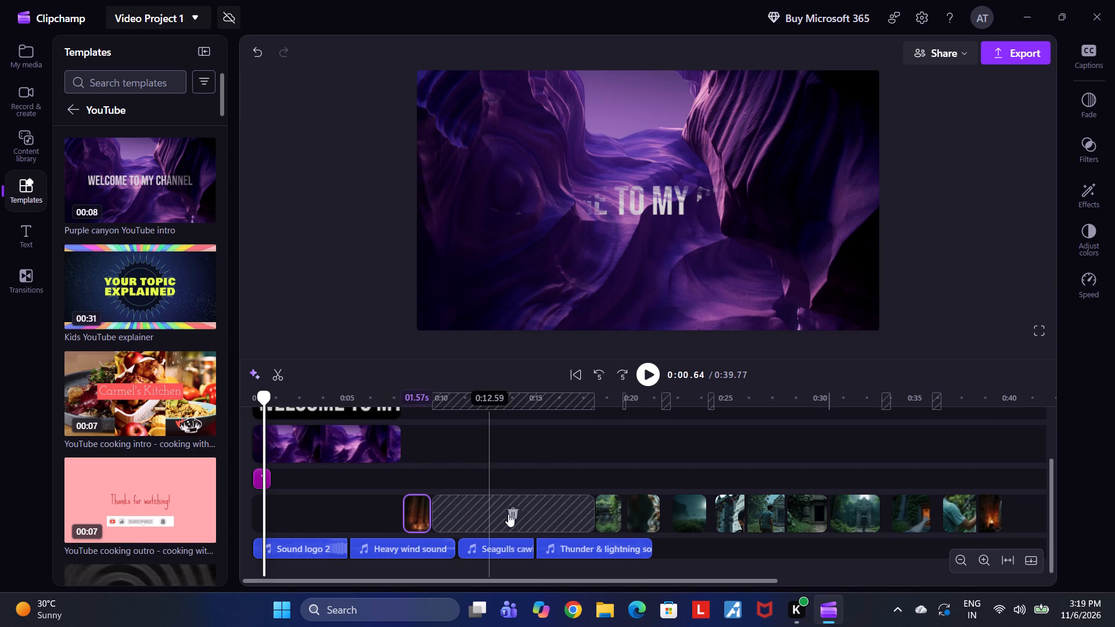
click(521, 517)
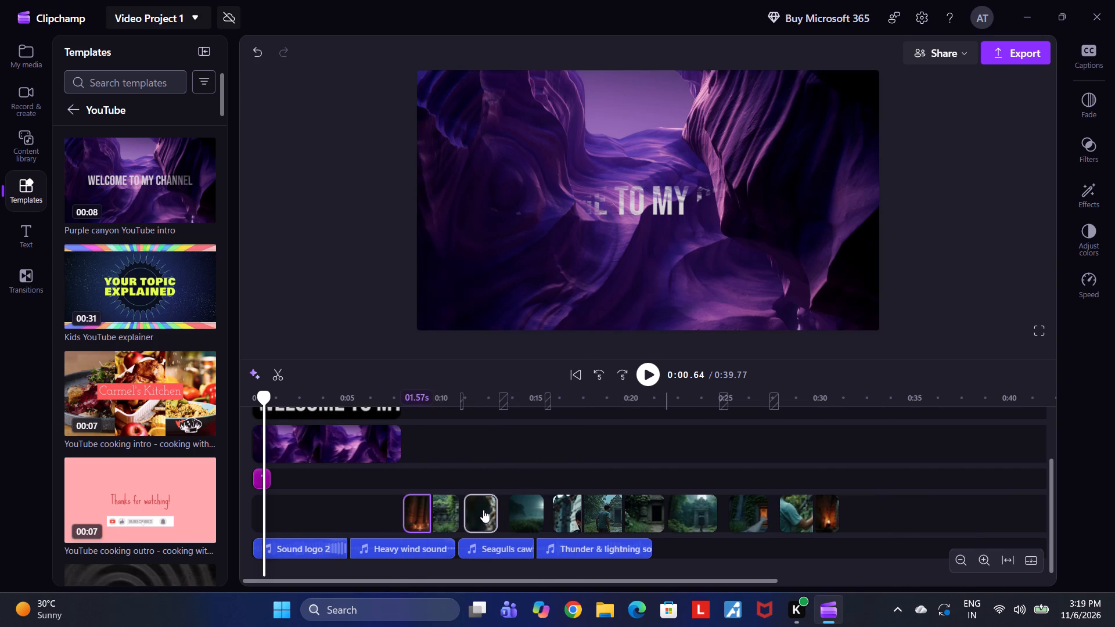
click(433, 511)
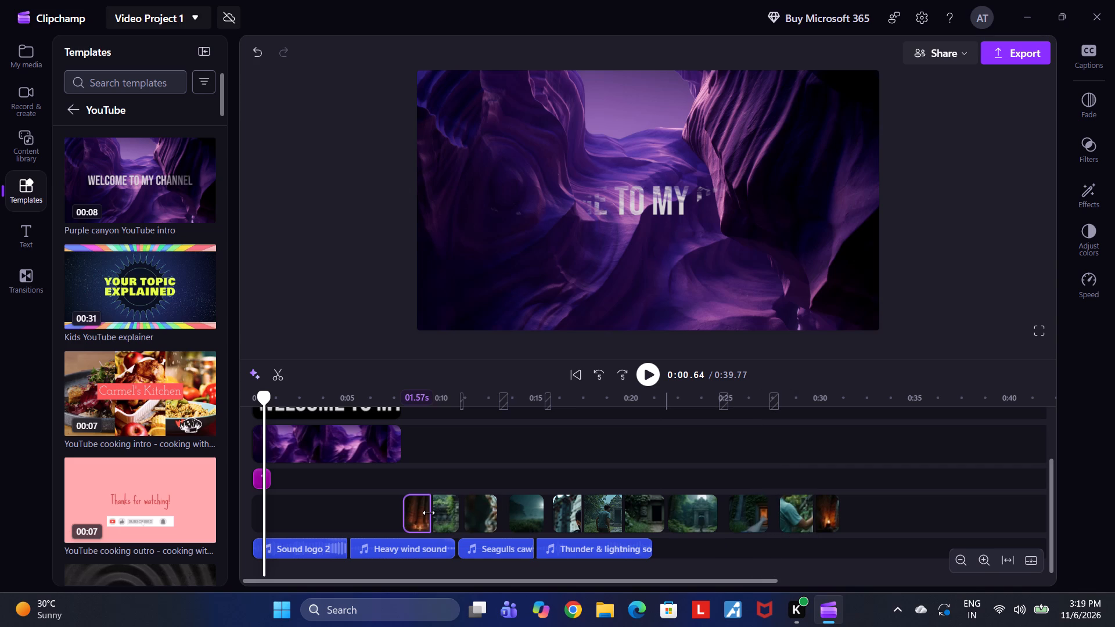
click(429, 513)
click(431, 510)
Move the Thunder & lightning sound to about 25 s and line up Seagulls cawing and Heavy wind directly before it.
drag(564, 547, 578, 547)
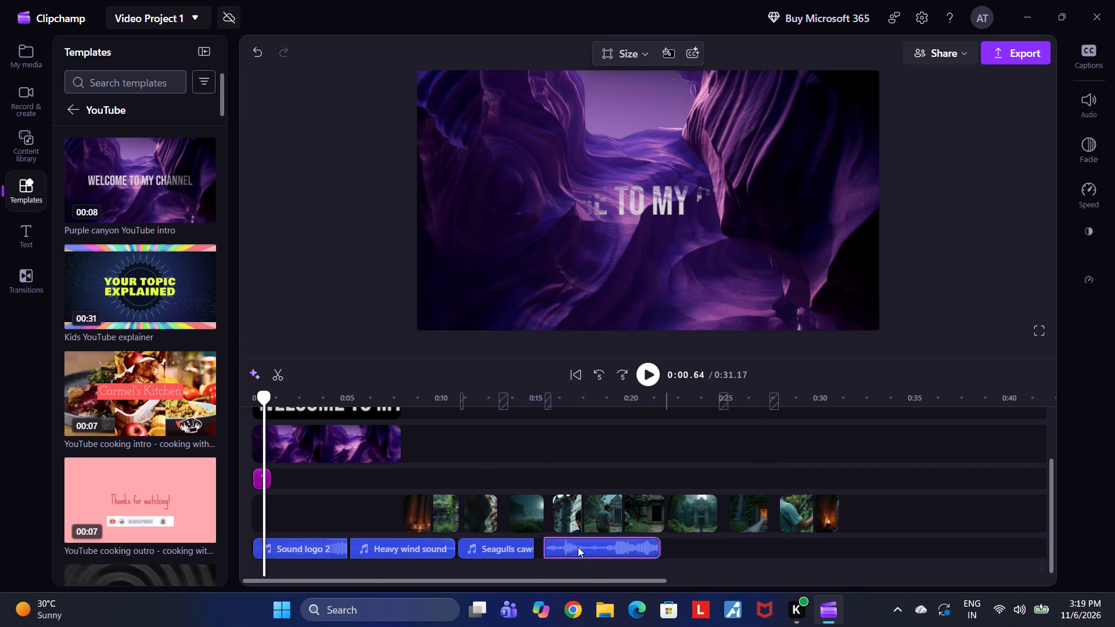
drag(578, 547, 755, 550)
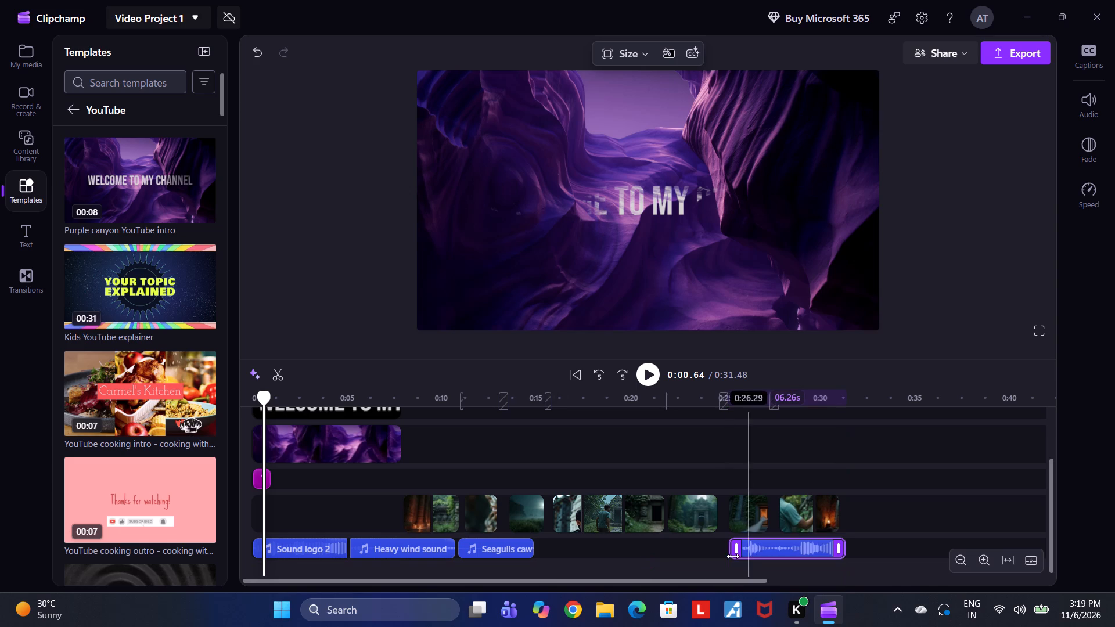
drag(520, 549, 692, 544)
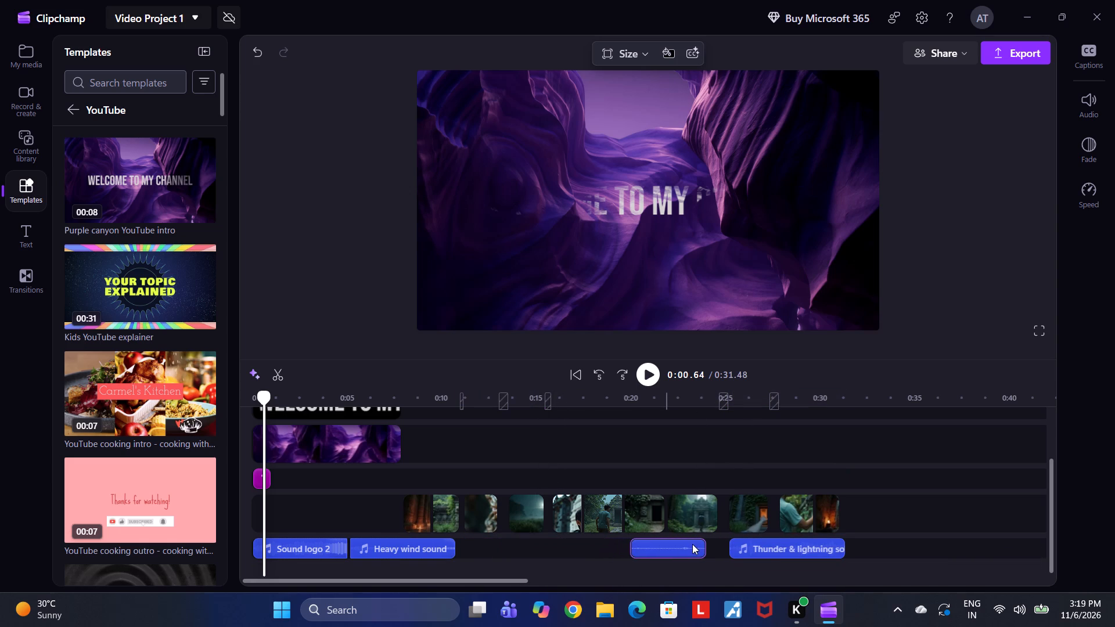
drag(692, 544, 711, 544)
drag(420, 543, 449, 539)
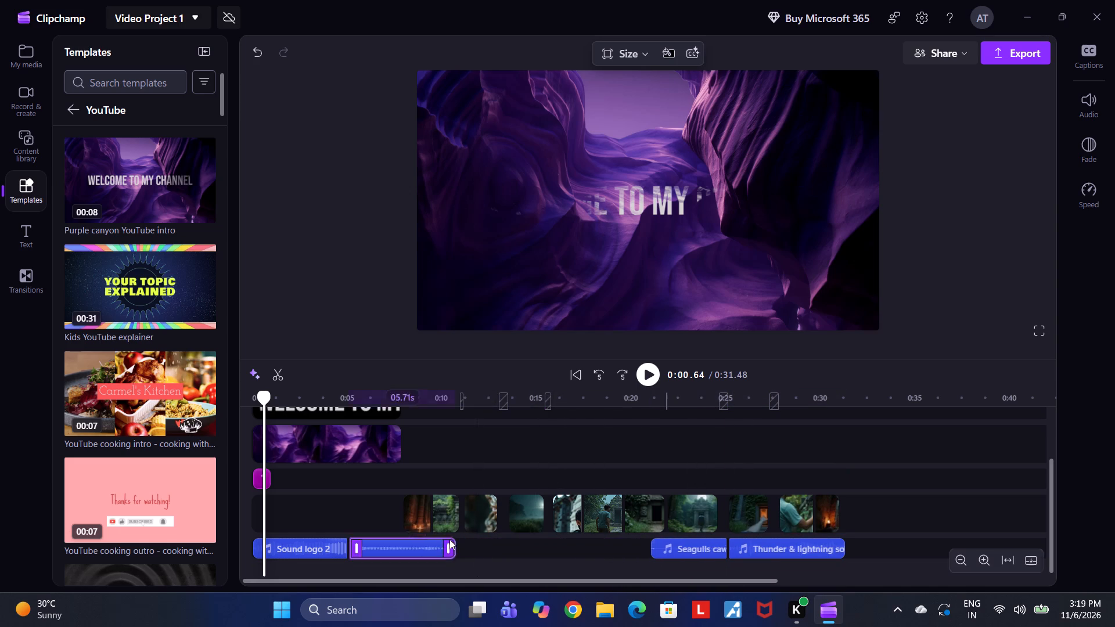
drag(449, 539, 617, 551)
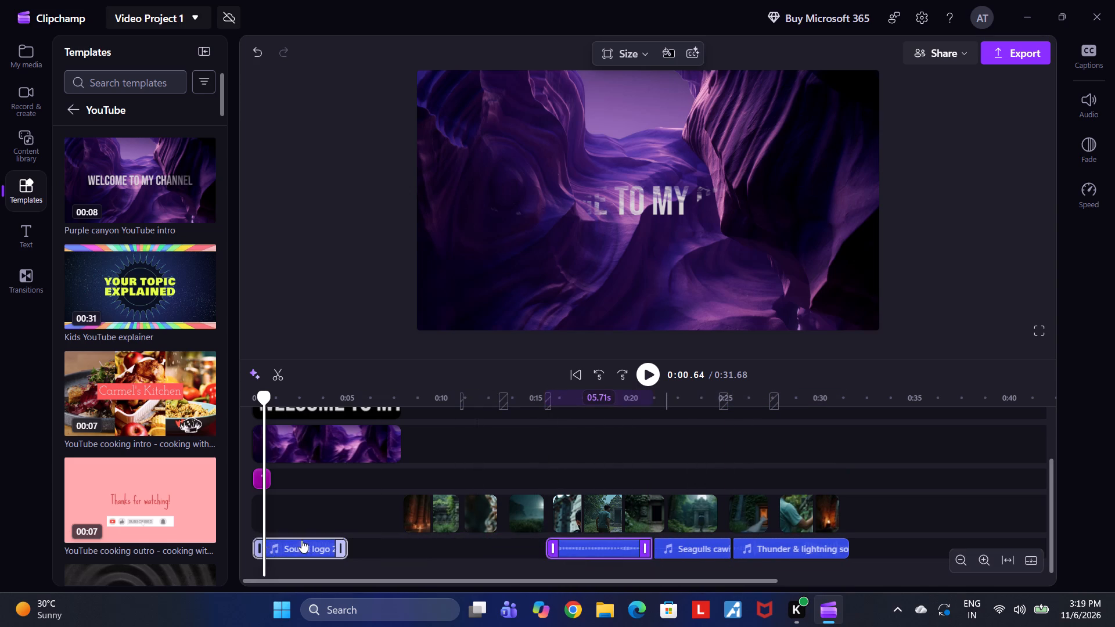
Move Sound logo 2 to about 8 s, at the end of the intro, and remove the gap before Heavy wind.
drag(301, 540, 449, 547)
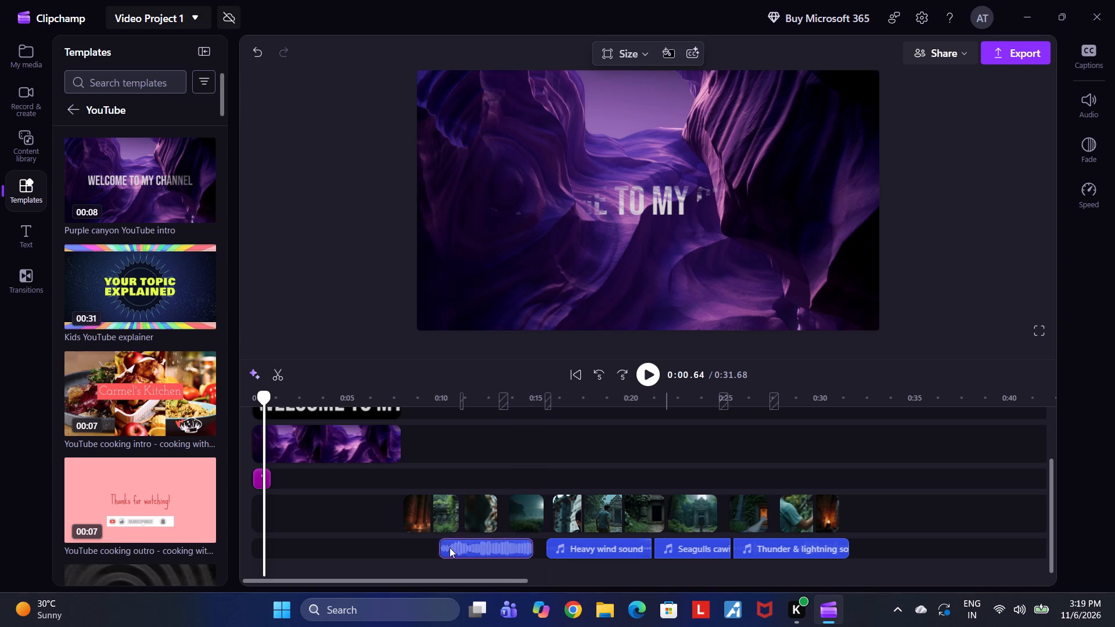
drag(449, 547, 447, 546)
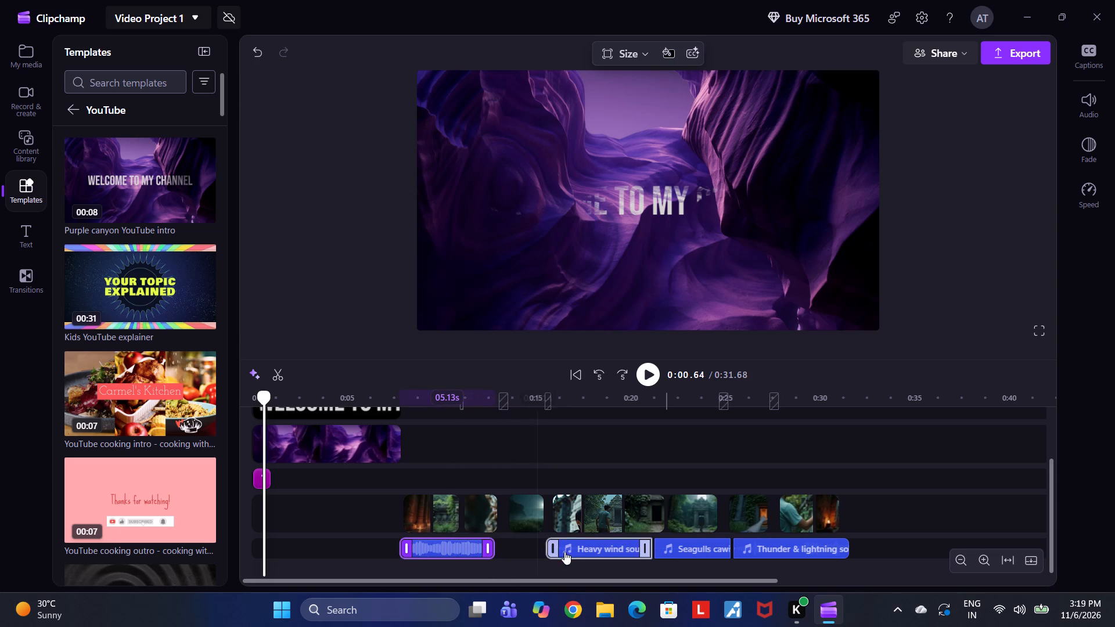
click(523, 547)
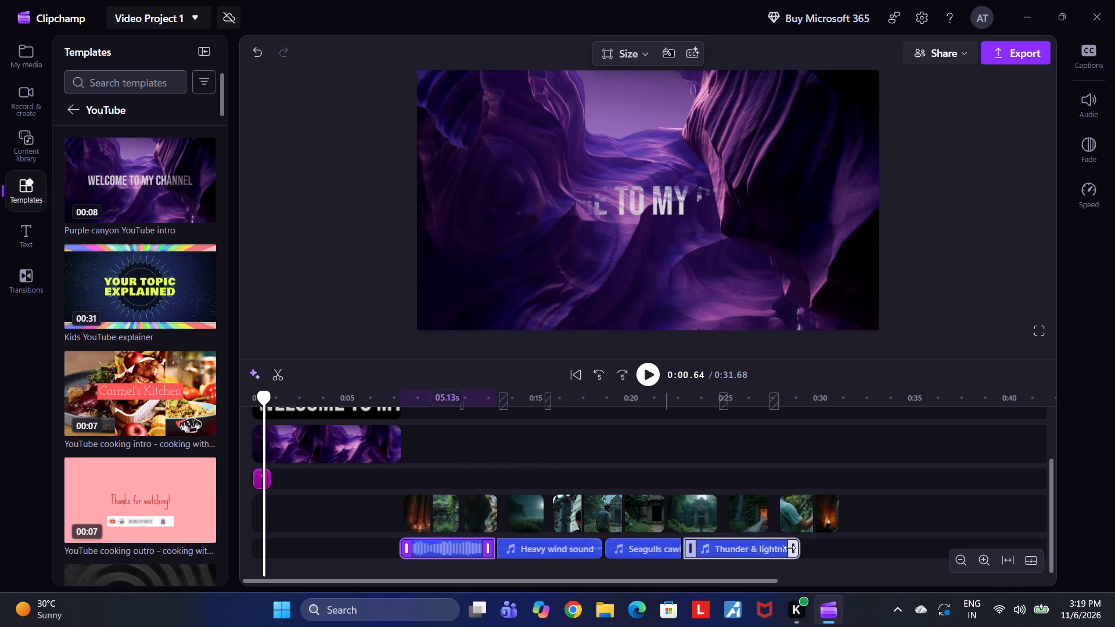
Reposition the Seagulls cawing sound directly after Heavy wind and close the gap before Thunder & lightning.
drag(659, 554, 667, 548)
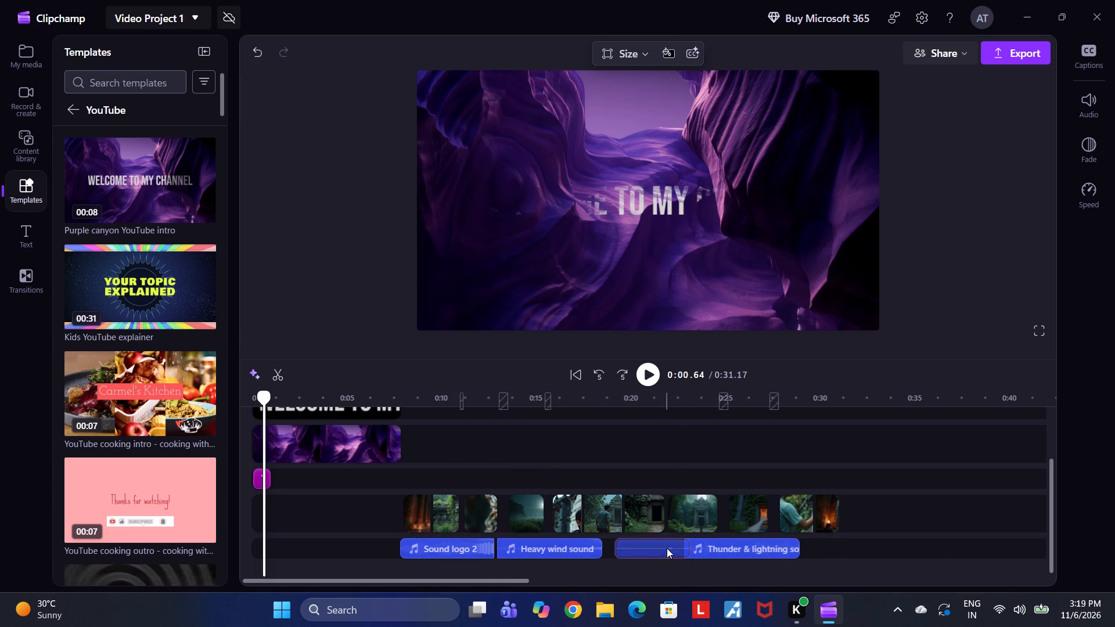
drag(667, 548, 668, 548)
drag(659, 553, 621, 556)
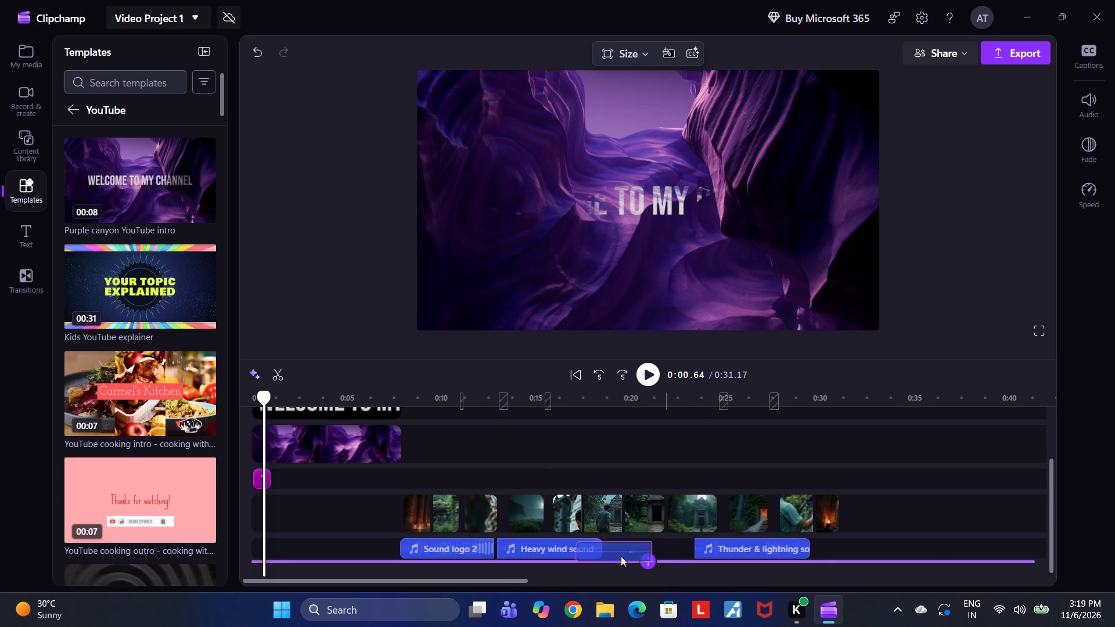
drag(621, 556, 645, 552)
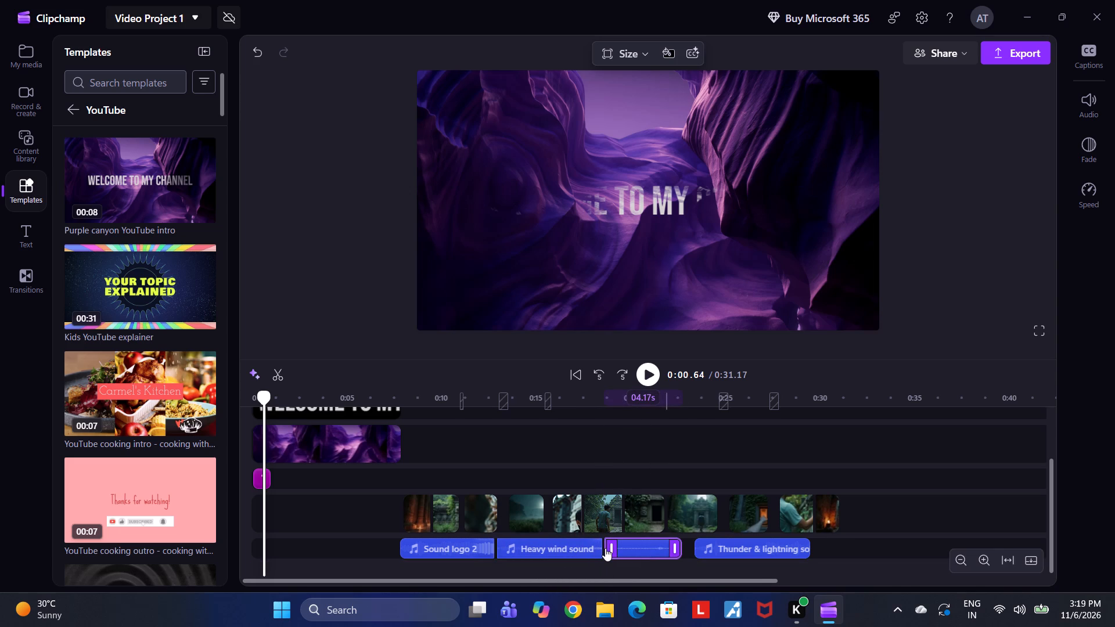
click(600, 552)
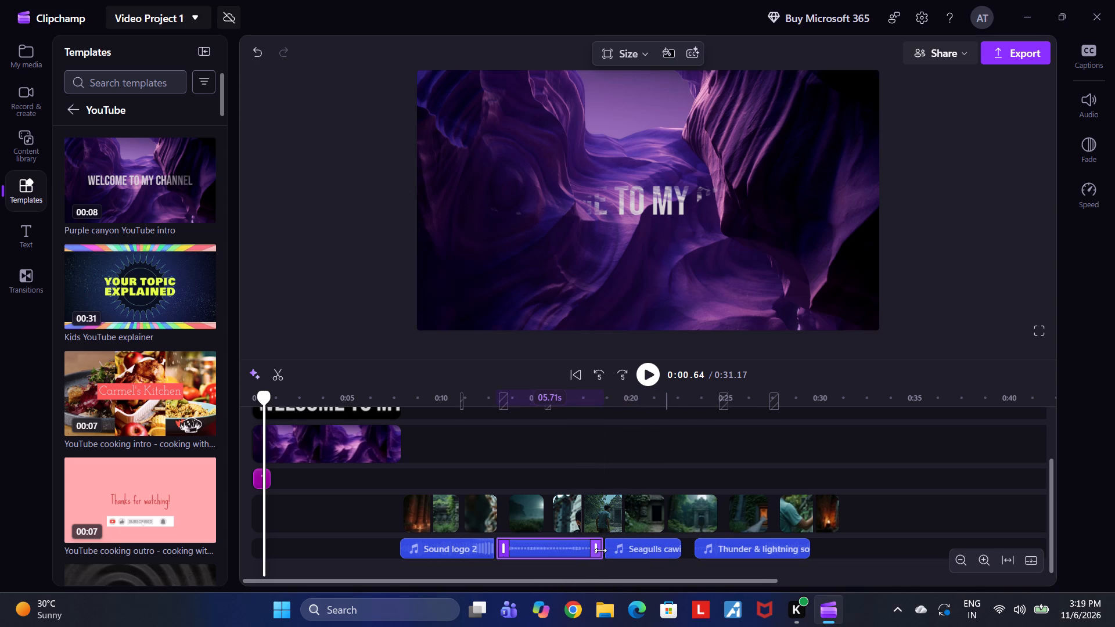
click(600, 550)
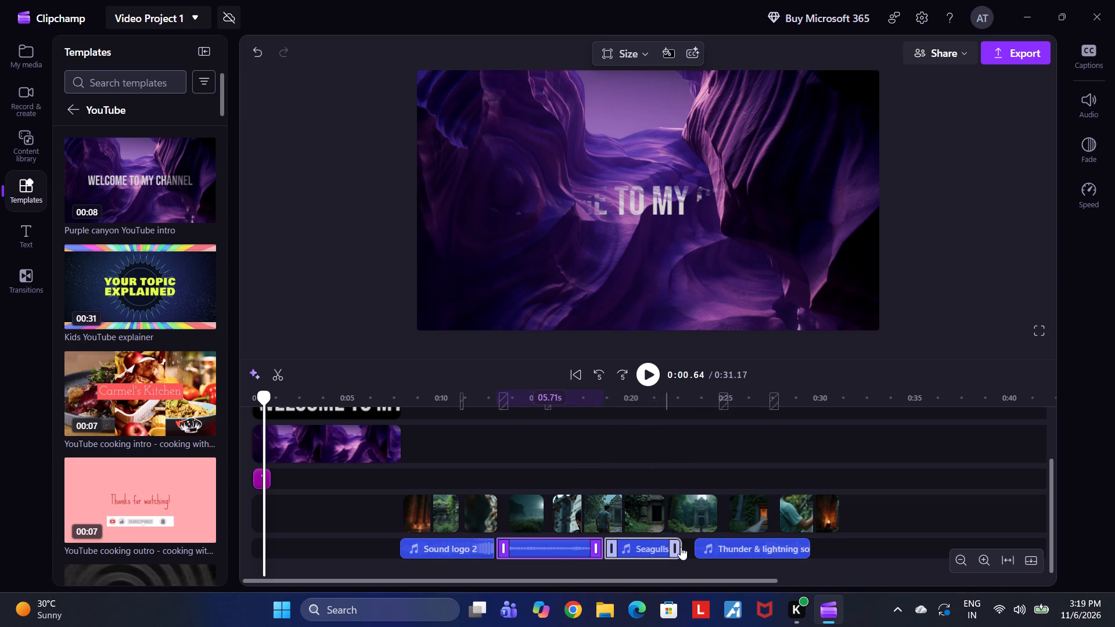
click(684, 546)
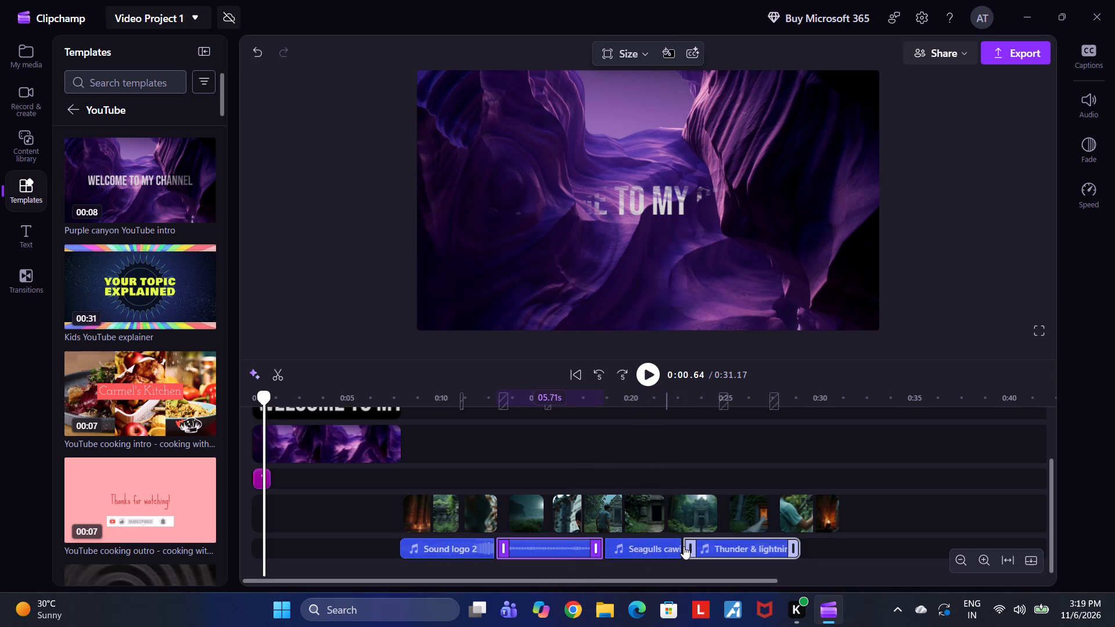
Extend the Seagulls cawing sound to 5.92 s and Sound logo 2 to 5.79 s.
drag(677, 548, 688, 548)
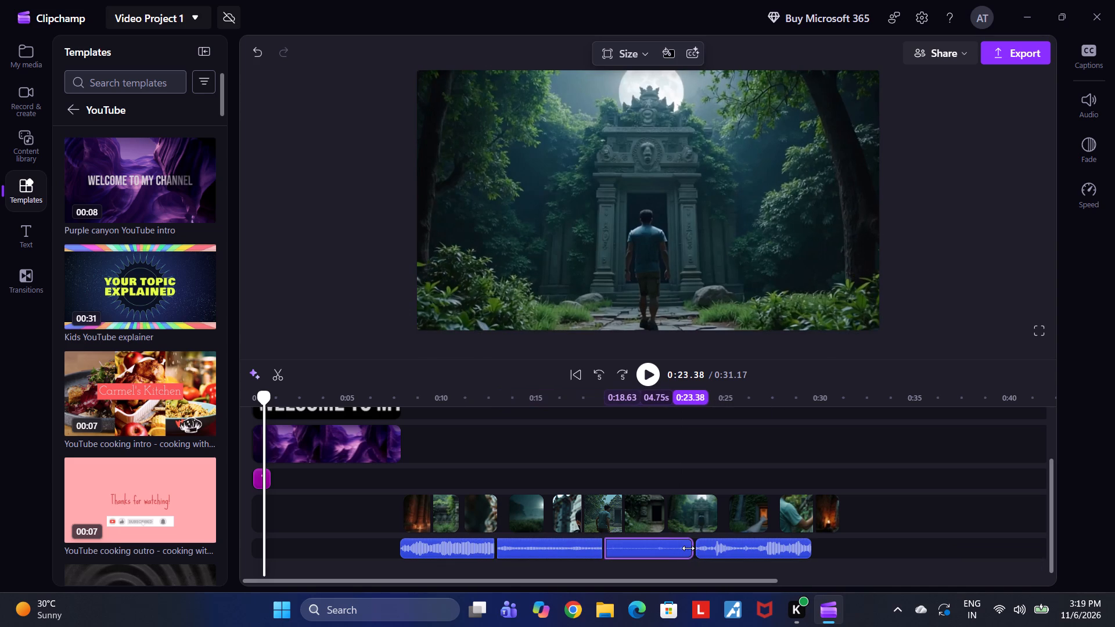
drag(688, 548, 710, 547)
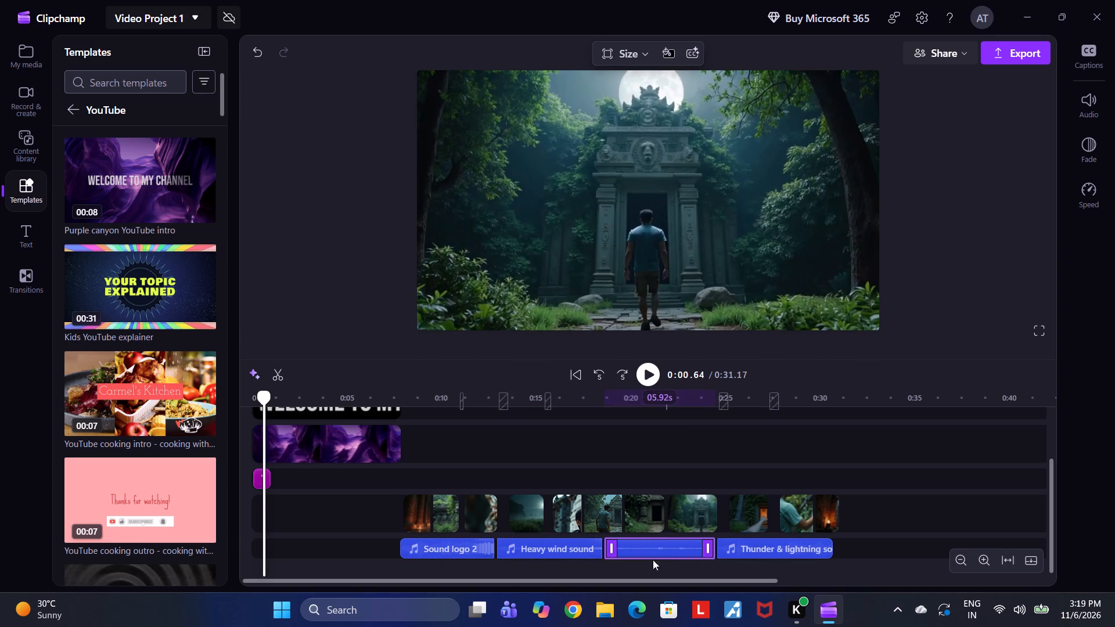
drag(489, 547, 503, 547)
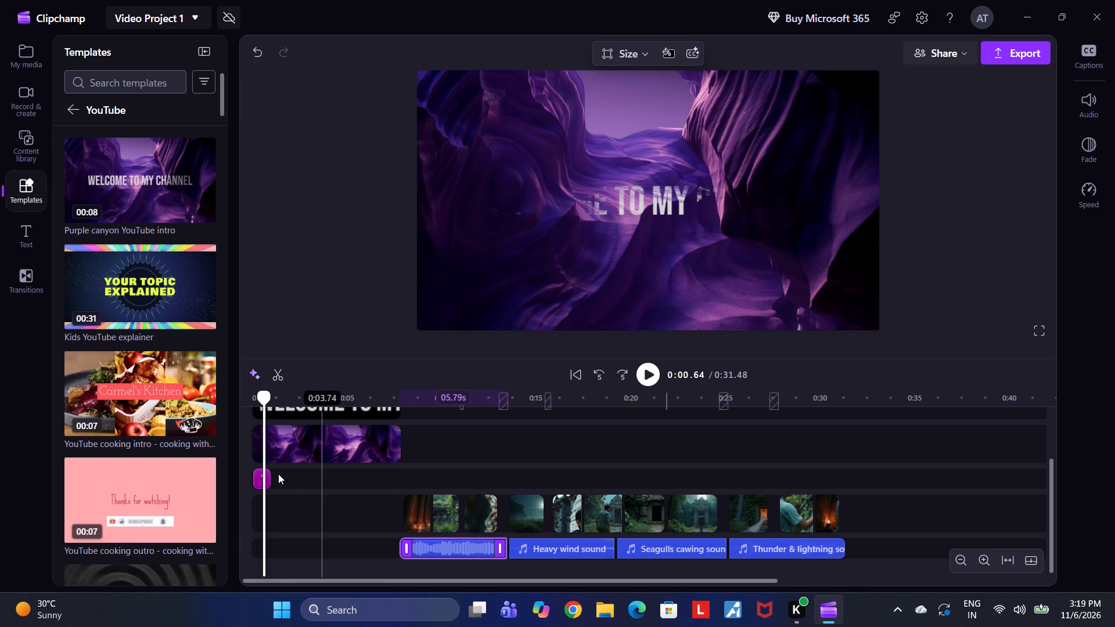
Scrub through the purple canyon intro and play the video from the start to check the change into the first shots.
click(263, 478)
drag(263, 480, 282, 480)
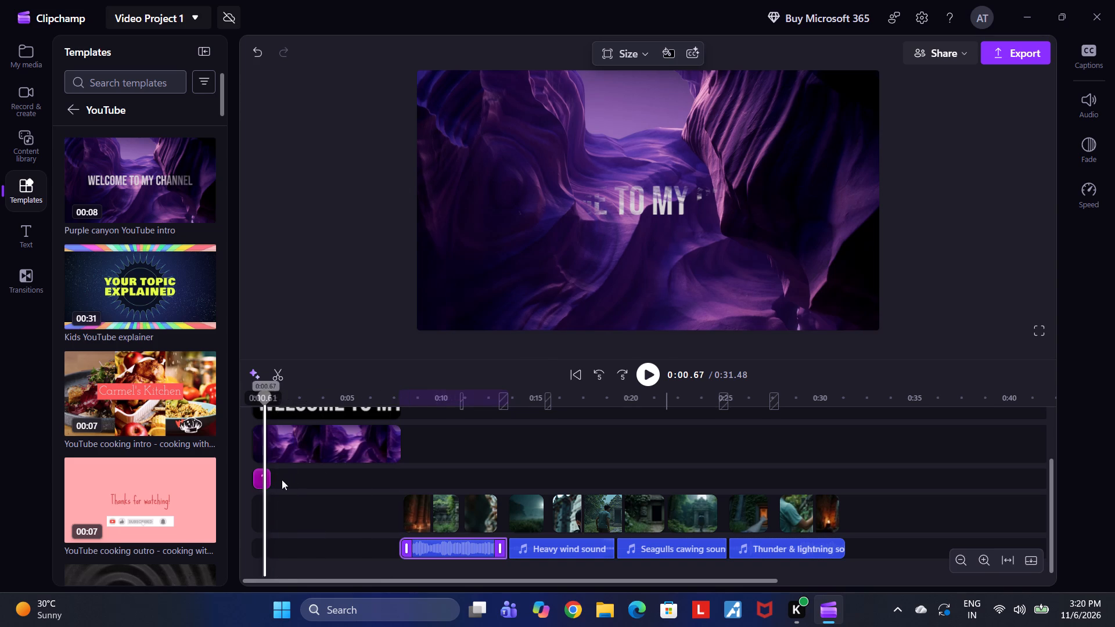
drag(282, 480, 305, 482)
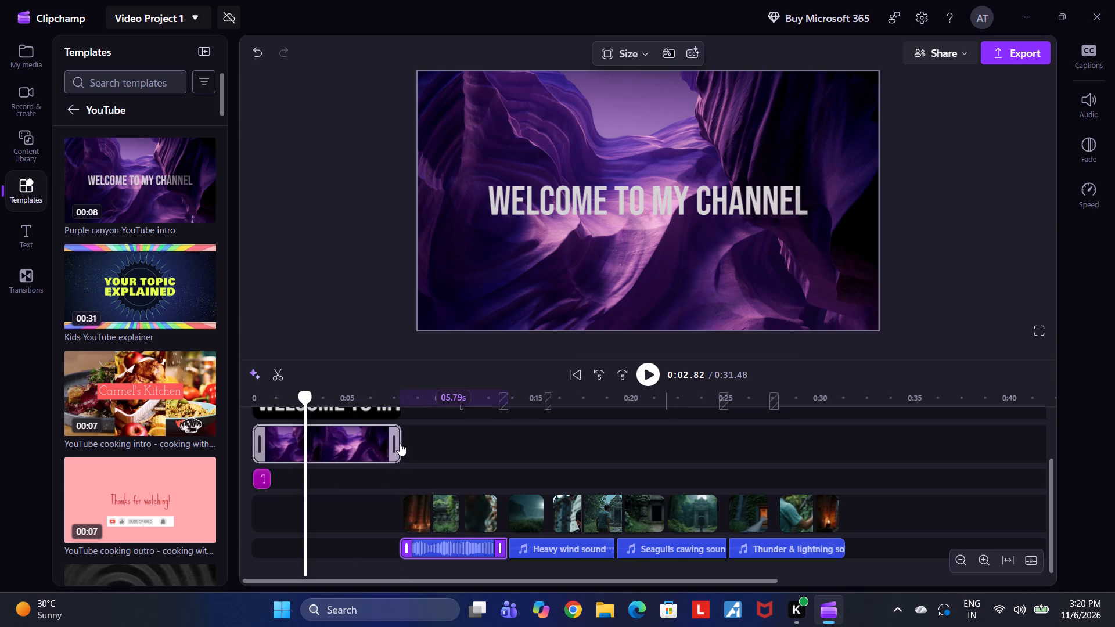
click(646, 376)
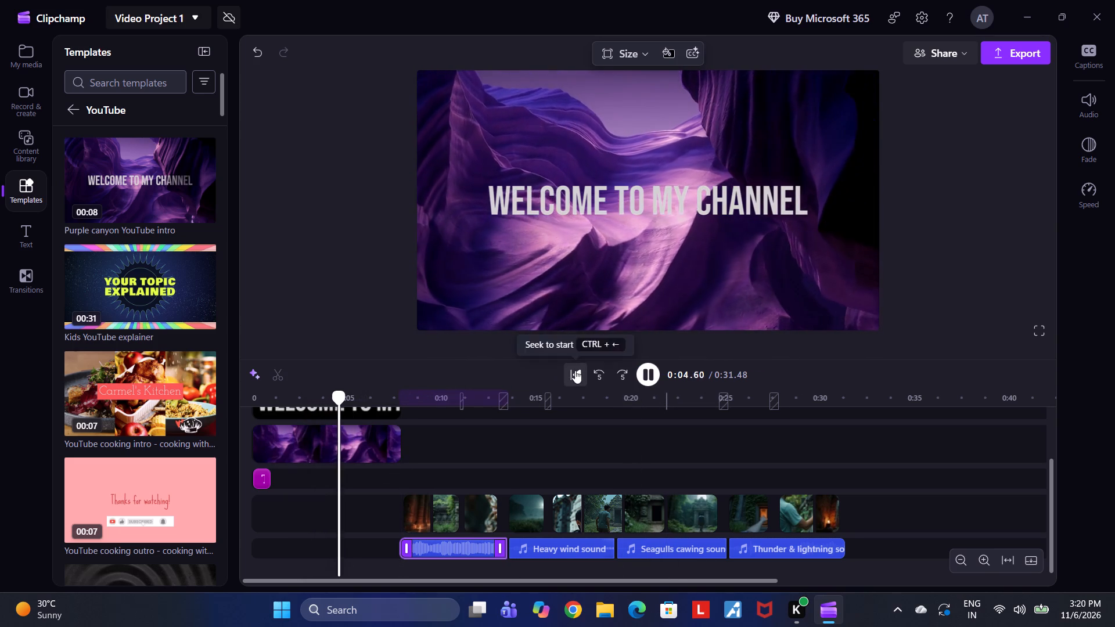
click(575, 370)
click(641, 370)
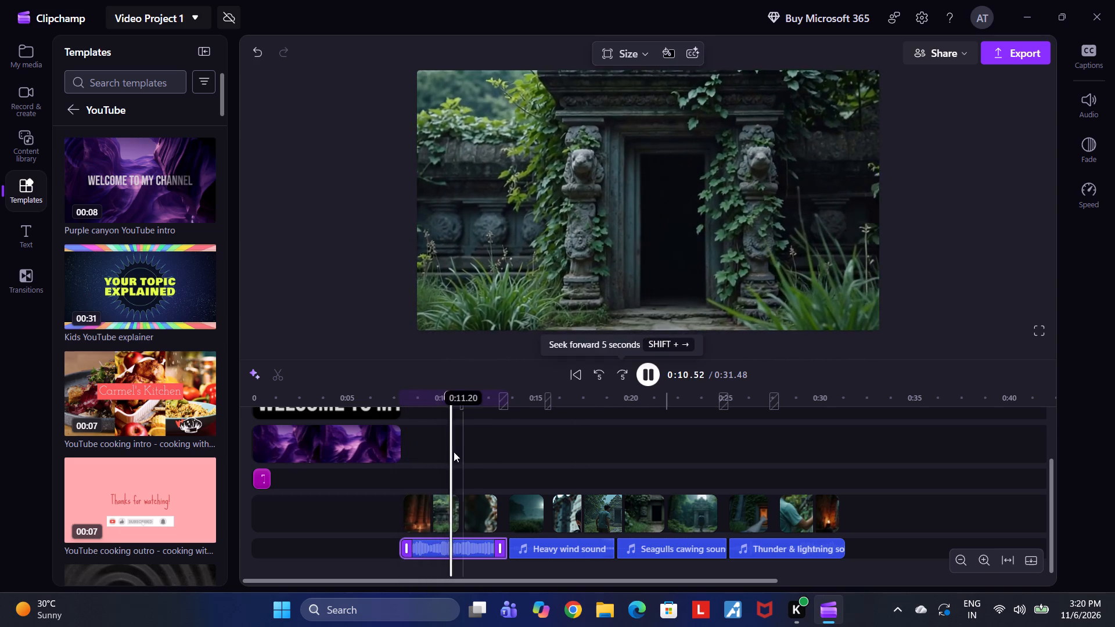
Trim the end of the Purple canyon background animation clip to a length of 5.87 s.
drag(394, 434, 391, 435)
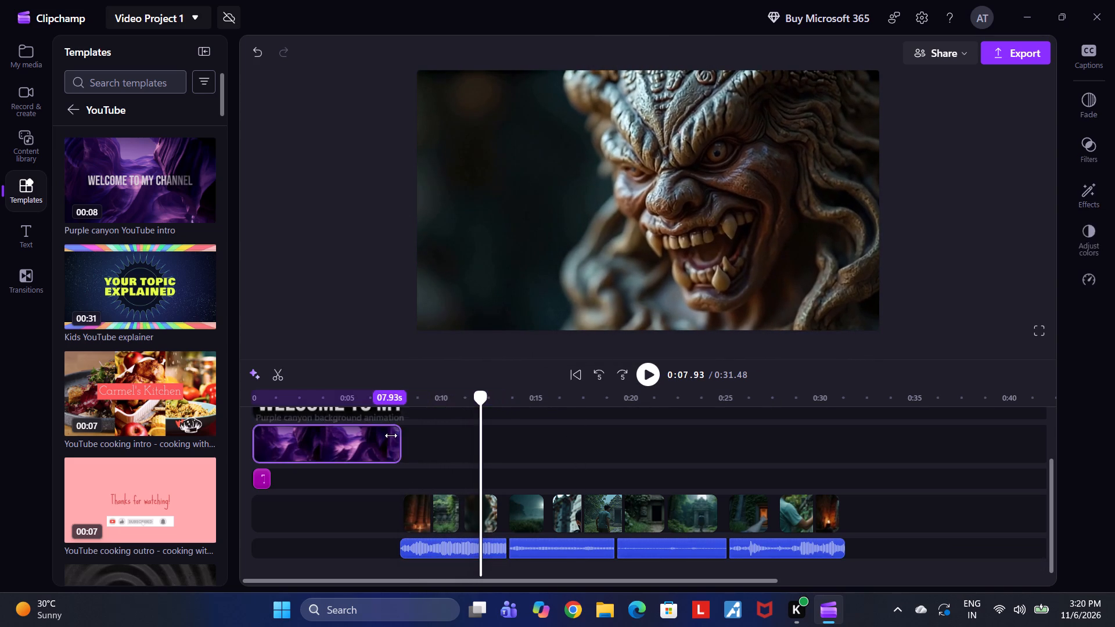
drag(391, 435, 353, 436)
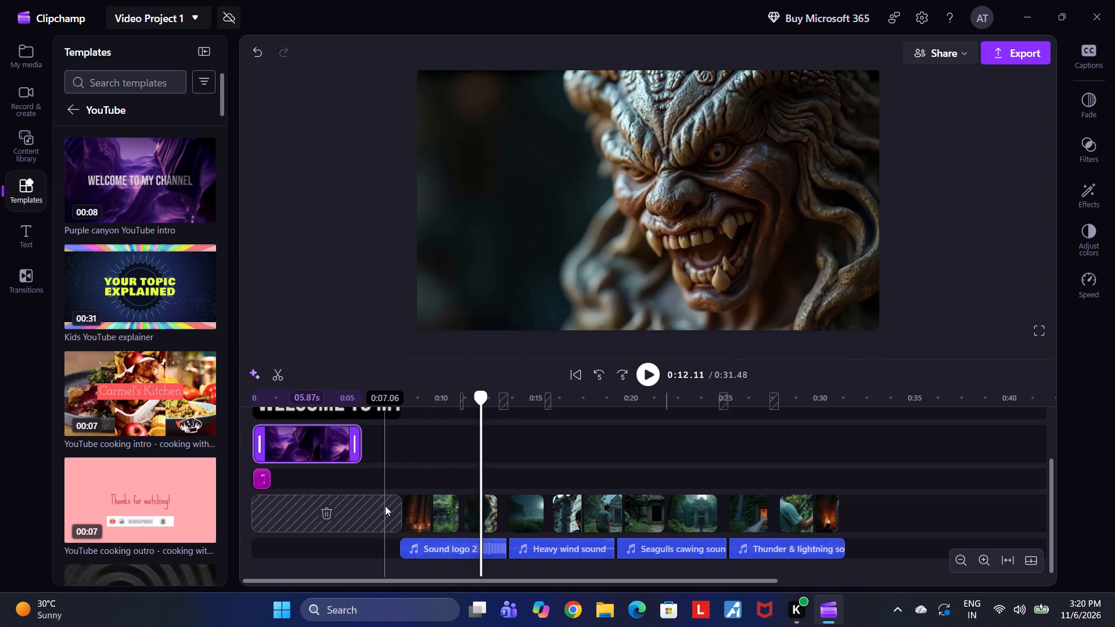
Move the first shot to directly after the trimmed canyon background and remove the gap before the following shots.
click(412, 506)
right_click(412, 506)
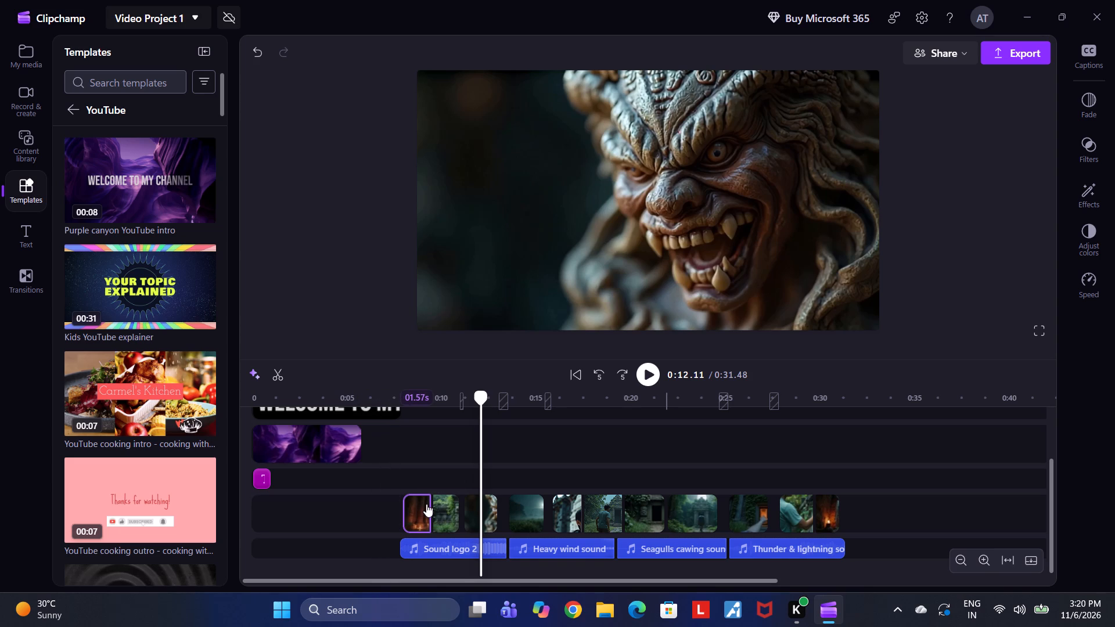
drag(426, 504, 377, 503)
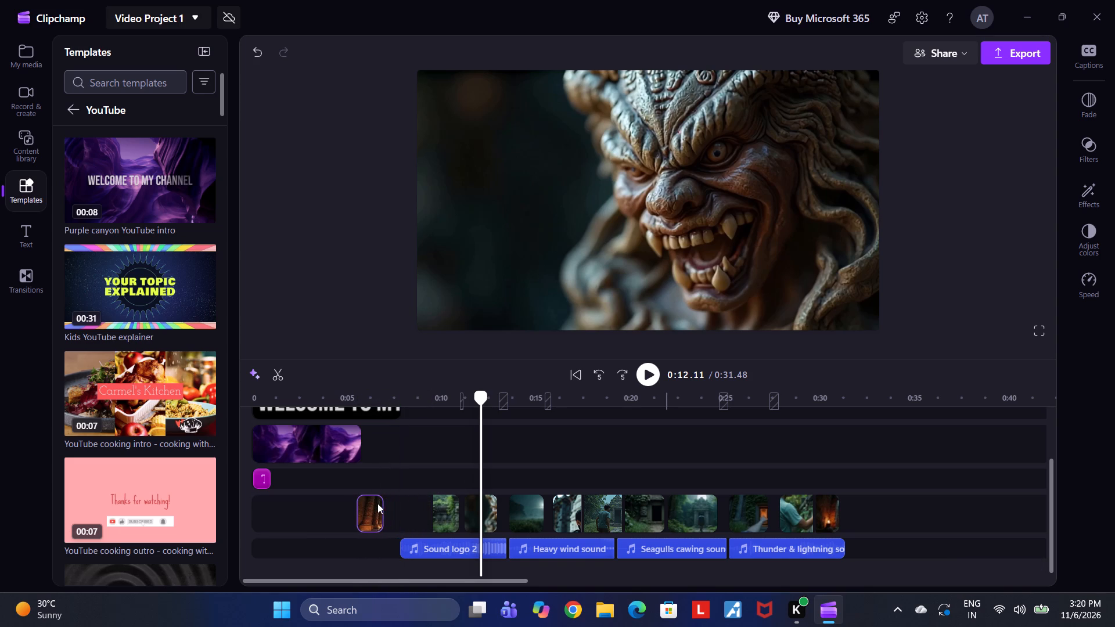
drag(377, 503, 384, 503)
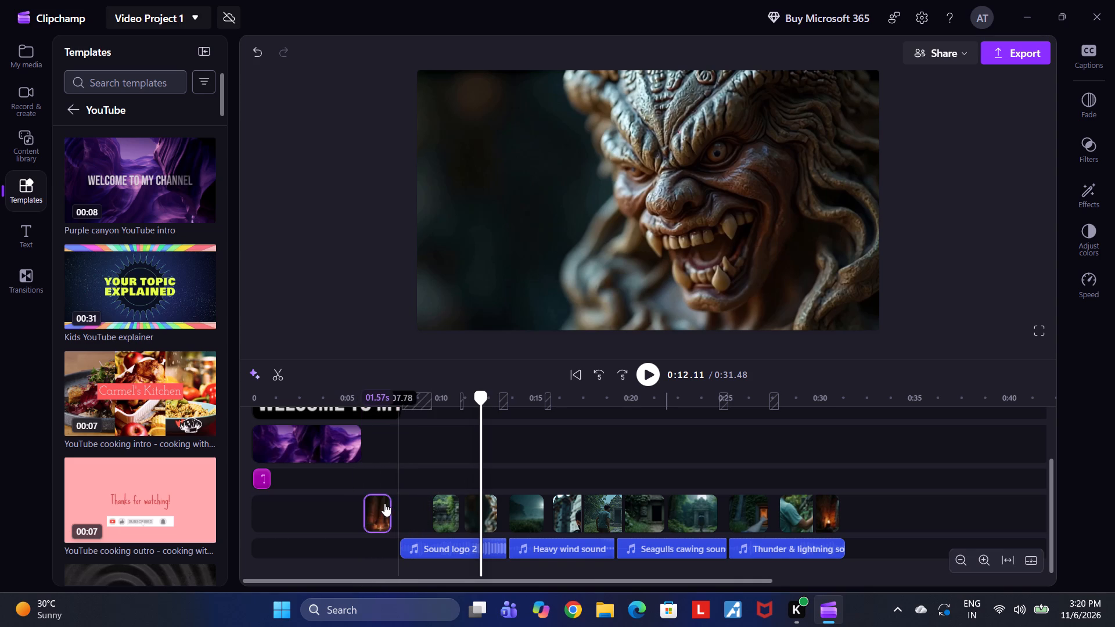
click(400, 500)
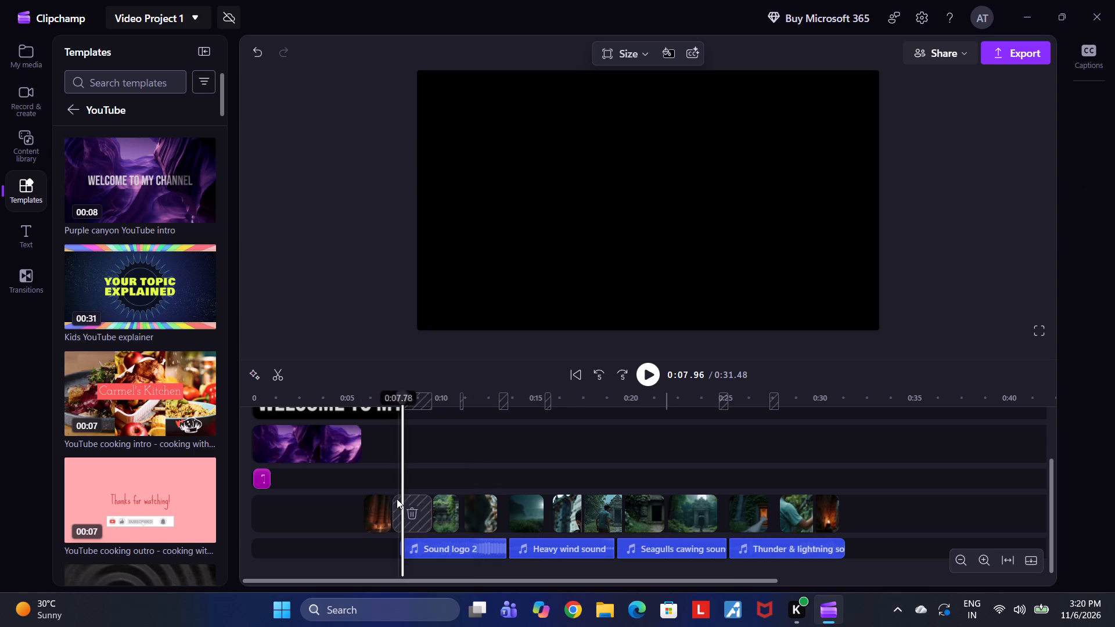
click(412, 513)
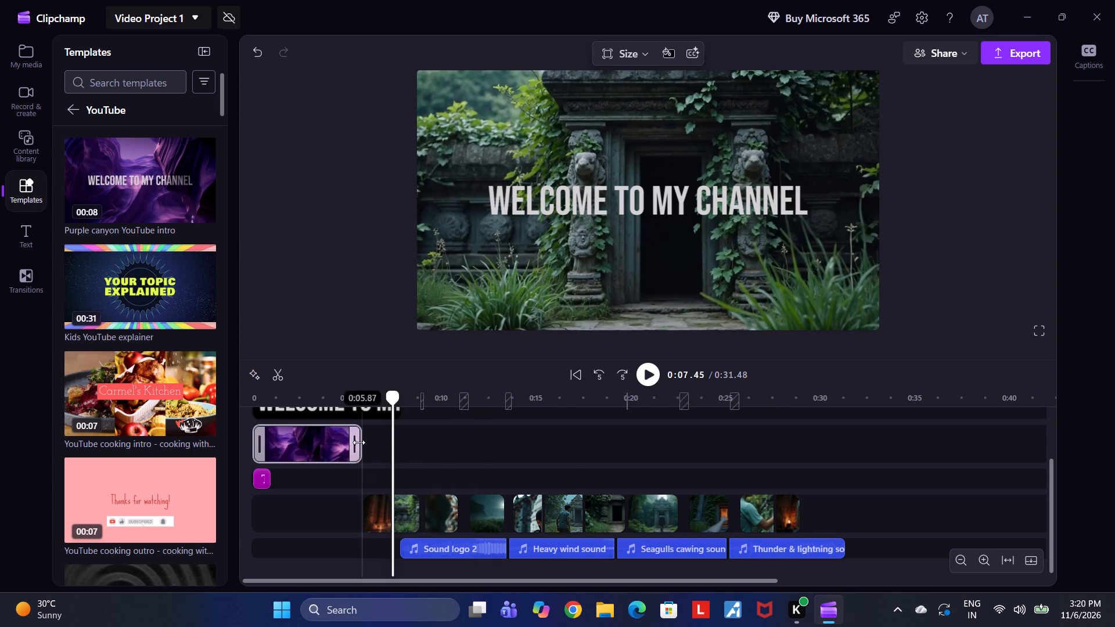
Play the video from the start to check the change from the shortened intro background to the first shot.
click(571, 380)
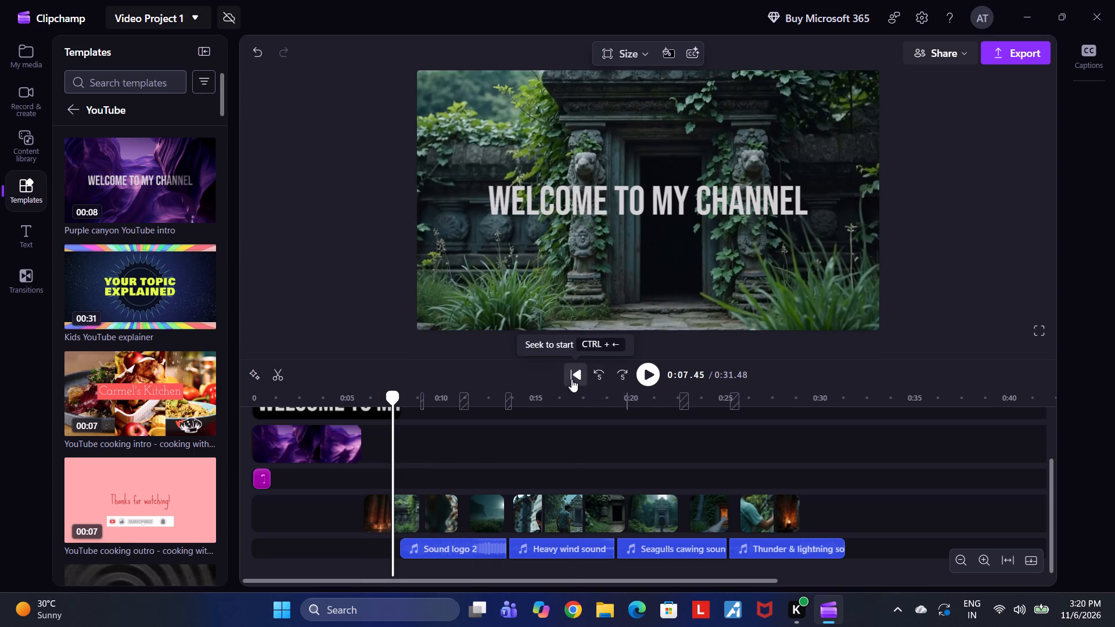
click(646, 368)
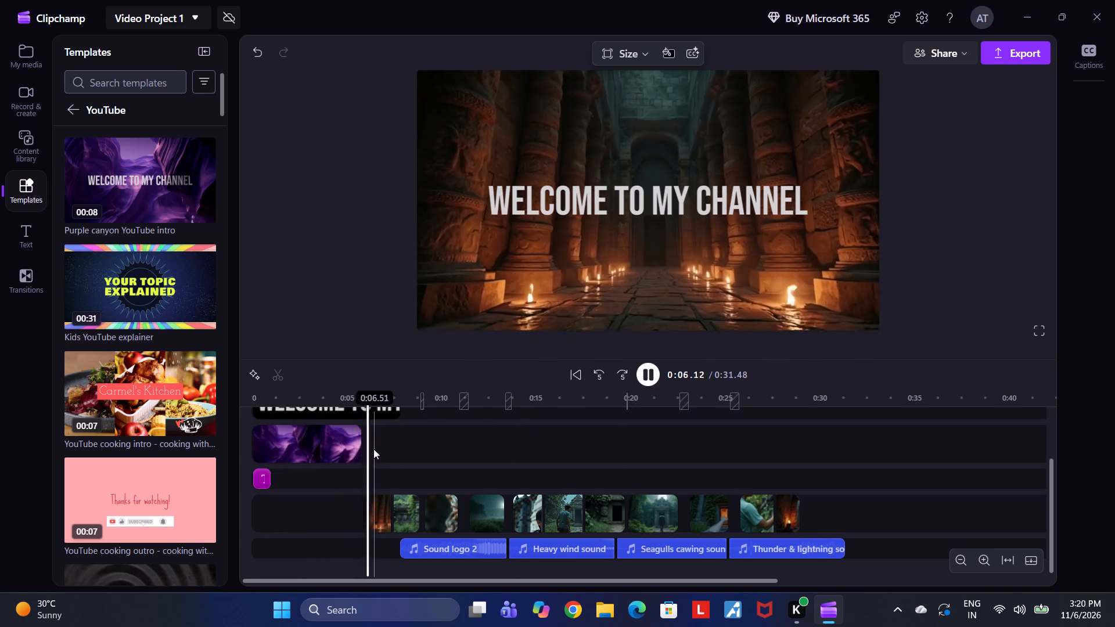
Select the Purple canyon background animation clip on the timeline.
click(341, 434)
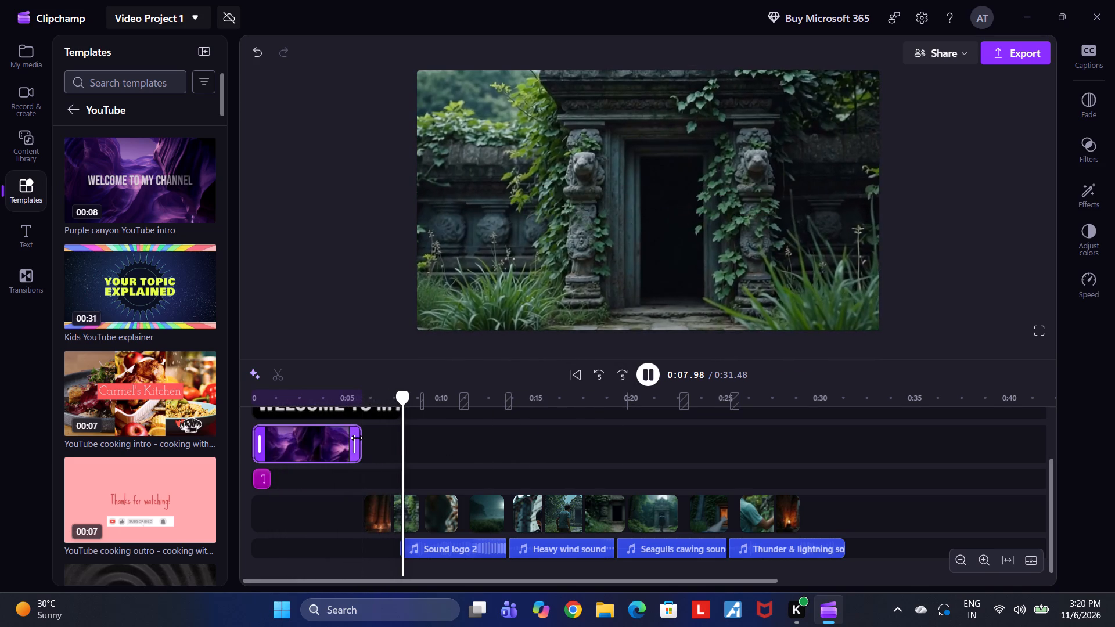
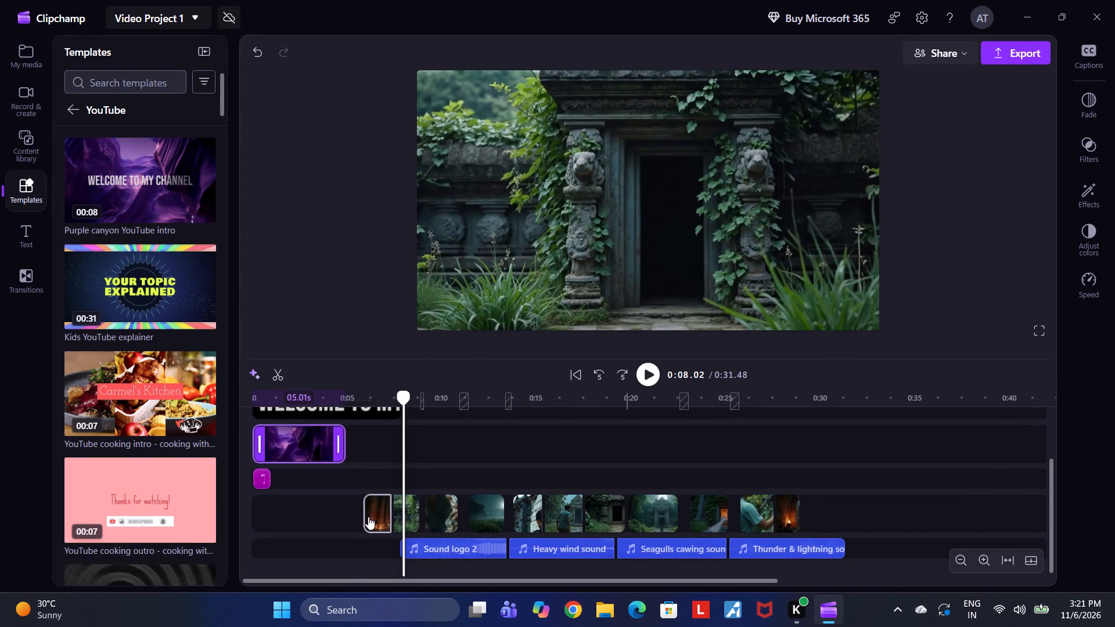
Move the first shot to directly after the shortened Purple canyon background and delete the gap before the following shots.
drag(368, 517, 351, 516)
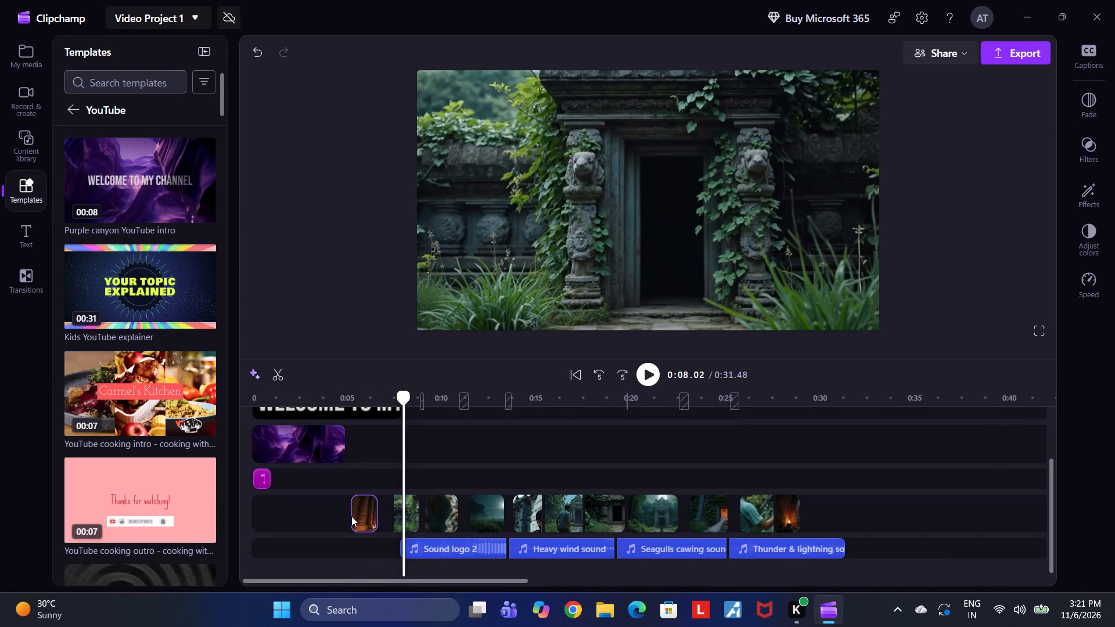
drag(351, 516, 348, 516)
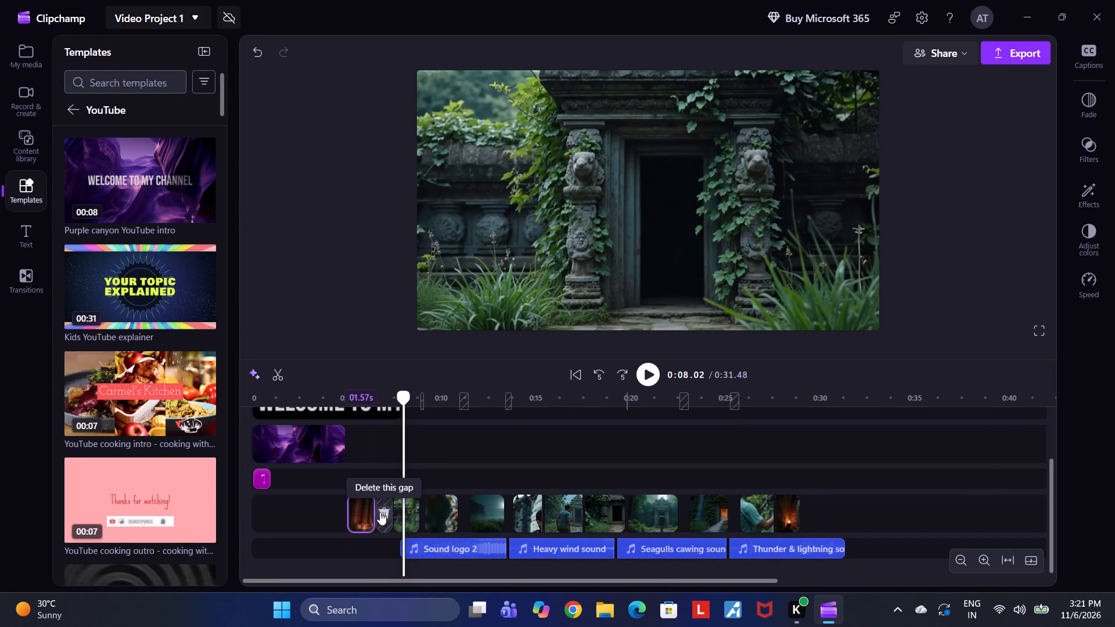
click(380, 512)
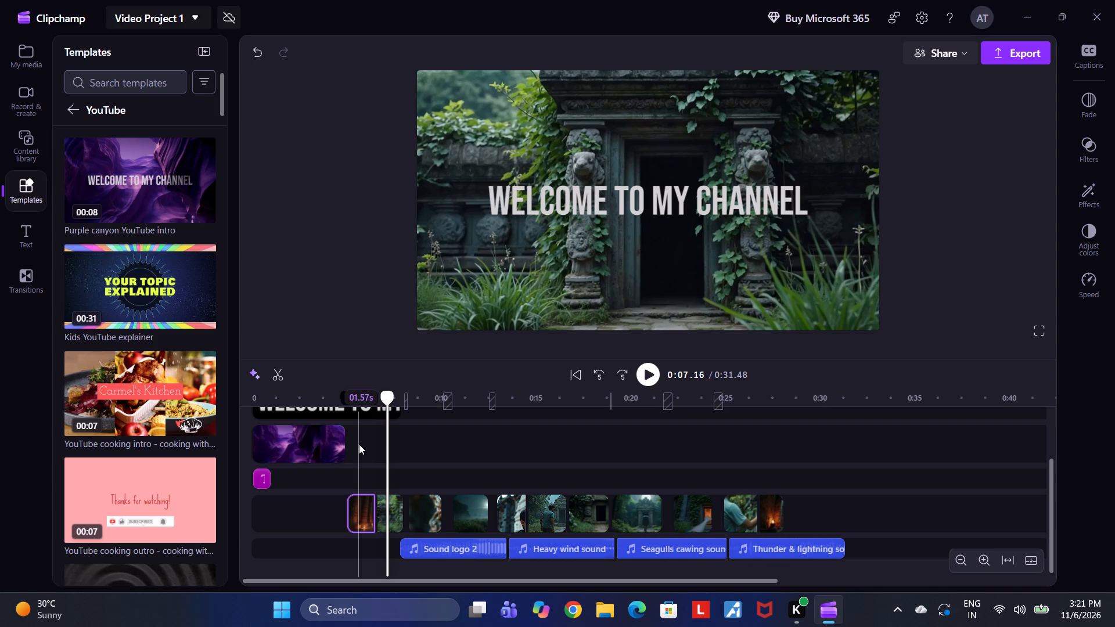
Trim the end of the WELCOME TO MY CHANNEL title clip to 5.01 s, matching the canyon background.
scroll(359, 444, down, 2)
scroll(359, 447, up, 2)
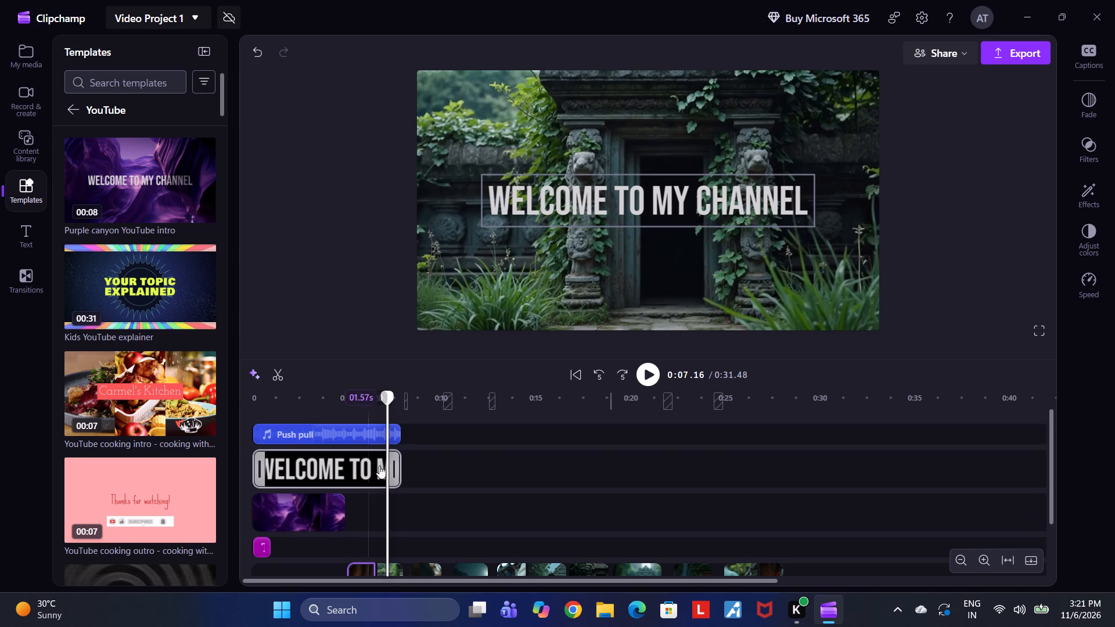
drag(397, 470, 357, 474)
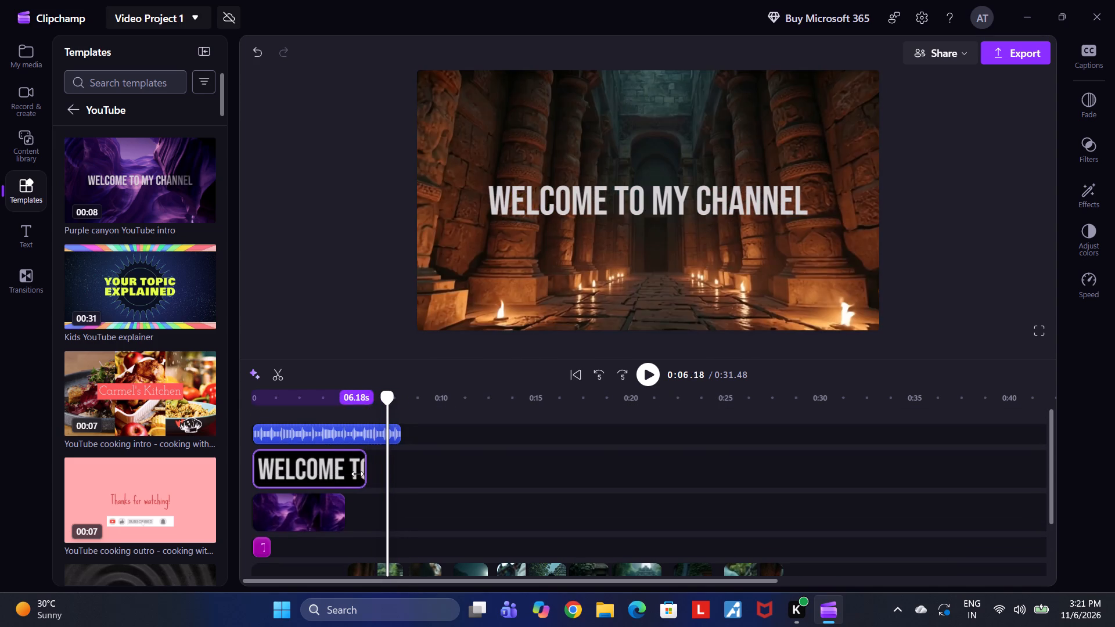
drag(357, 474, 342, 474)
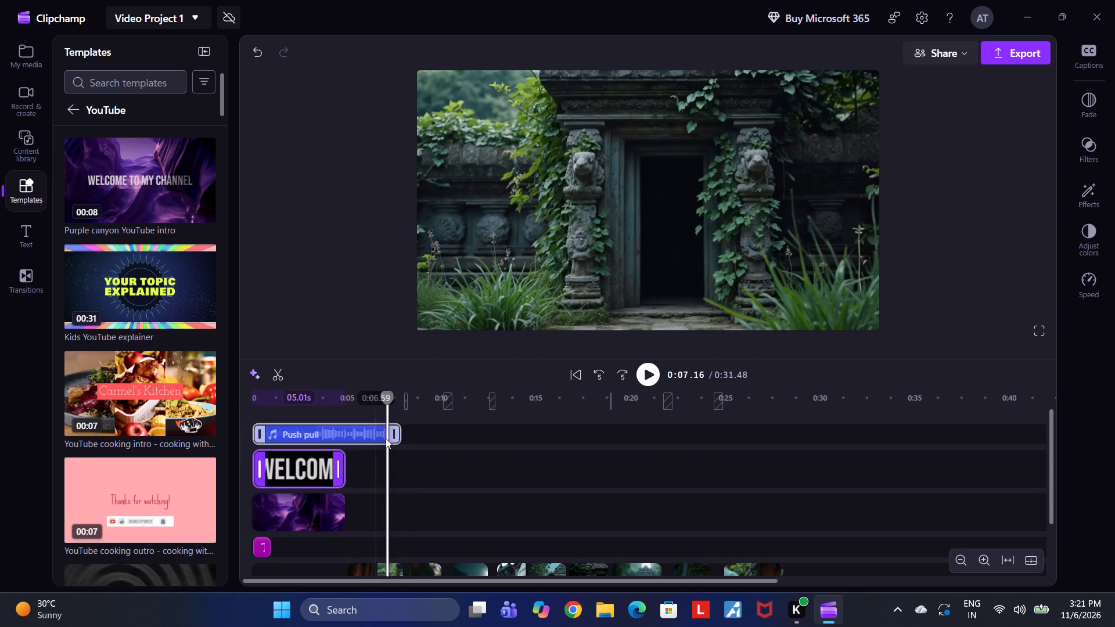
Trim the end of the Push pull music clip to 5.01 s, level with the intro title and background.
drag(395, 434, 355, 435)
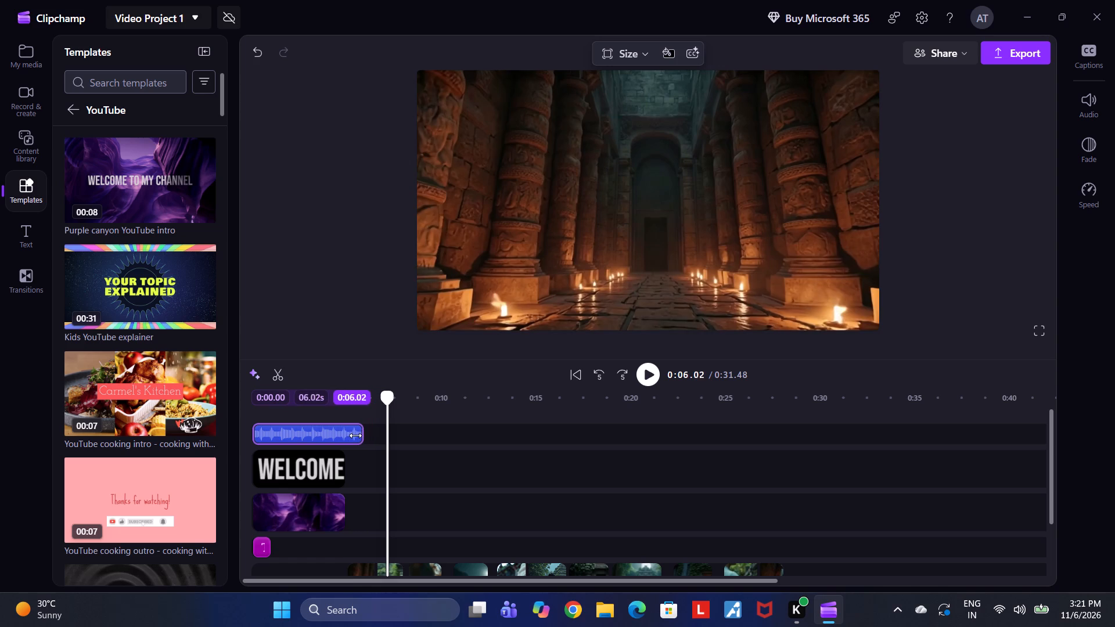
drag(355, 435, 340, 438)
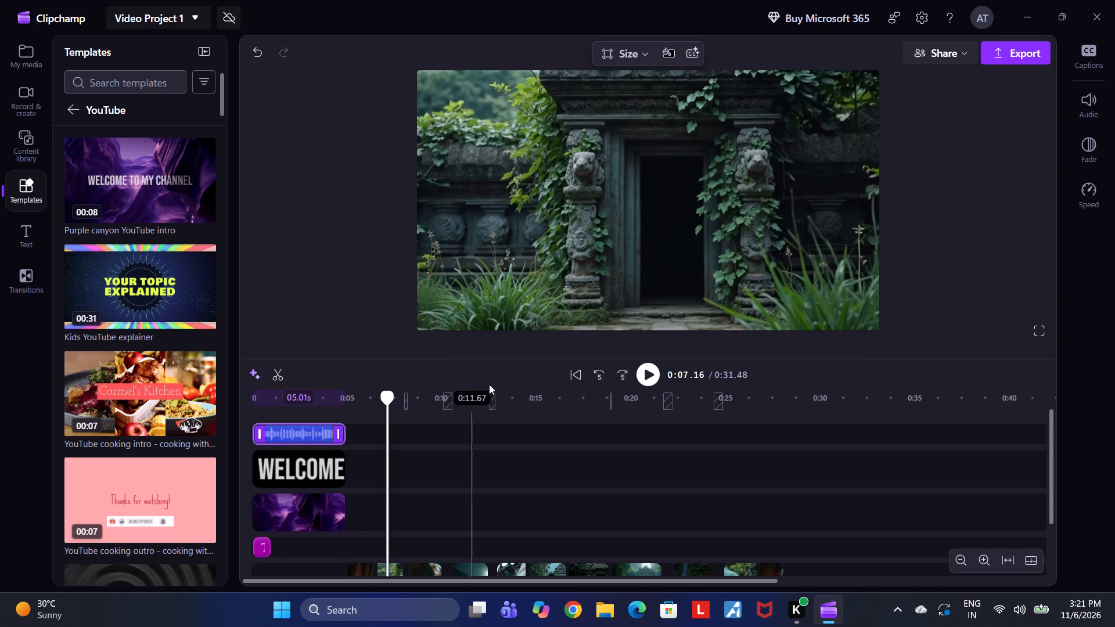
Play the video from the start to check the shortened intro and the shots that follow it.
click(567, 373)
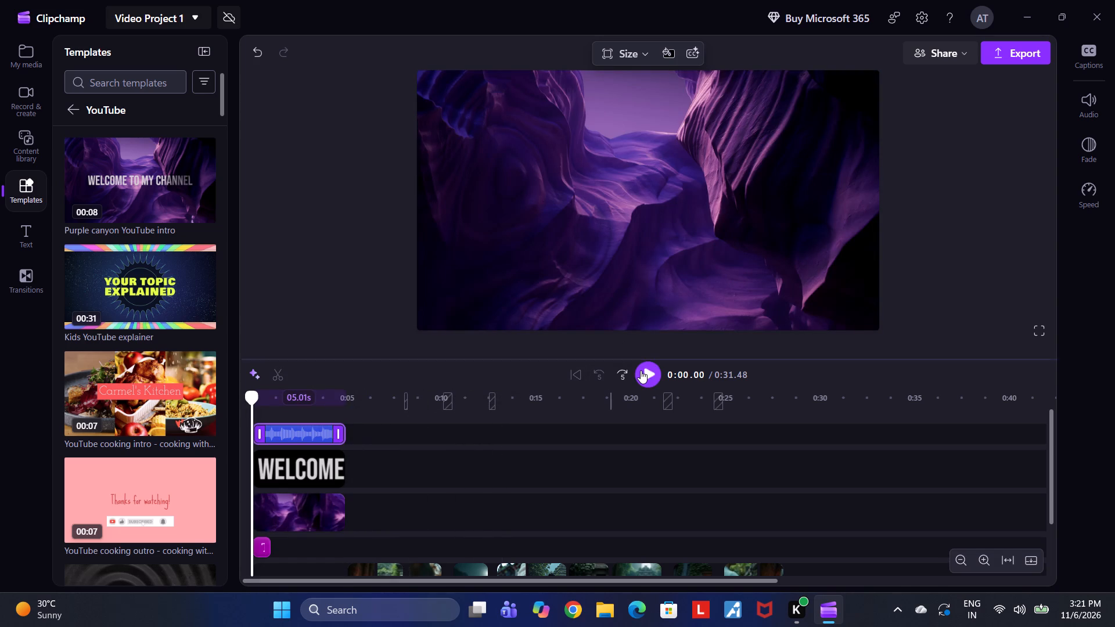
click(642, 372)
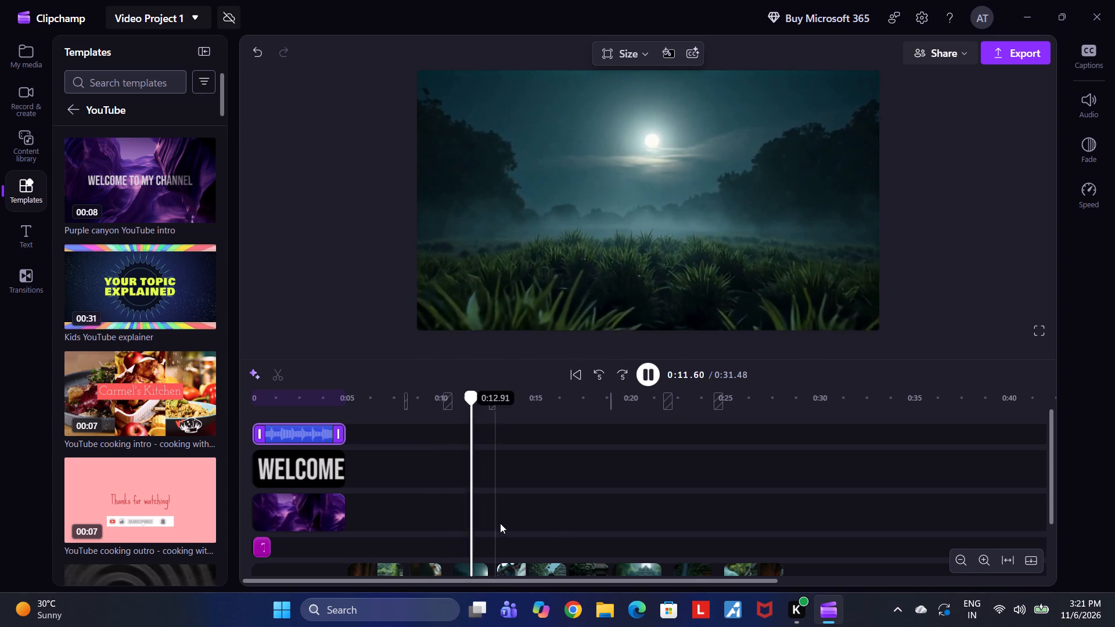
scroll(472, 618, down, 1)
scroll(467, 626, up, 3)
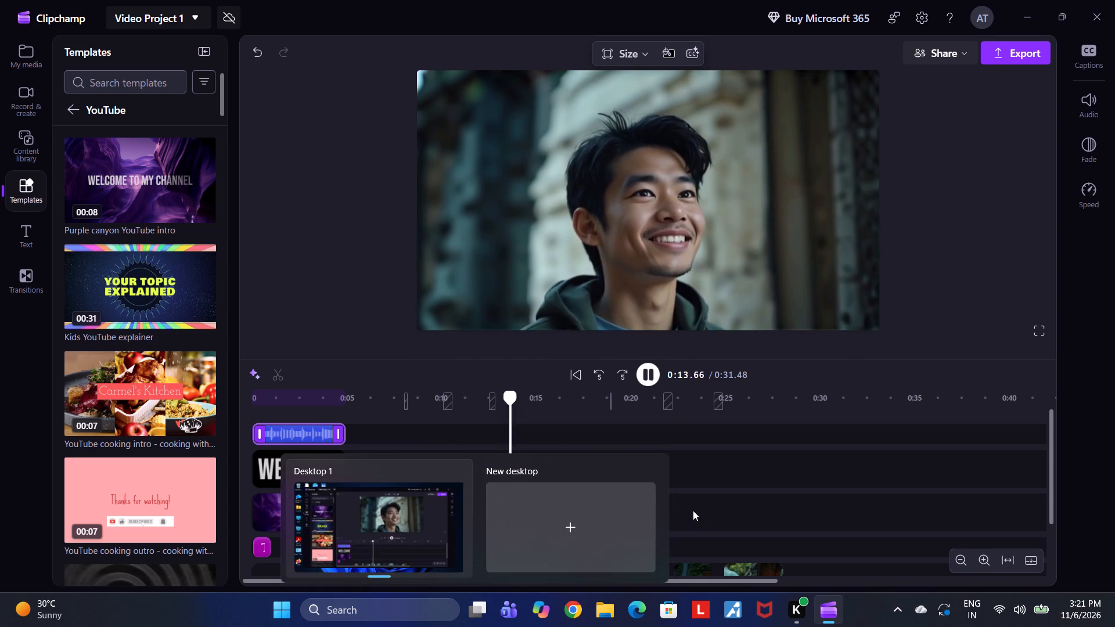
scroll(700, 506, up, 1)
drag(697, 509, 699, 497)
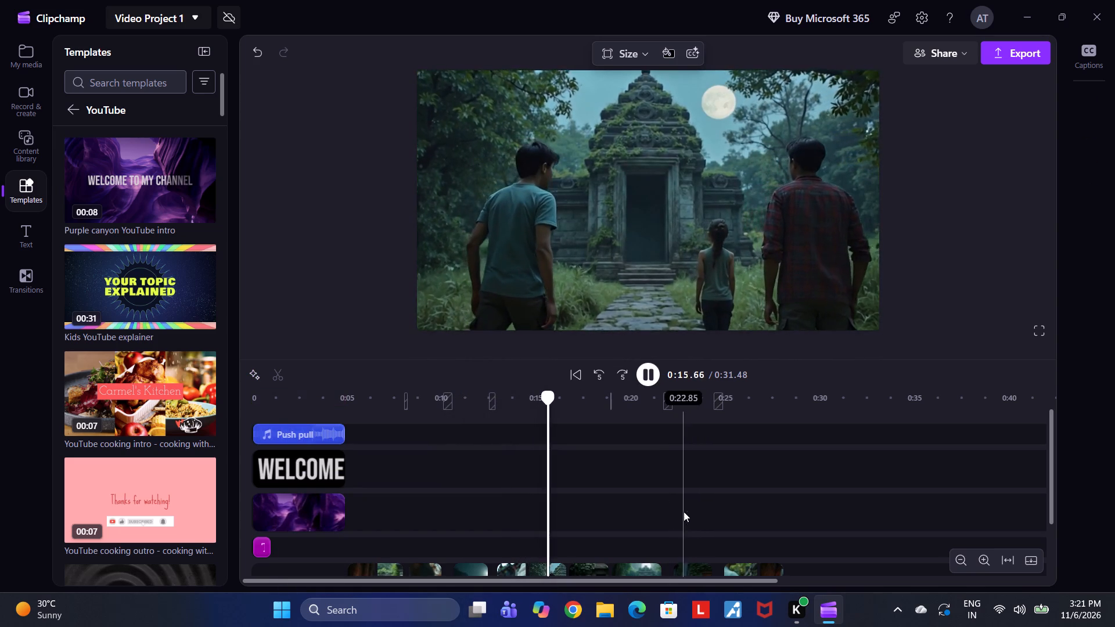
scroll(674, 522, up, 5)
Move the Sound logo 2 audio clip to the start of the first shot and delete the gap before the Heavy wind sound.
scroll(462, 510, down, 1)
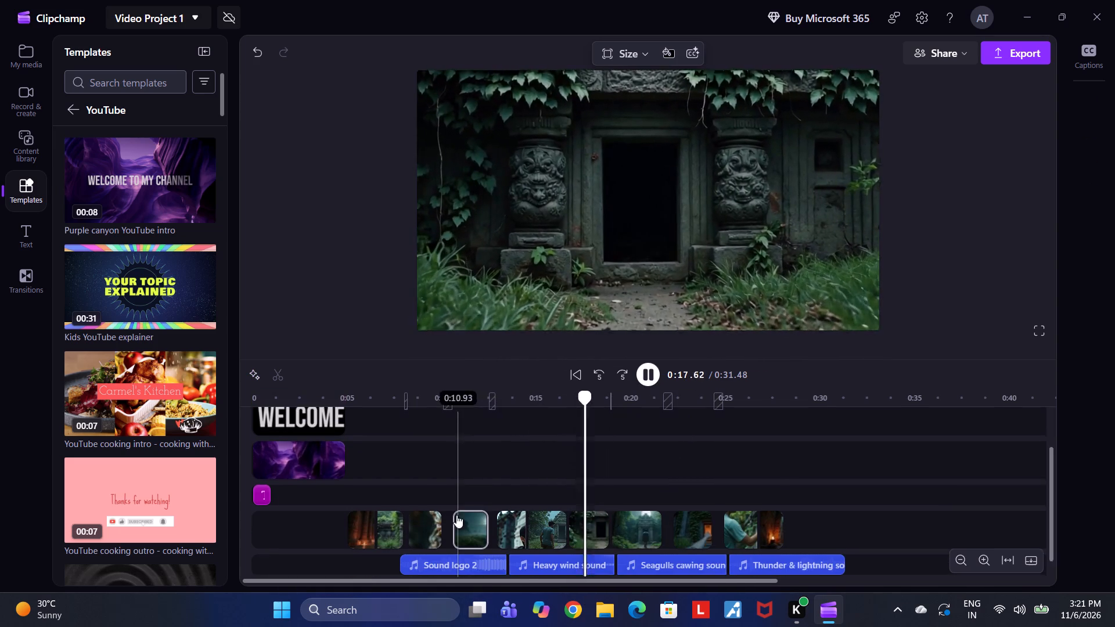
scroll(456, 515, down, 2)
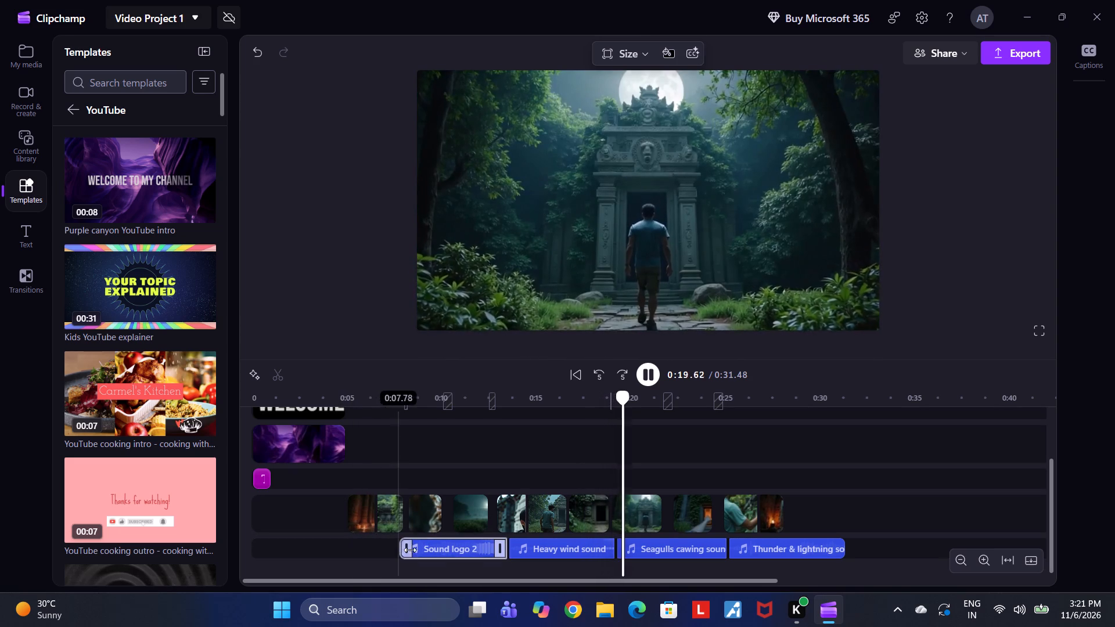
drag(415, 551, 364, 549)
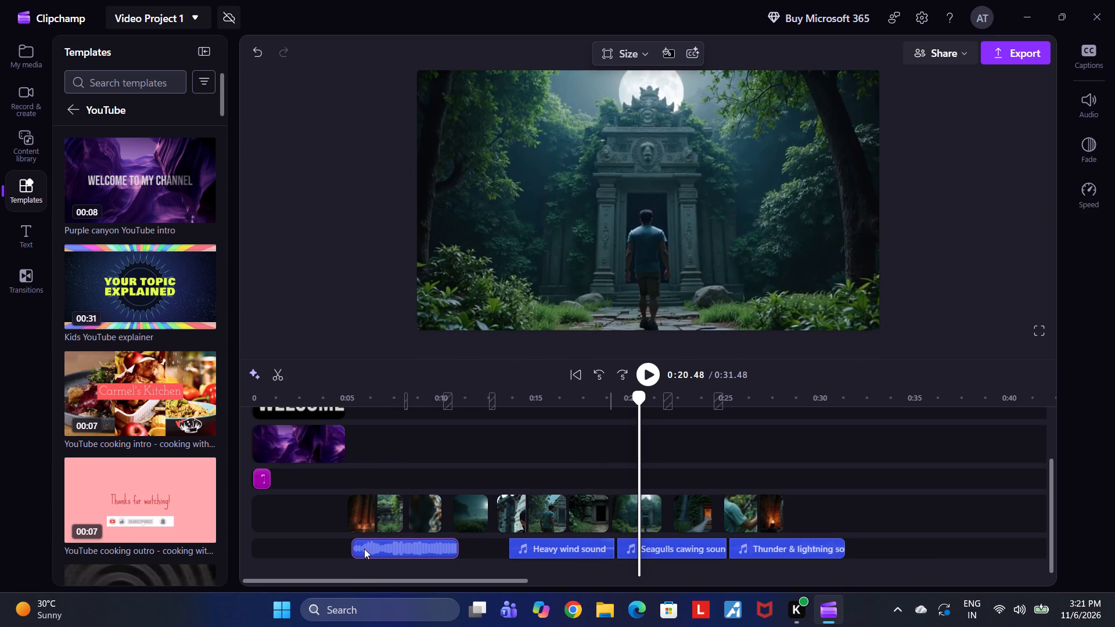
drag(364, 549, 363, 548)
click(481, 545)
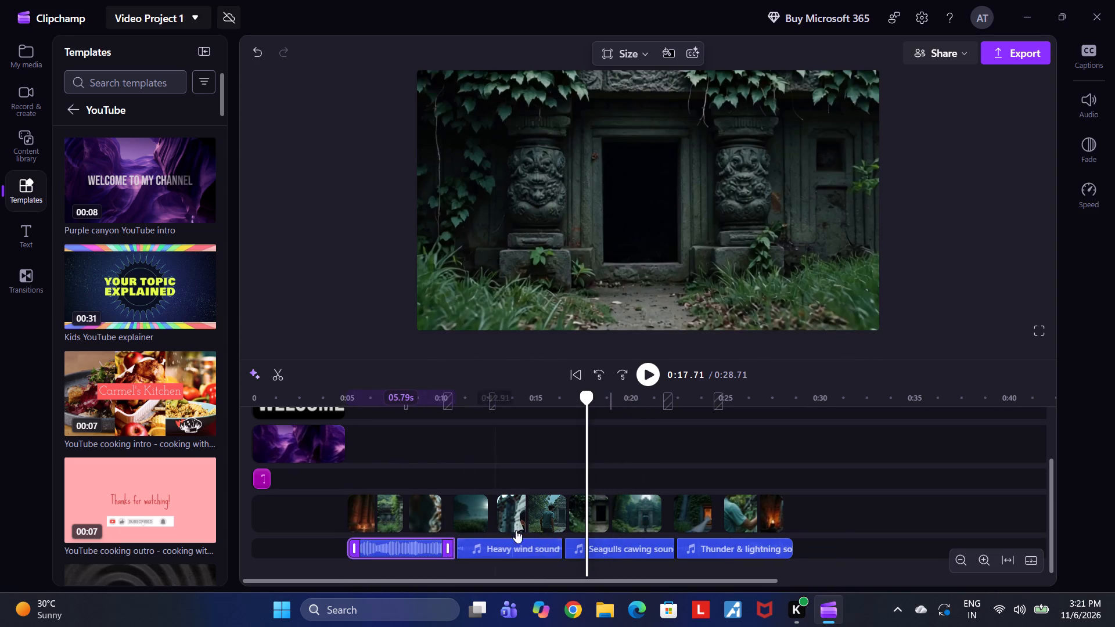
Play the video from the start to check the intro with the realigned sound effects.
click(565, 369)
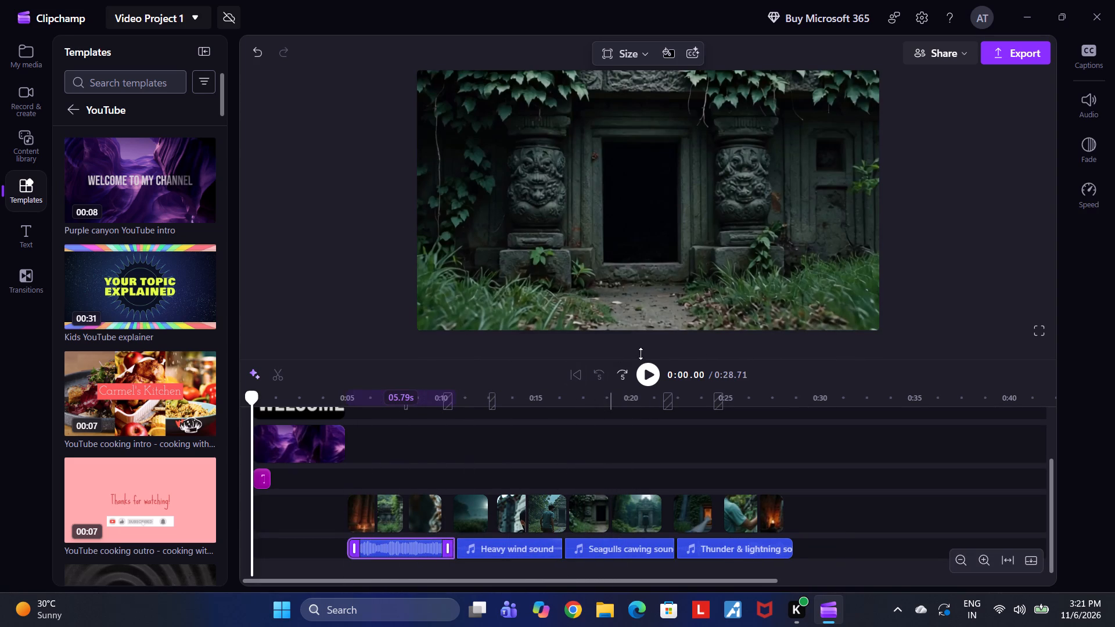
click(644, 367)
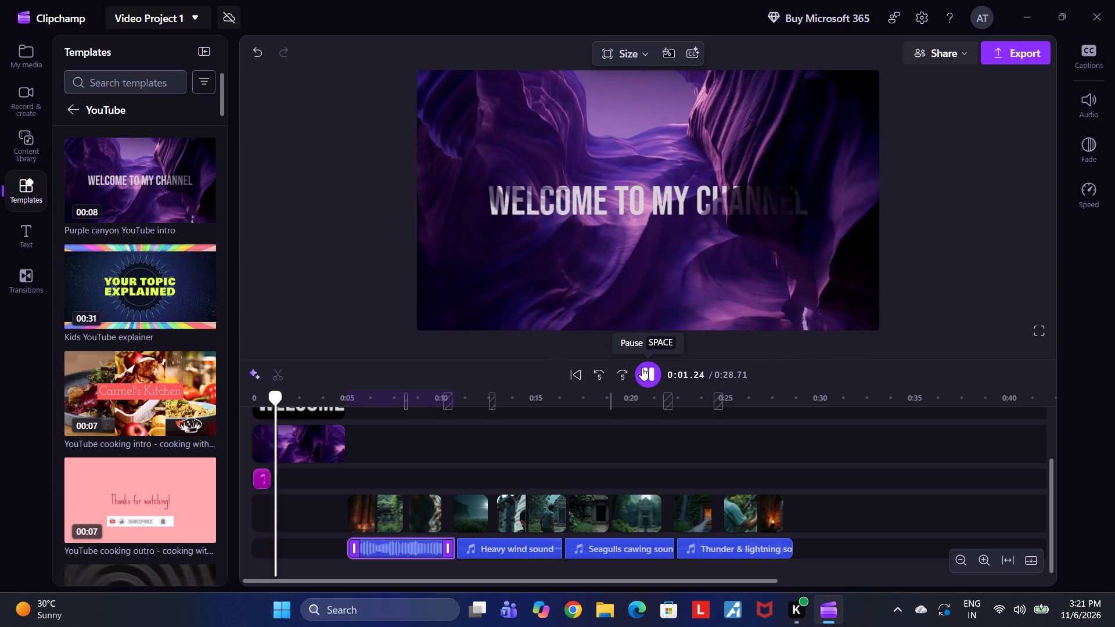
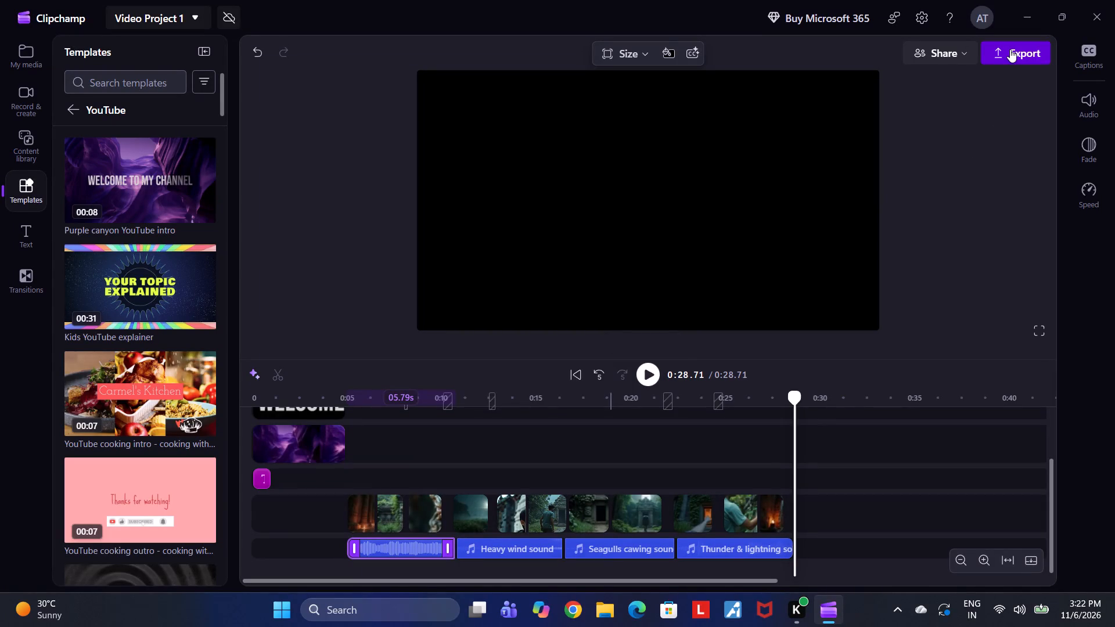
Raise the volume of the Sound logo 2 audio clip to 174%.
drag(1099, 103, 1100, 118)
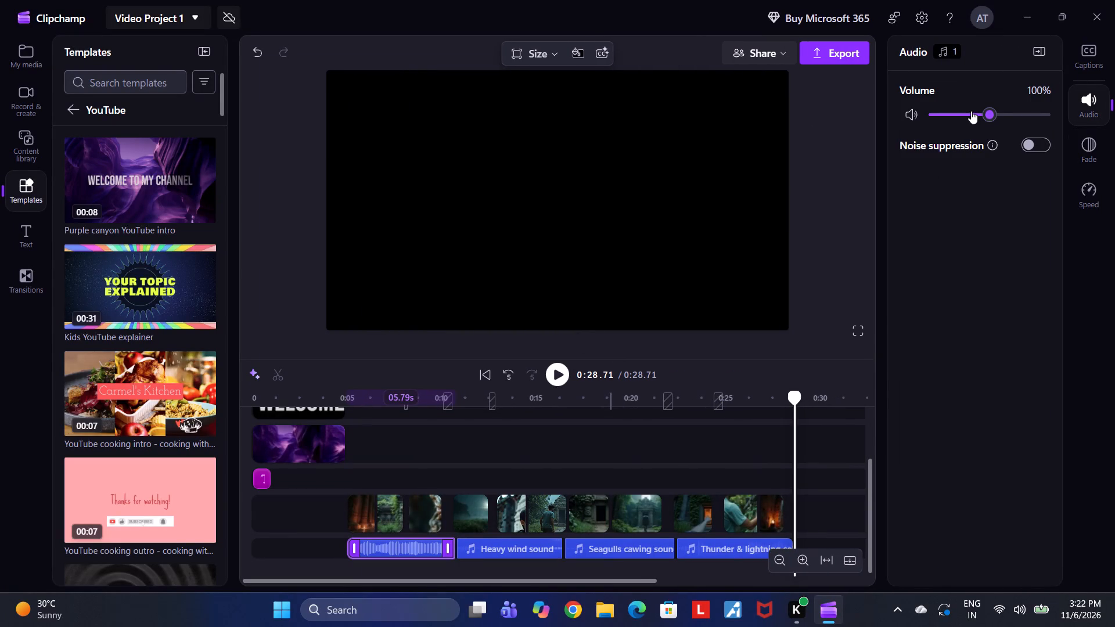
drag(997, 116, 1009, 129)
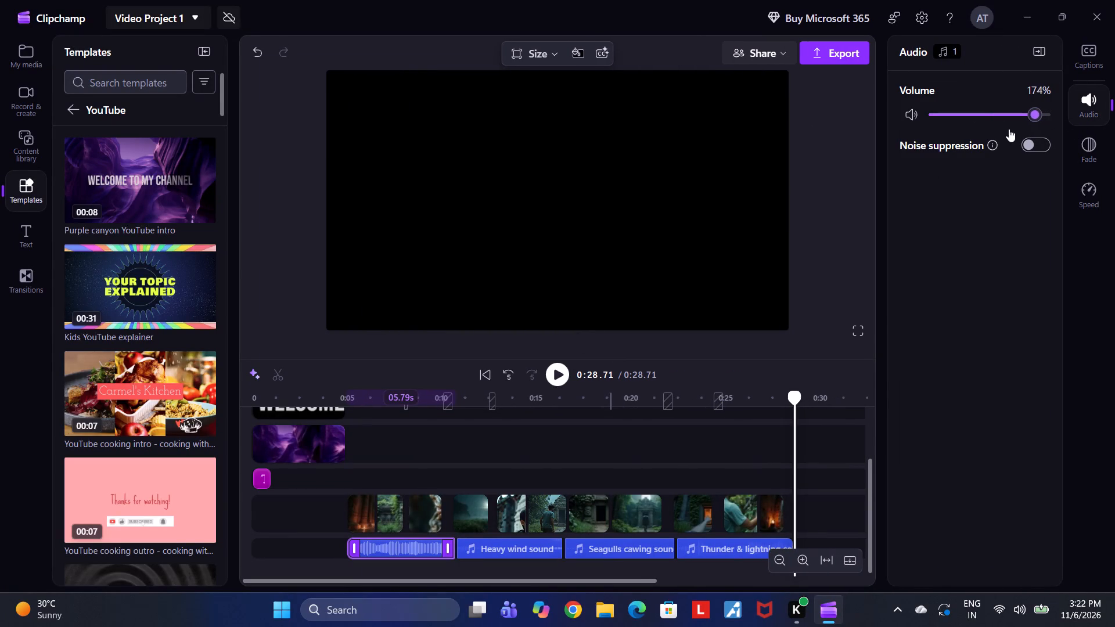
drag(1009, 129, 993, 131)
Examine the fade, speed and captions options available for the Sound logo 2 audio clip.
click(1085, 143)
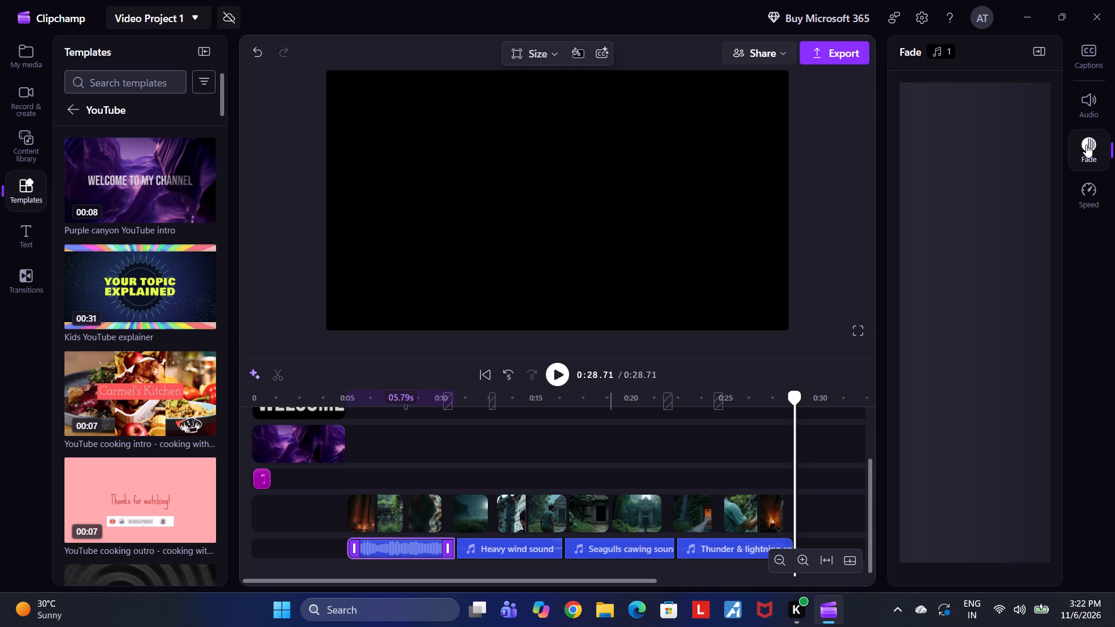
click(1096, 220)
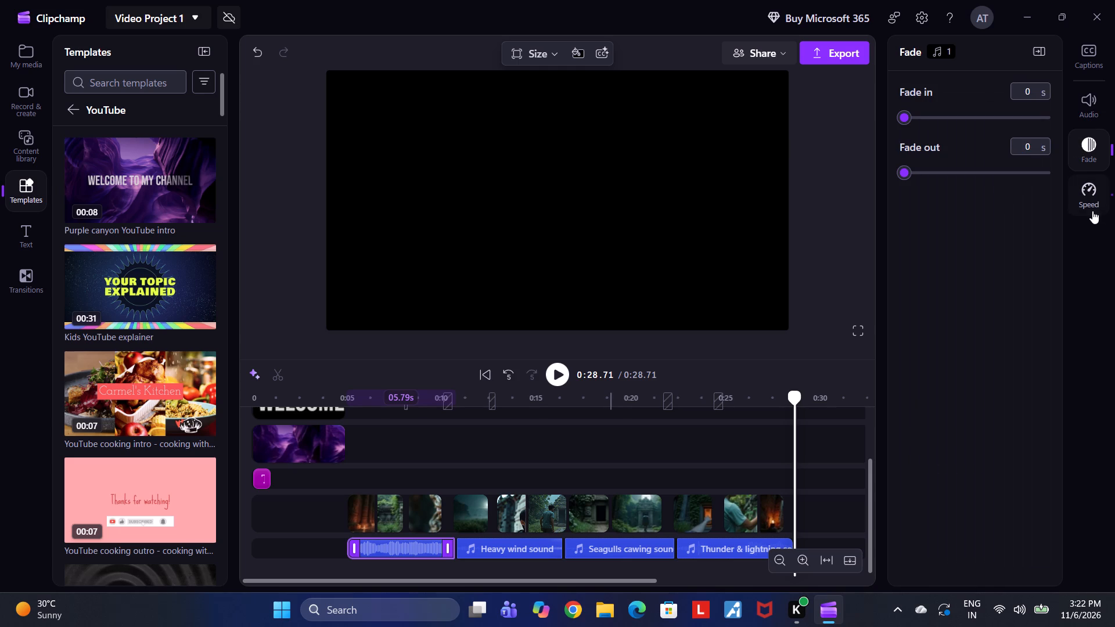
click(1092, 208)
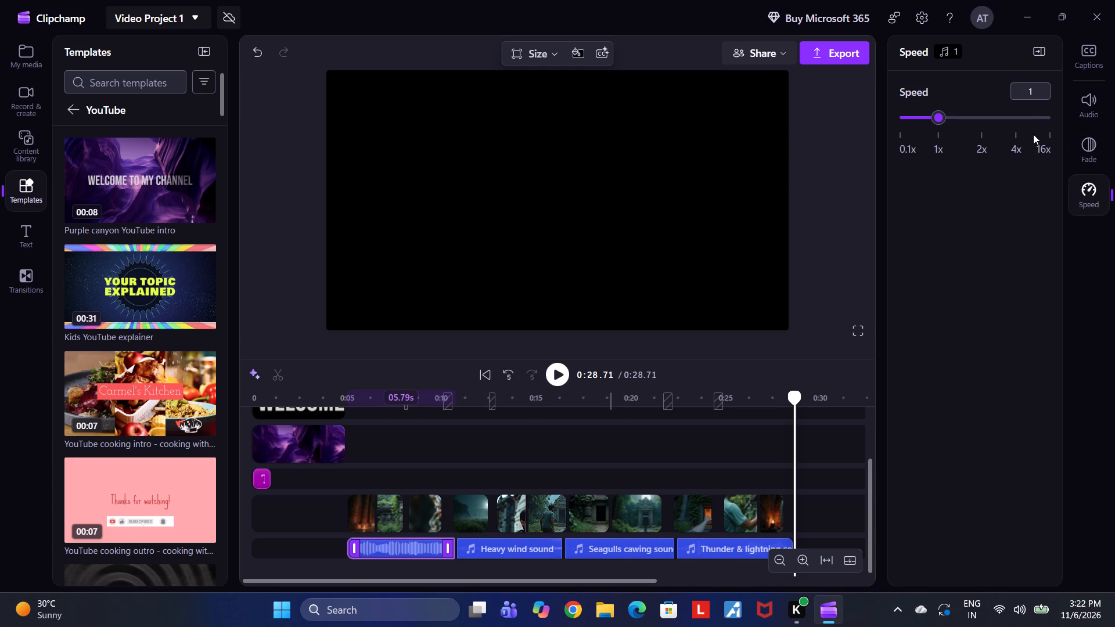
click(815, 193)
click(743, 201)
click(1095, 53)
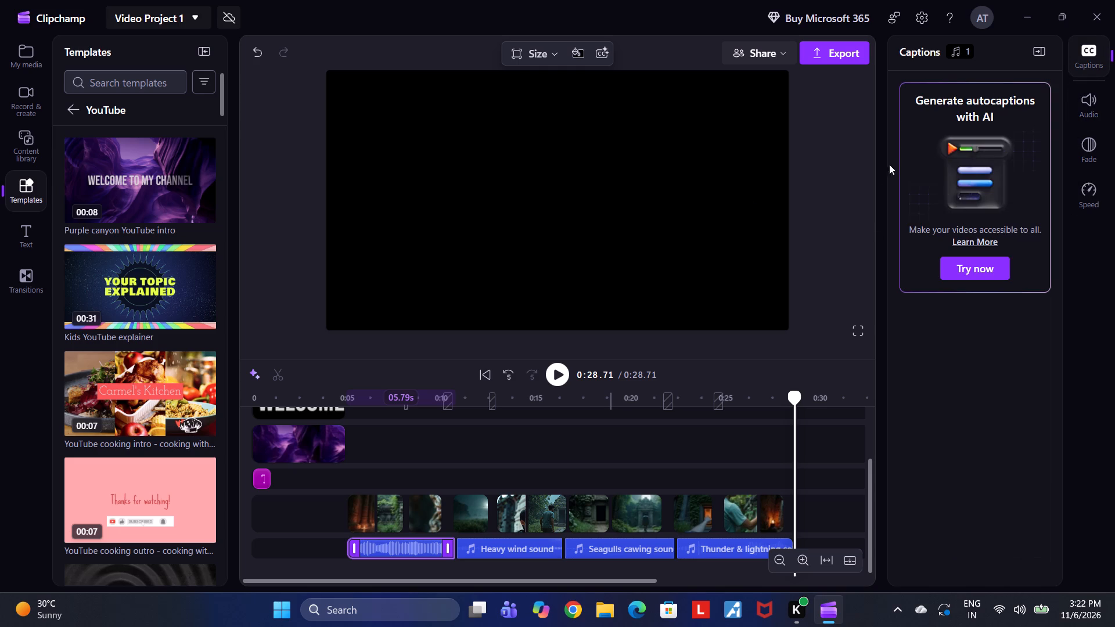
drag(1114, 313, 1092, 318)
drag(814, 221, 843, 296)
Play the video from the start in full screen to check the edit, and return to the editor.
click(857, 331)
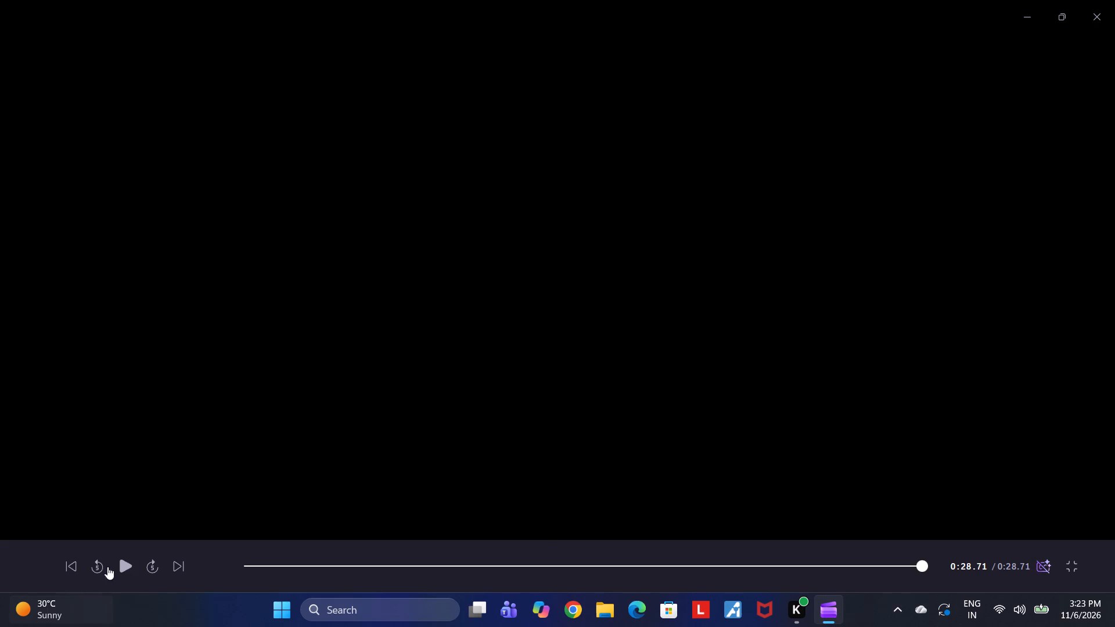
click(244, 568)
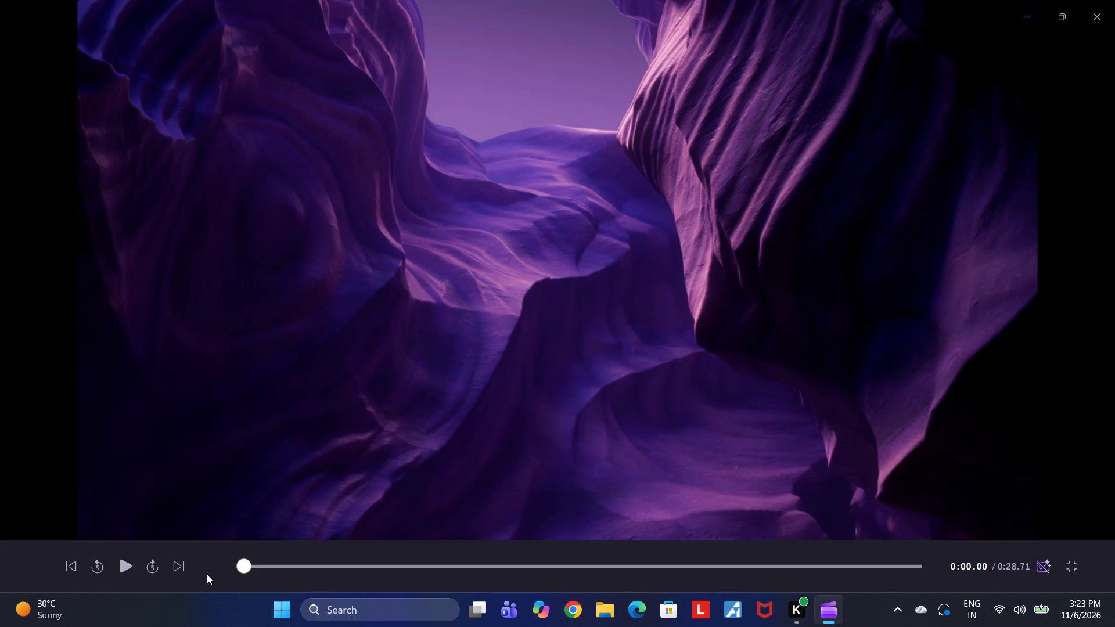
click(123, 565)
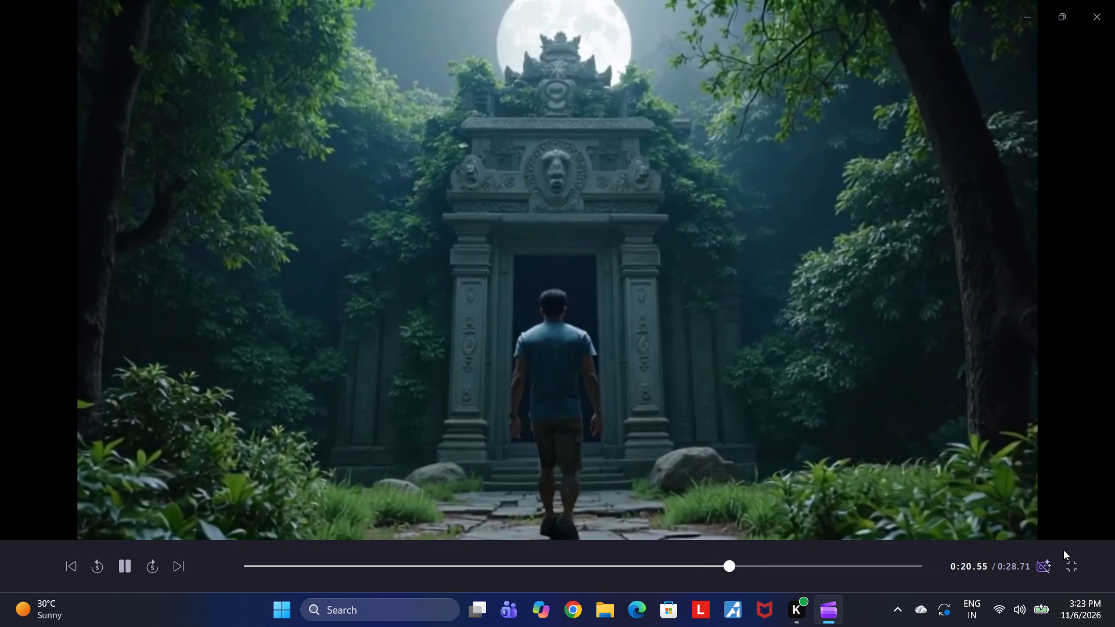
drag(1067, 564, 1068, 559)
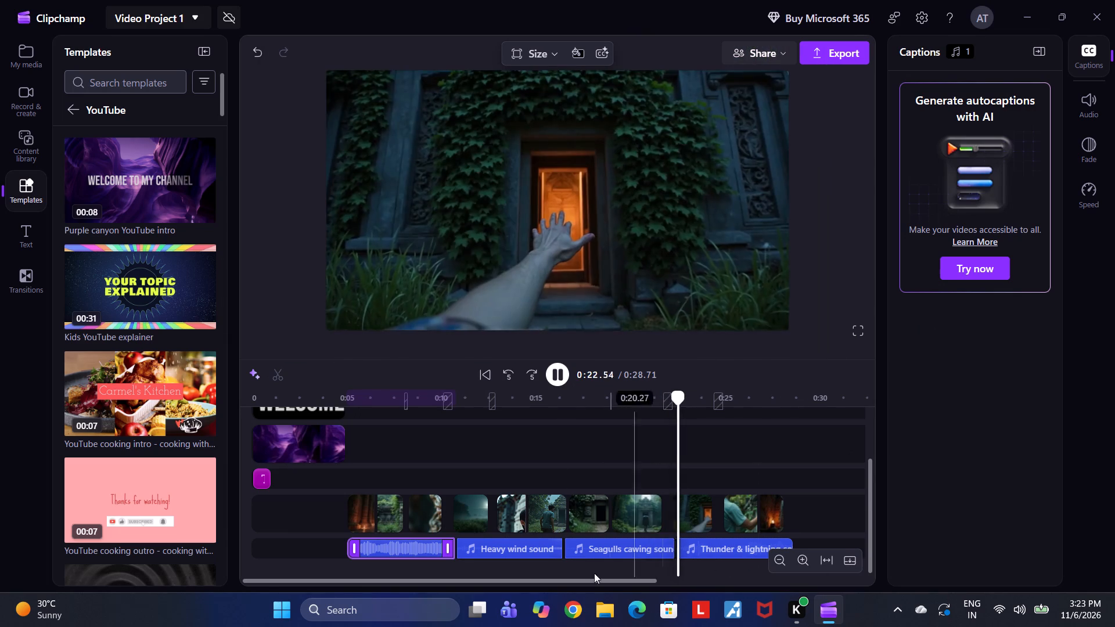
Delete the gap between the first shot and Shot 2 and add a default transition at their join.
drag(378, 511, 382, 520)
drag(802, 557, 809, 570)
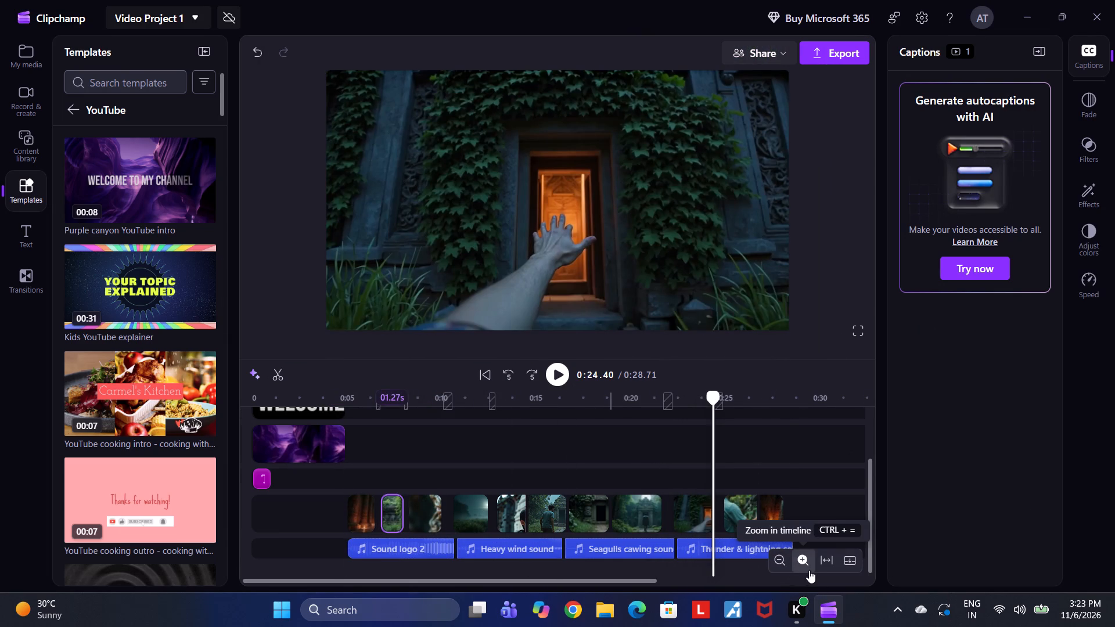
click(809, 570)
double_click(809, 570)
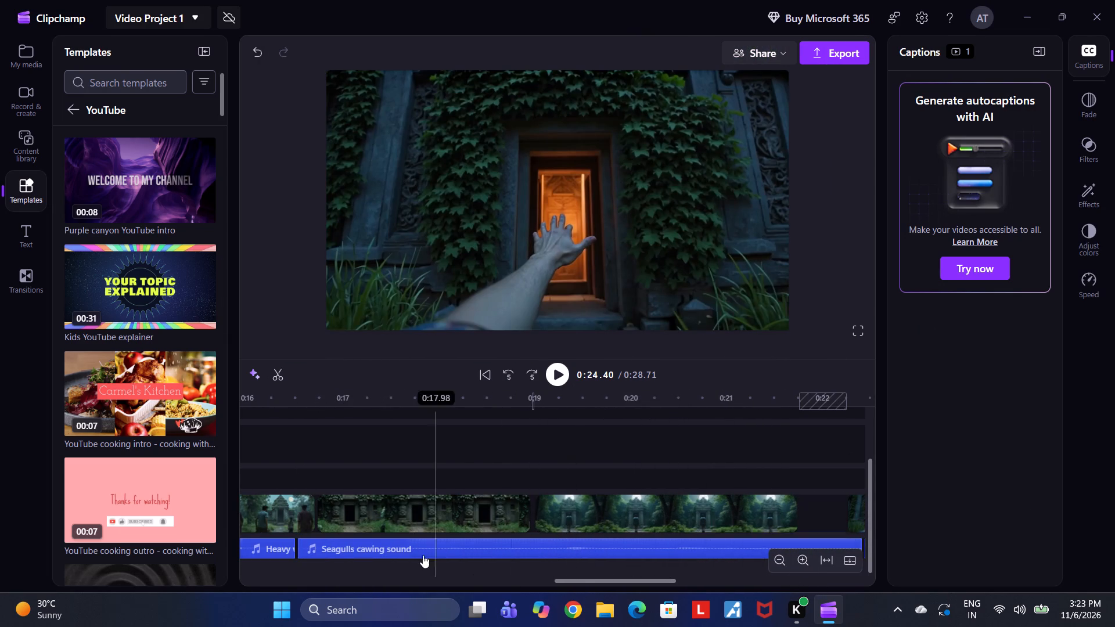
click(480, 374)
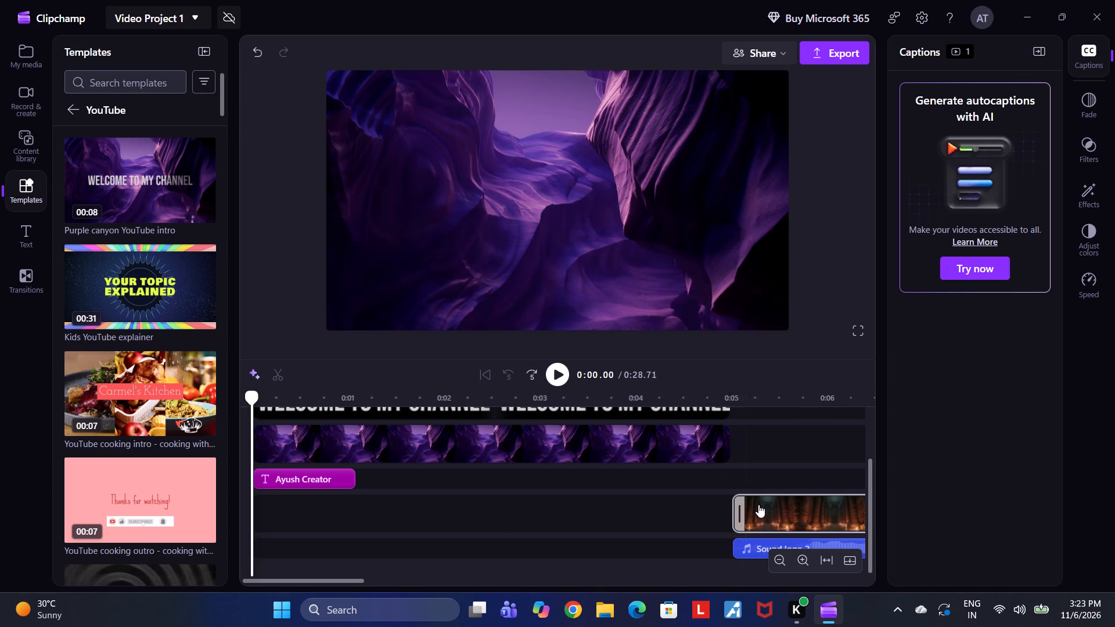
click(535, 376)
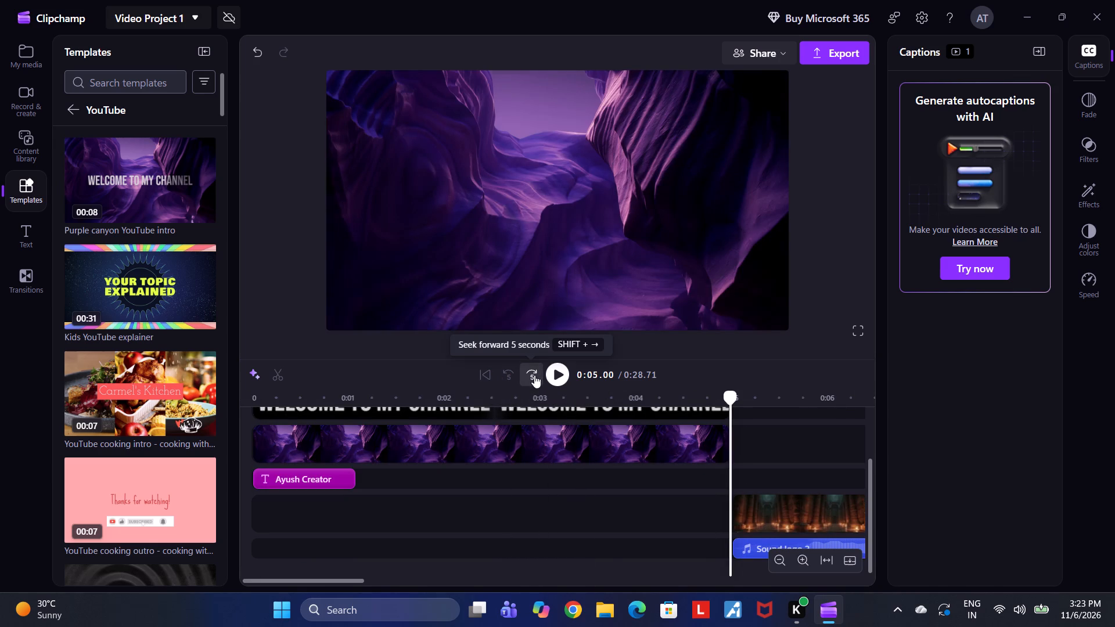
click(537, 374)
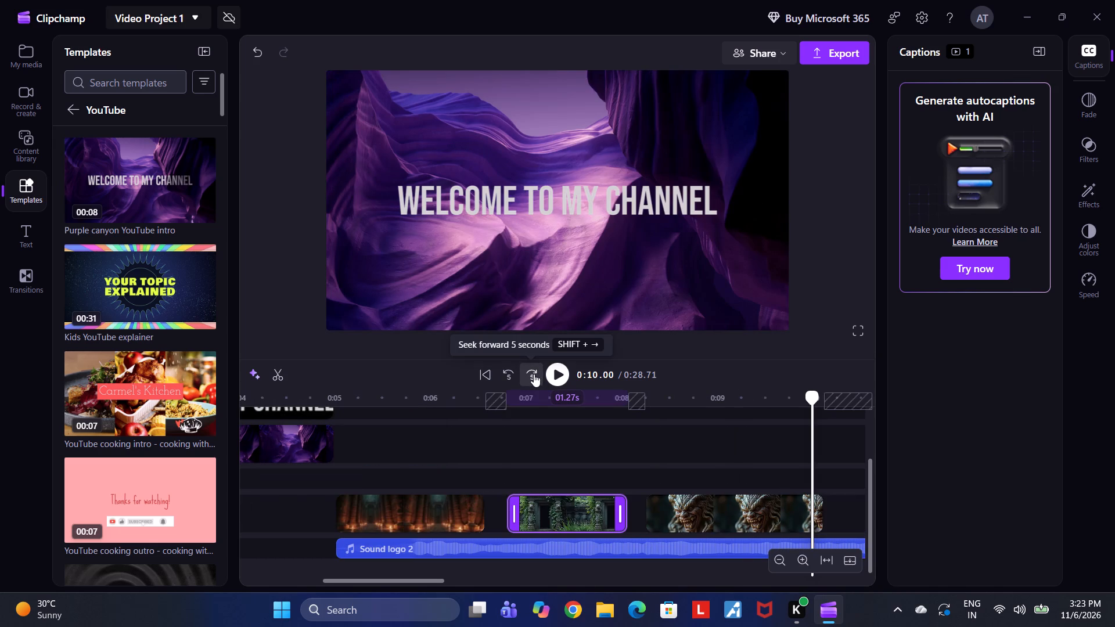
click(492, 519)
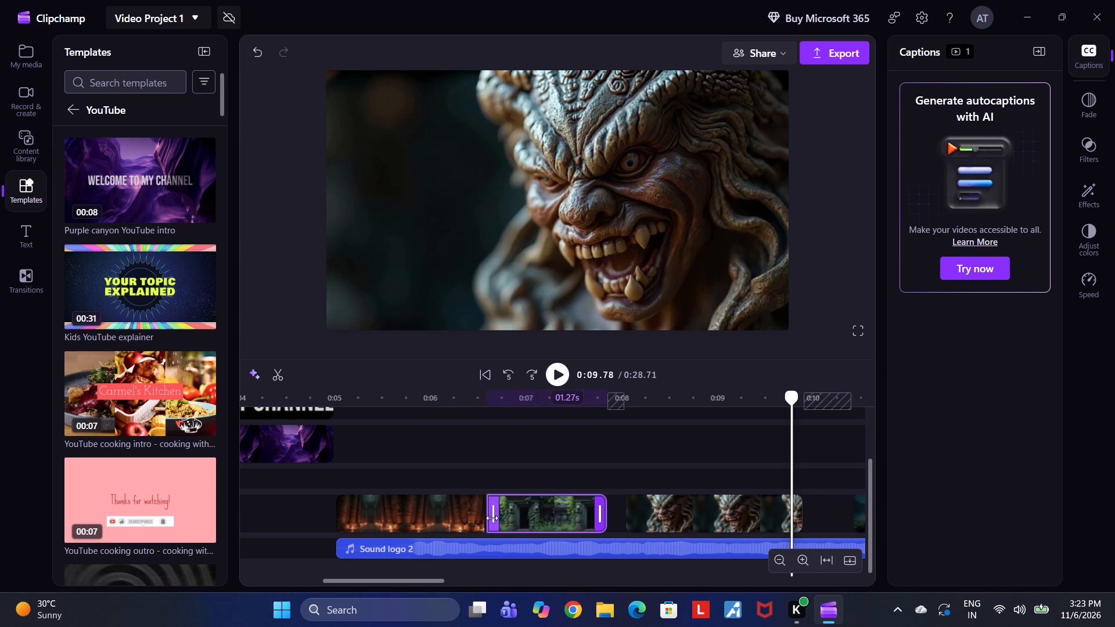
click(483, 516)
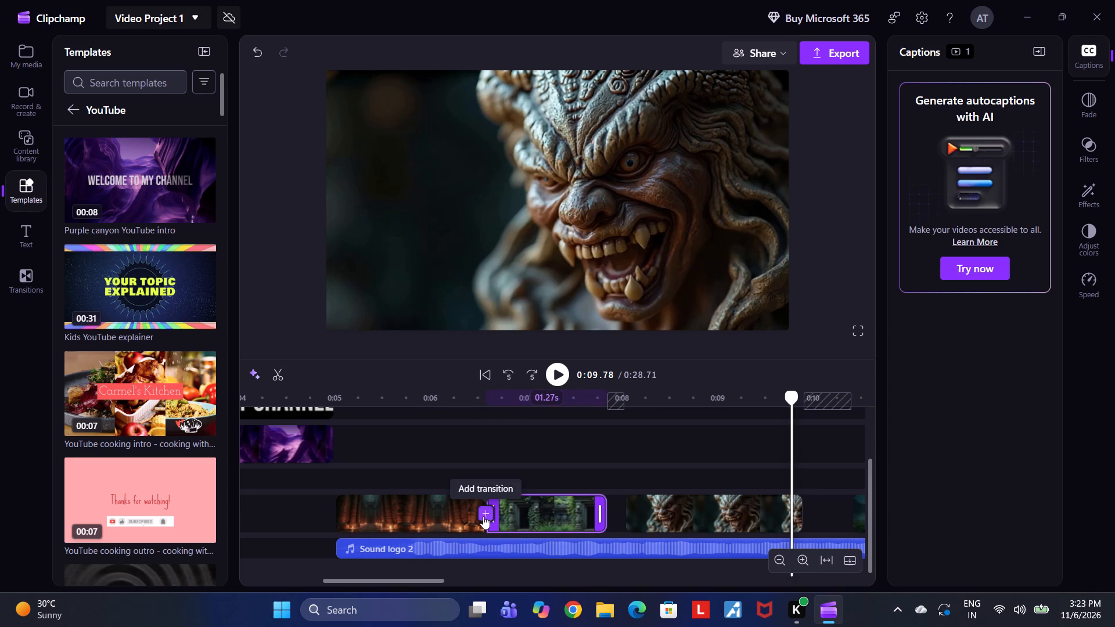
Delete the gap between Shot 2 and the monster statue shot and add a default transition at their join.
click(604, 510)
click(613, 511)
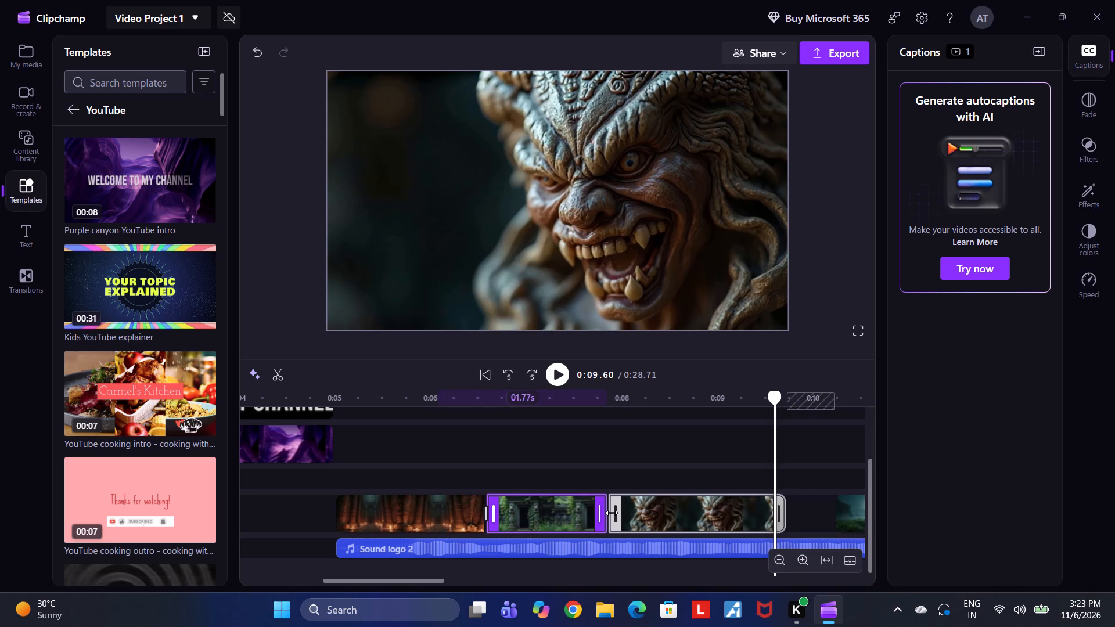
click(606, 514)
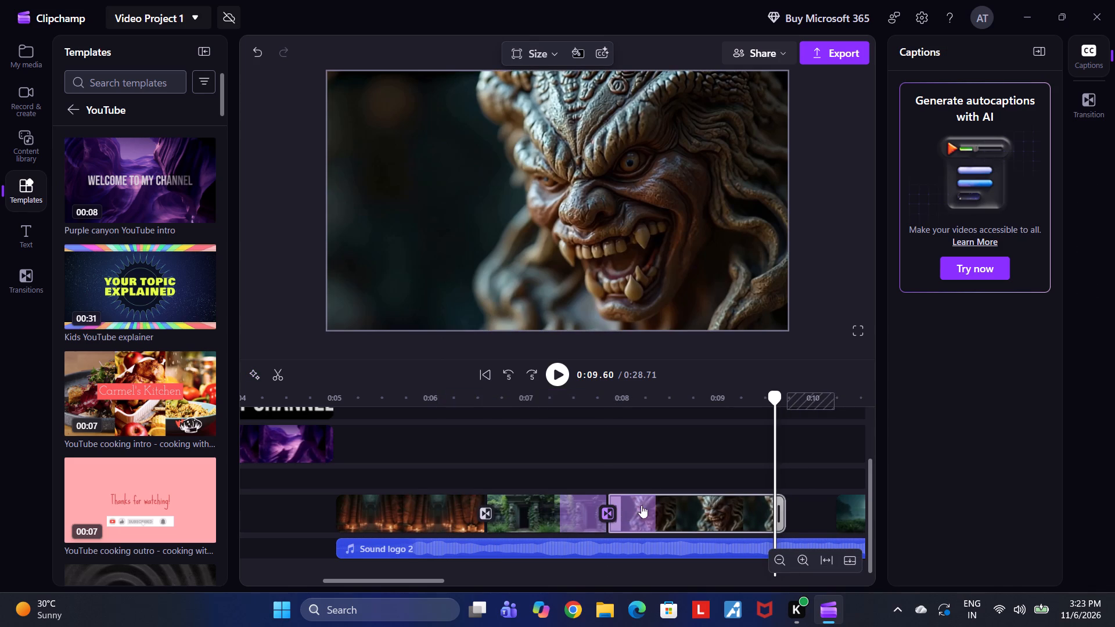
Delete the gap between the monster statue shot and the moonlit landscape shot and add a default transition at their join.
click(778, 510)
drag(794, 509, 800, 511)
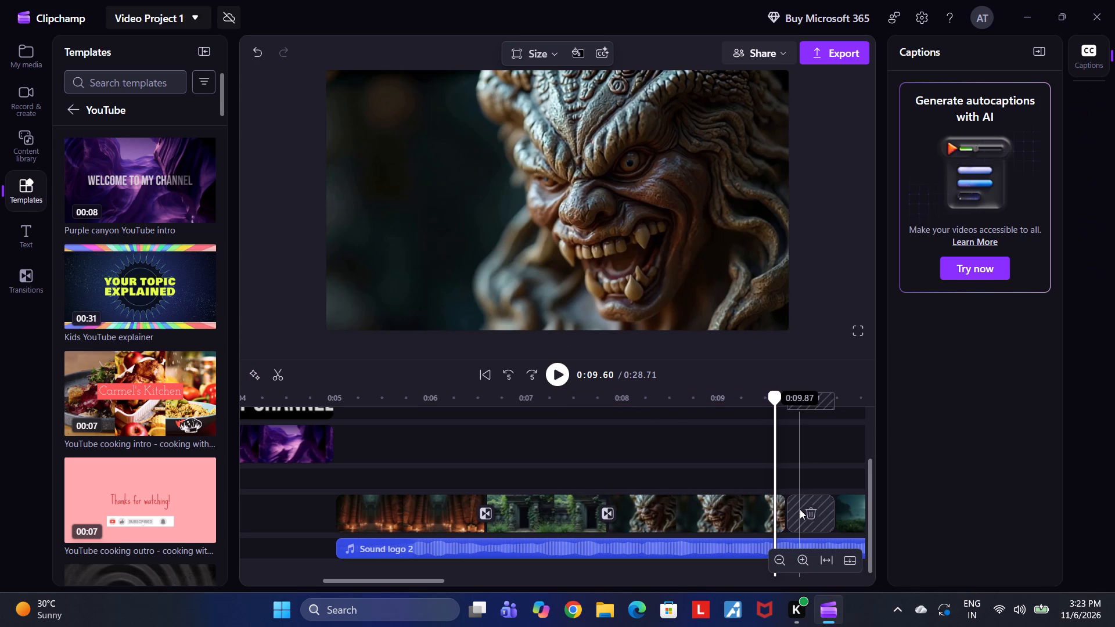
click(807, 508)
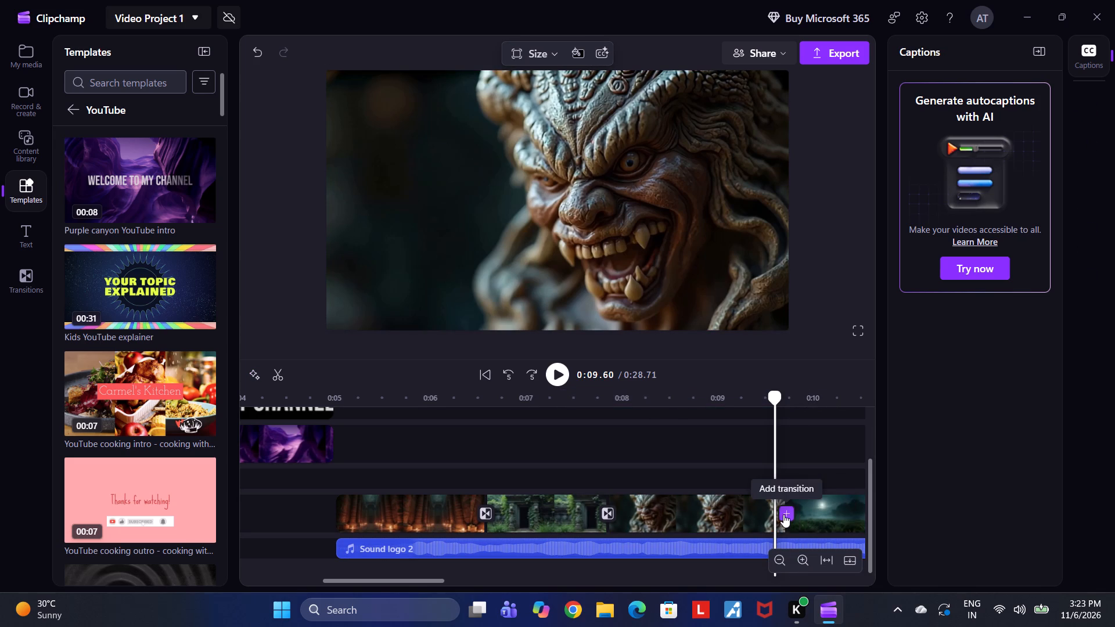
click(783, 514)
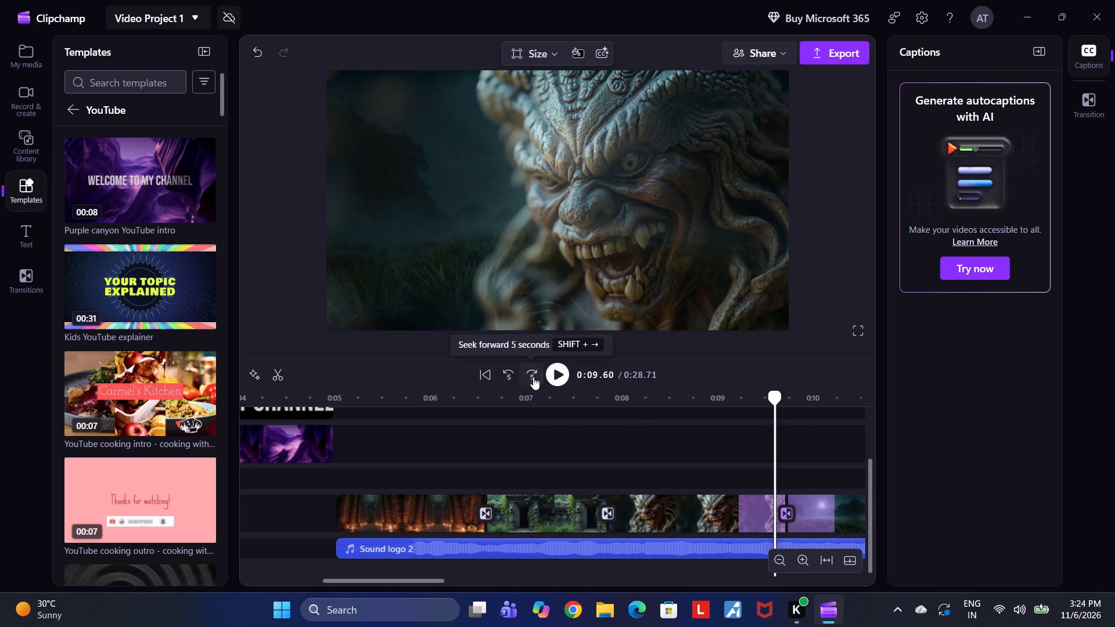
Delete the gap between the moonlit landscape shot and the smiling man shot and add a default transition at their join.
click(526, 380)
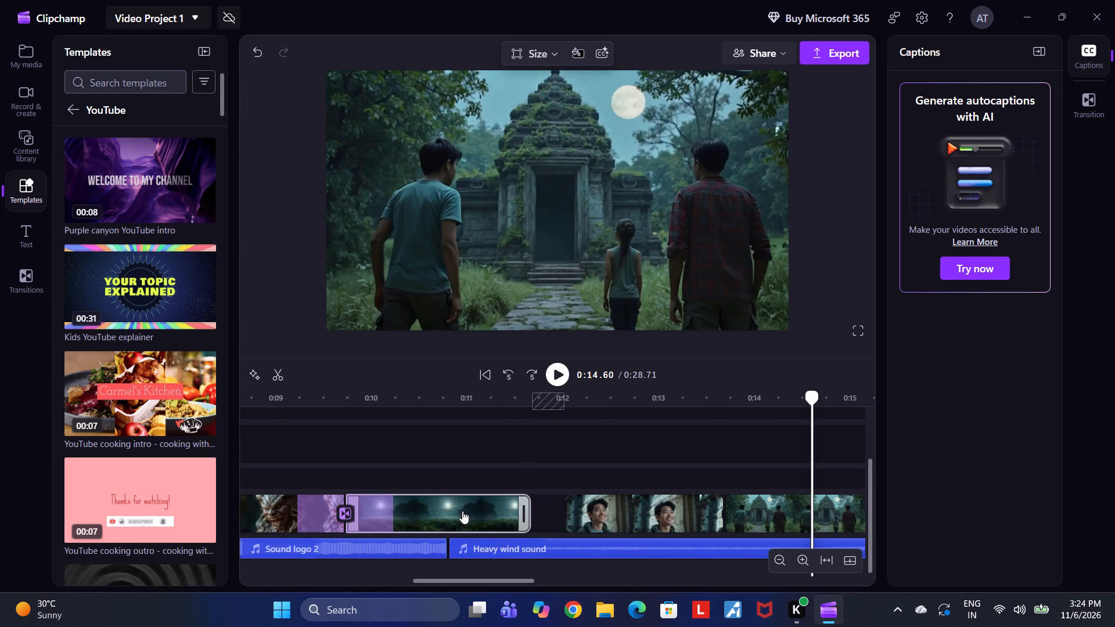
click(541, 511)
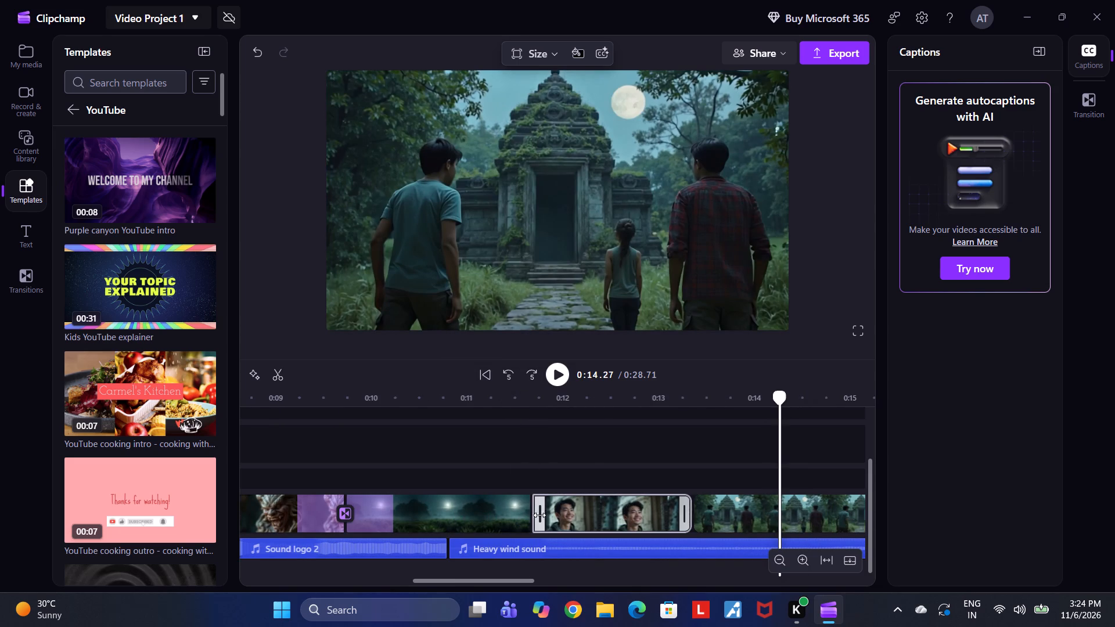
click(533, 516)
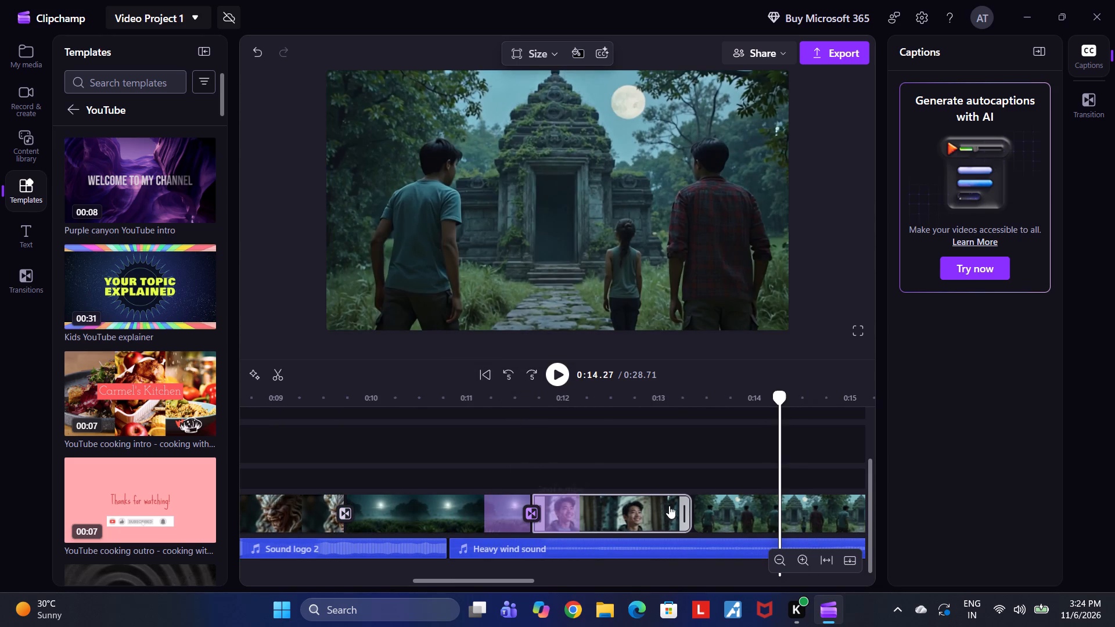
Add a default transition at the join between the smiling man shot and the shot of three people facing the temple.
click(693, 510)
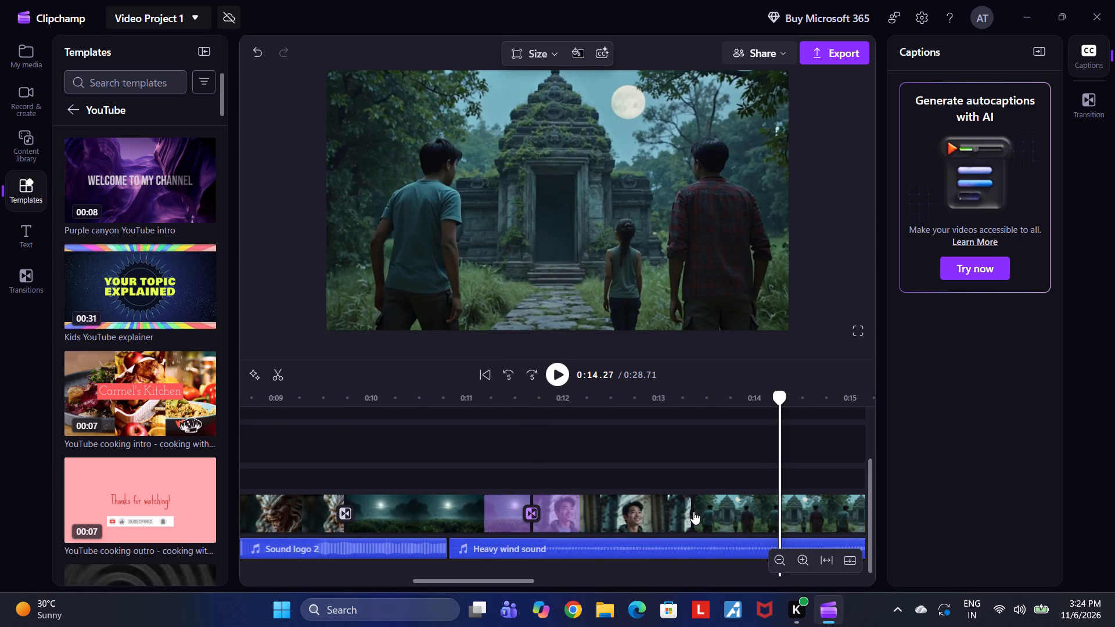
click(687, 514)
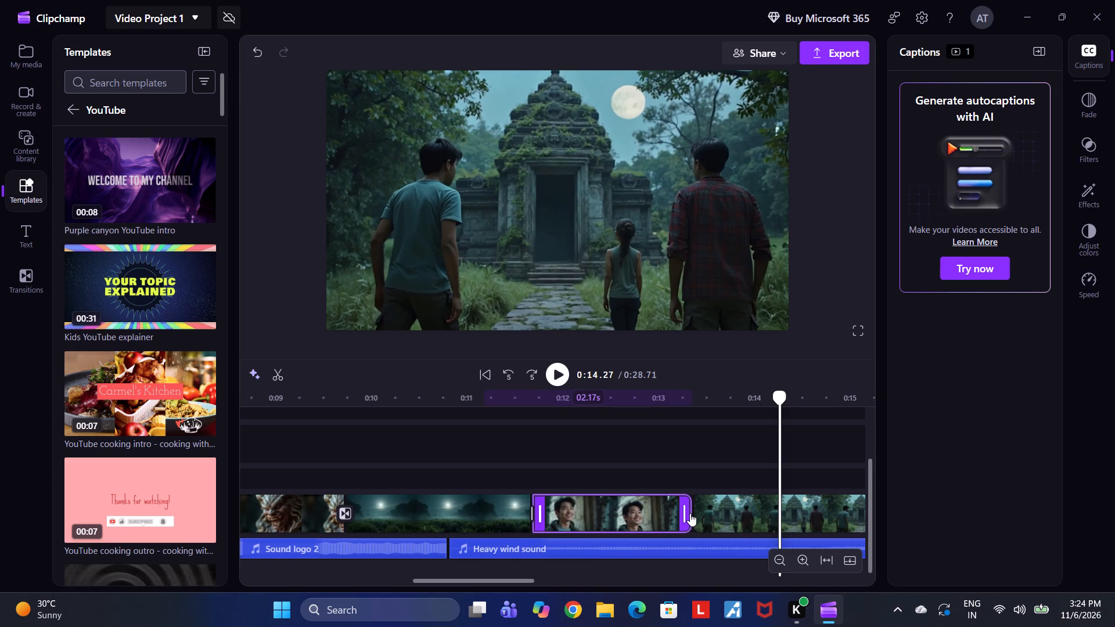
click(692, 513)
click(695, 512)
click(695, 512)
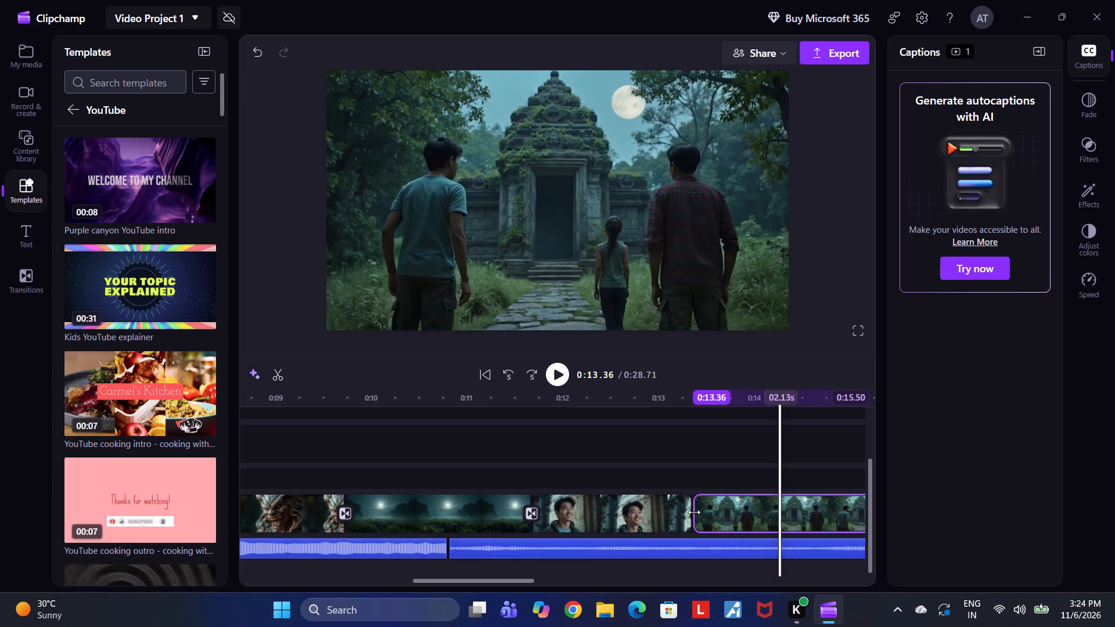
click(693, 513)
click(693, 513)
click(693, 513)
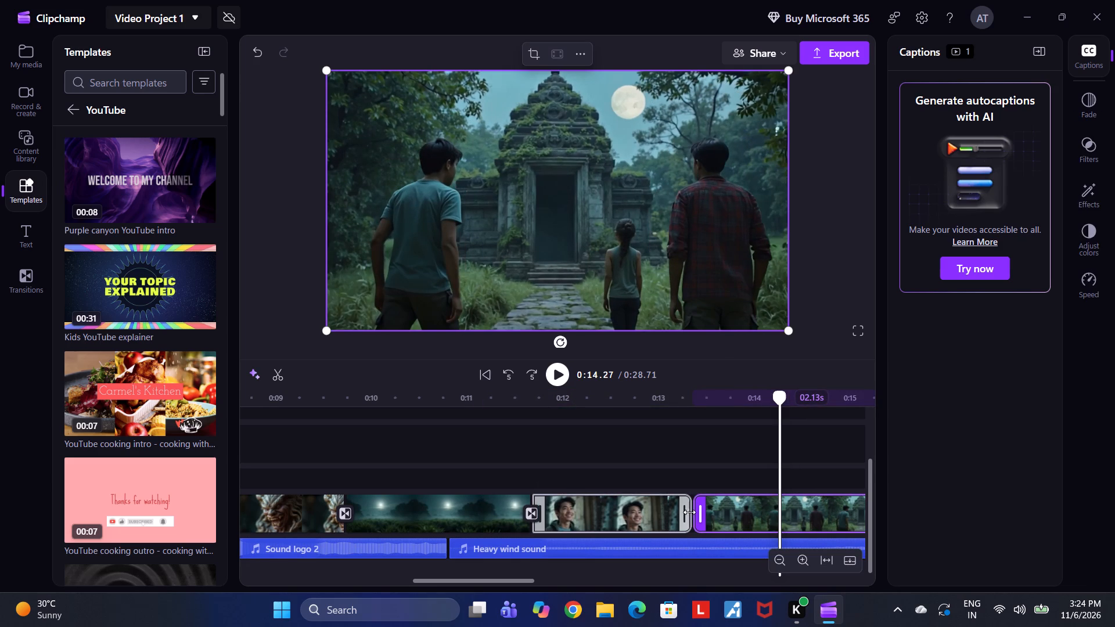
click(691, 512)
click(689, 512)
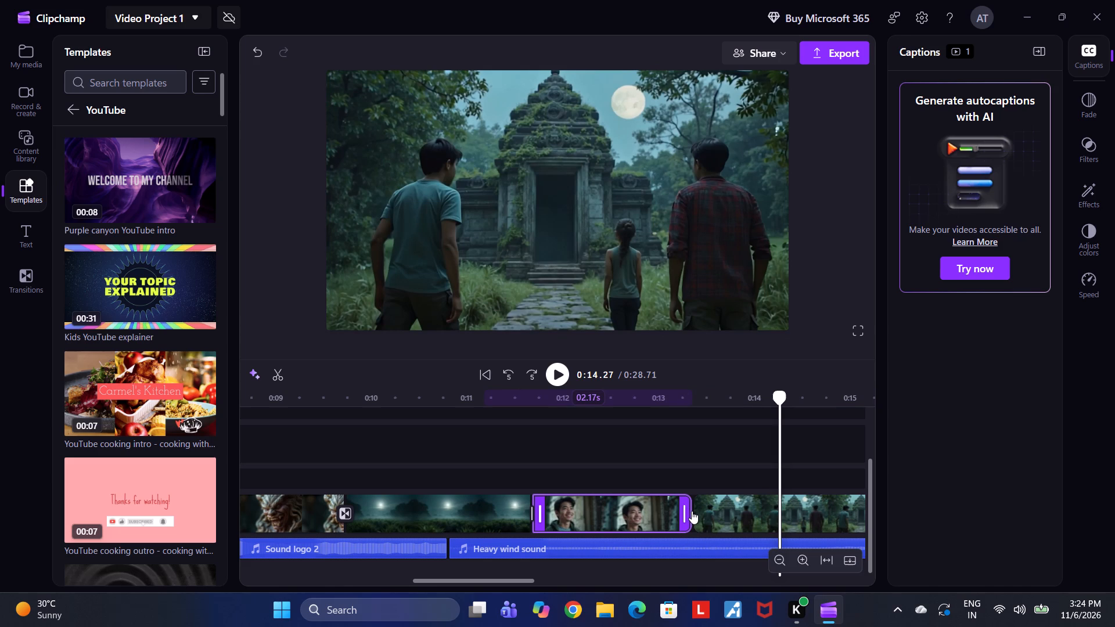
click(692, 509)
click(695, 505)
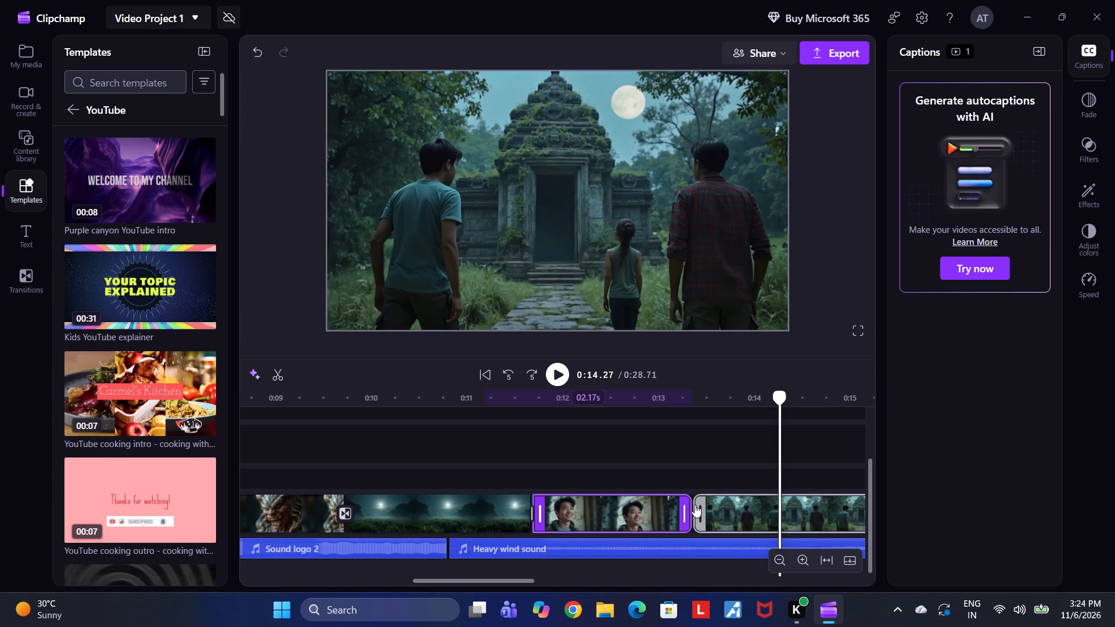
click(692, 507)
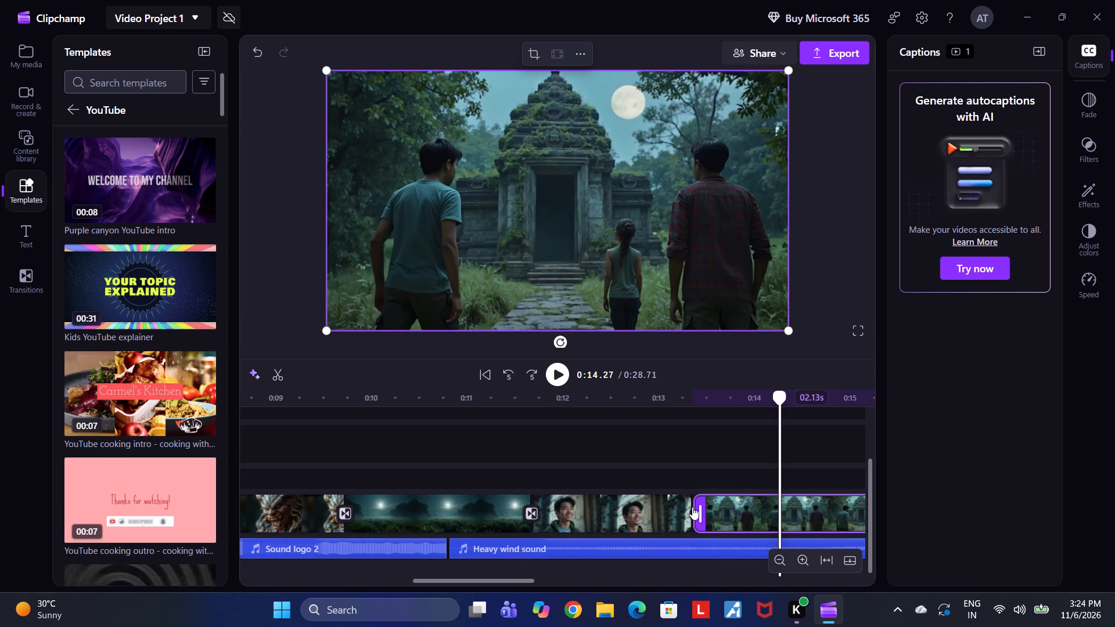
click(692, 507)
drag(698, 507, 693, 511)
click(695, 510)
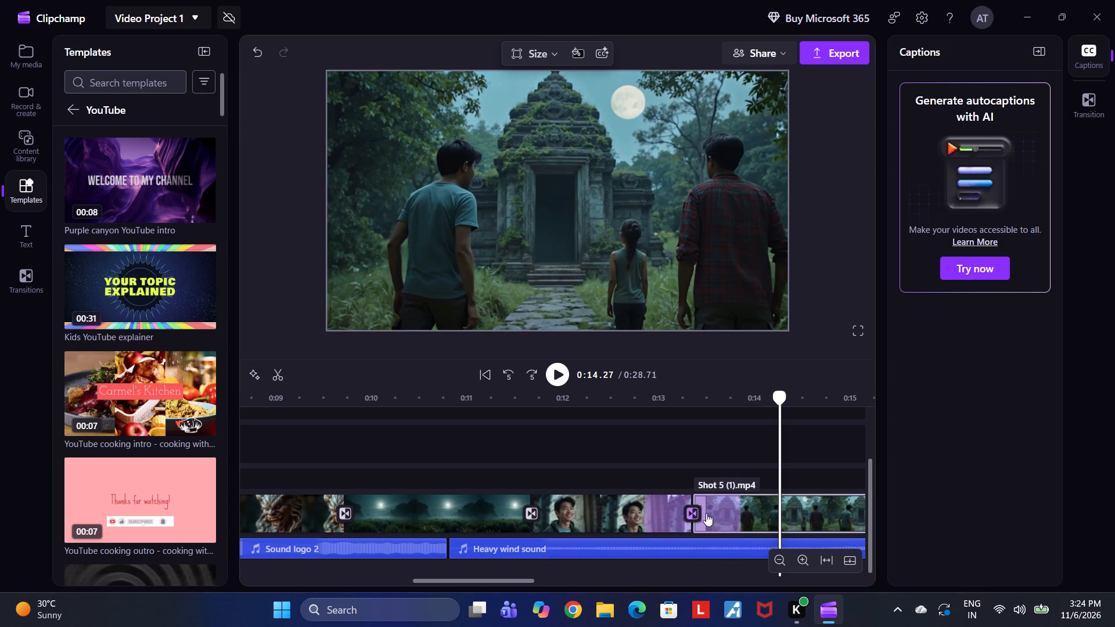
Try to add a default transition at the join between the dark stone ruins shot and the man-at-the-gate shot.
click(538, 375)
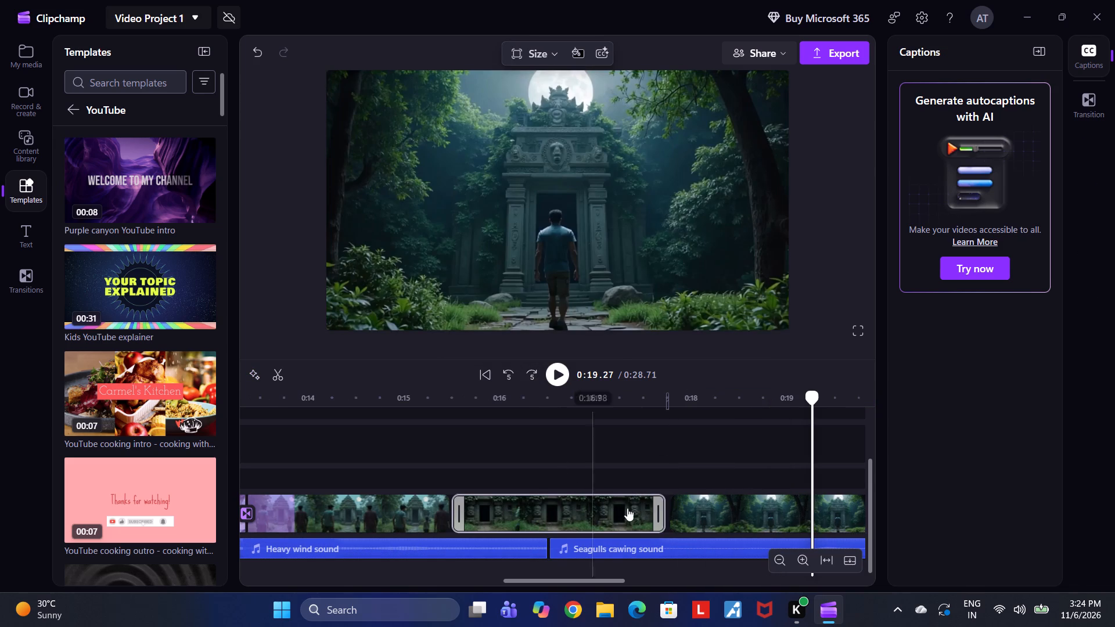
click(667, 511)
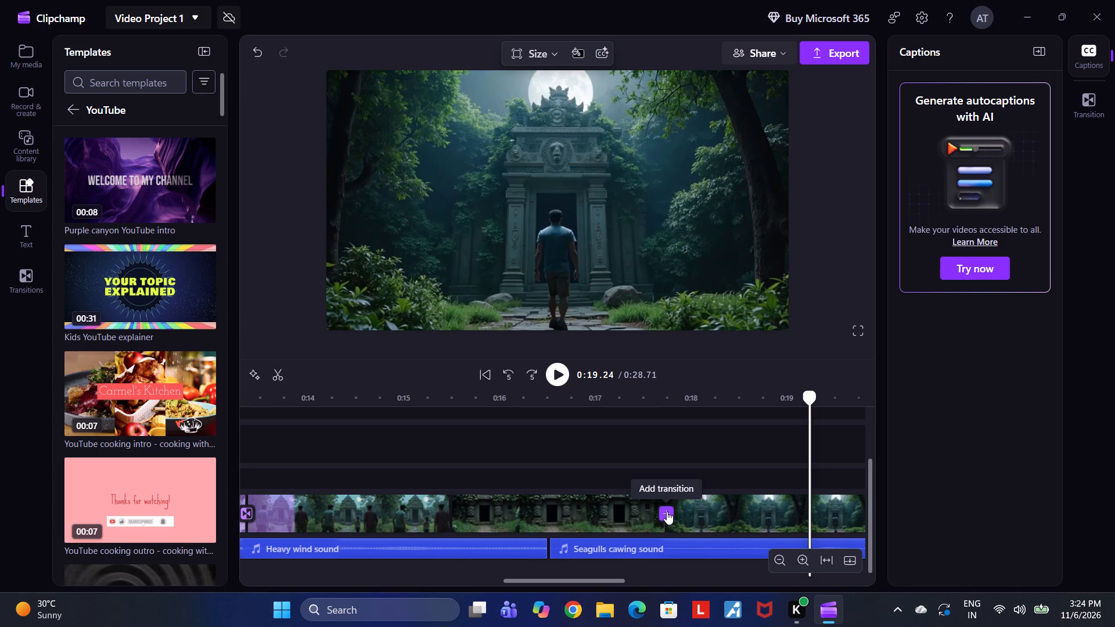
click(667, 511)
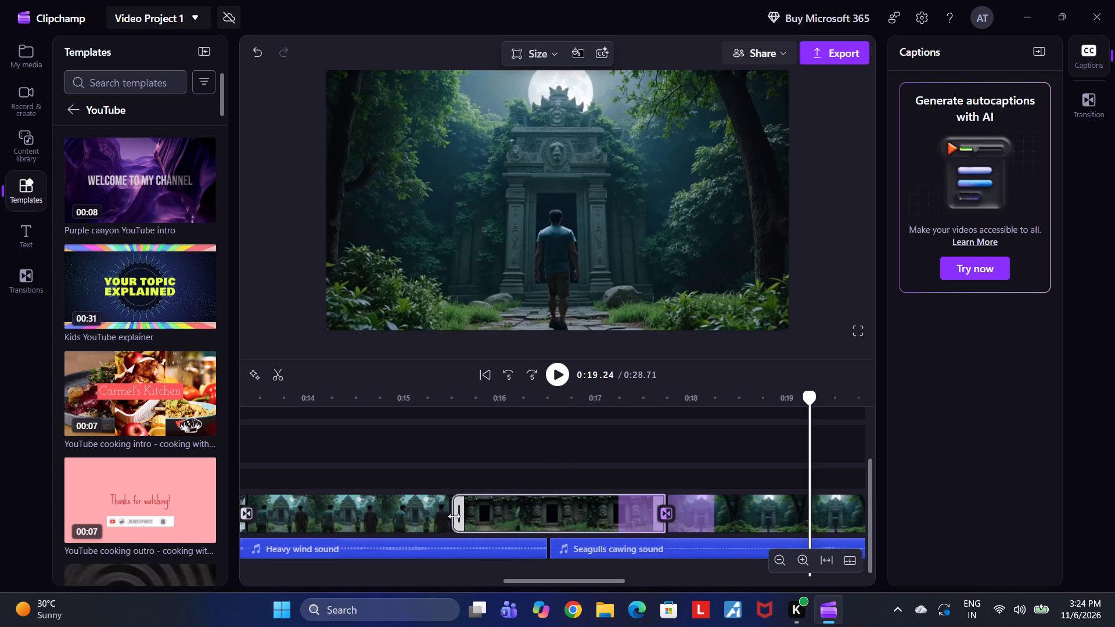
Add a default transition at the join between the three-people temple shot and the dark stone ruins shot.
click(452, 516)
click(452, 516)
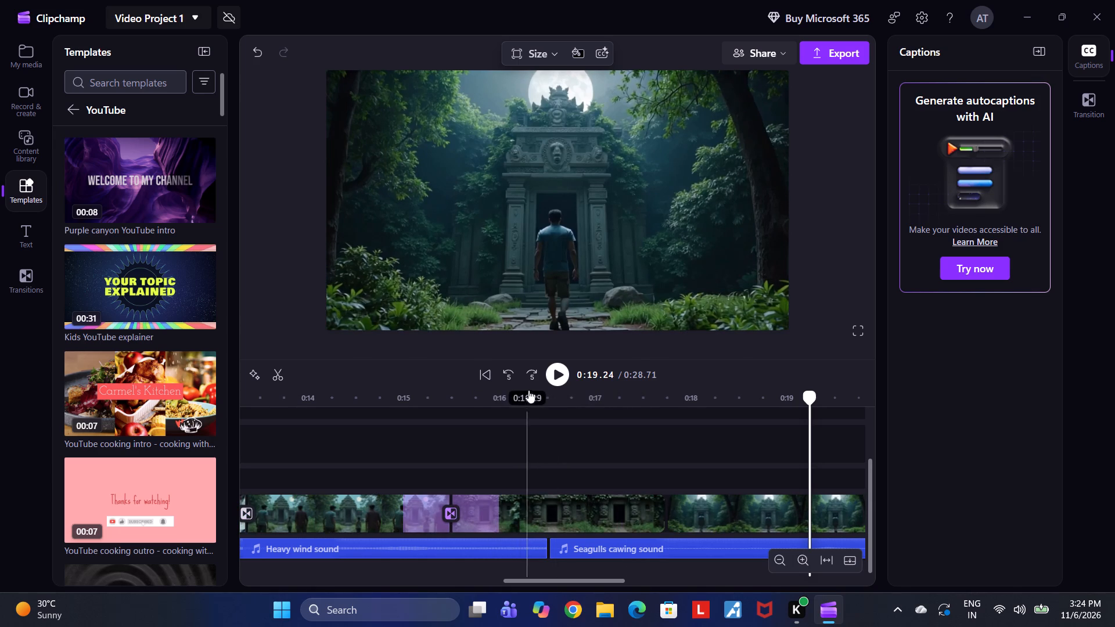
Delete the gap between the man-at-the-gate shot and the glowing doorway shot and add a default transition at their join.
click(531, 373)
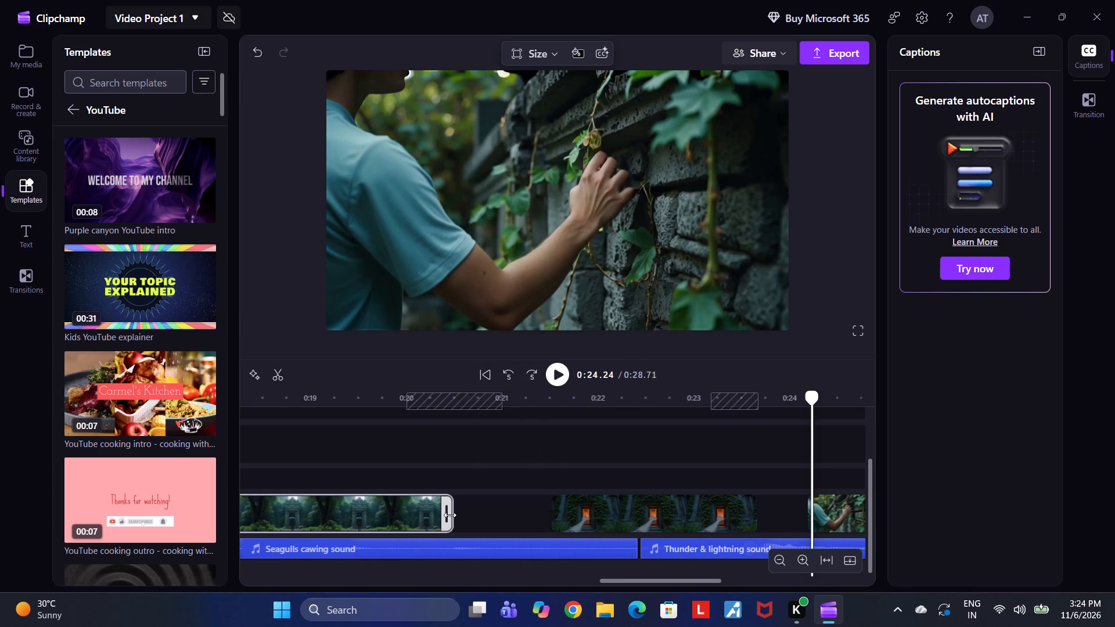
click(461, 516)
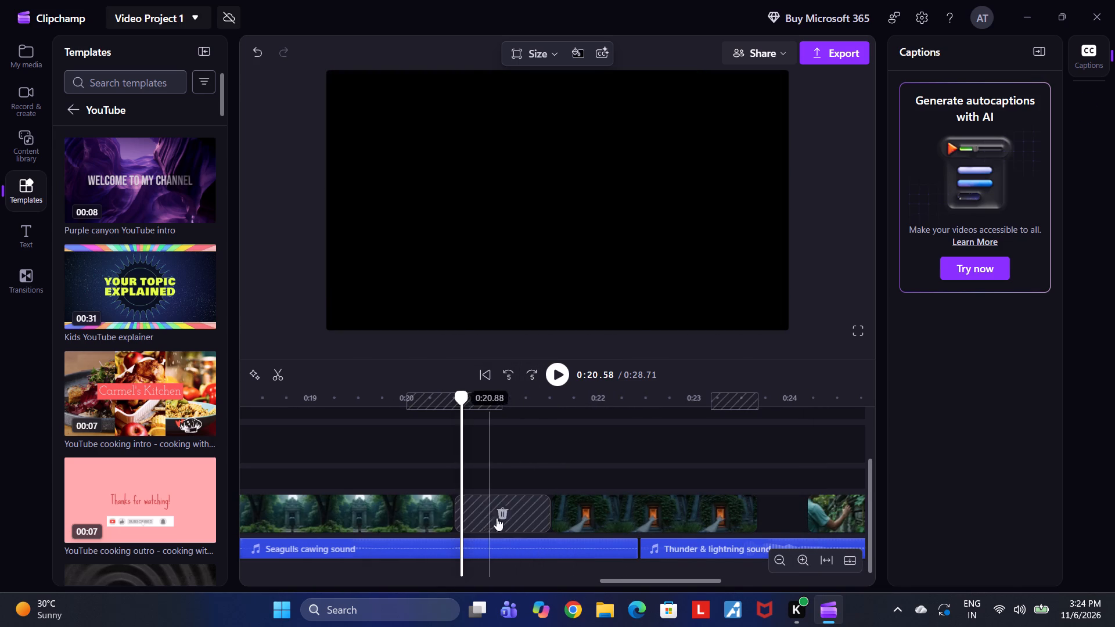
drag(497, 518, 508, 527)
click(497, 511)
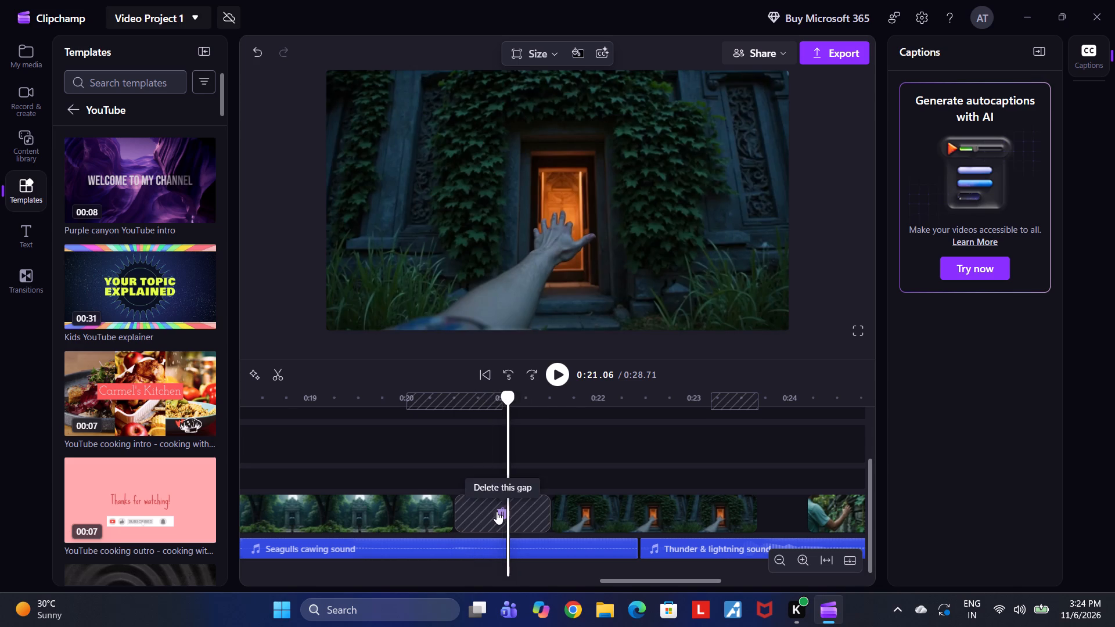
click(449, 516)
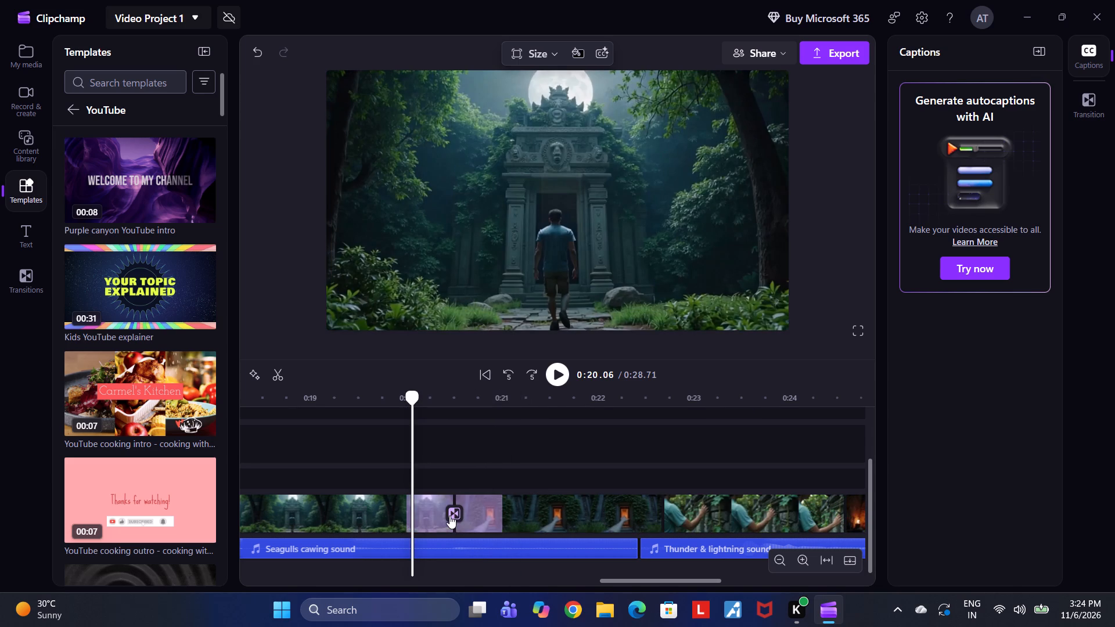
Add a default transition at the join between the dark stone ruins shot and the man-at-the-gate shot.
click(506, 370)
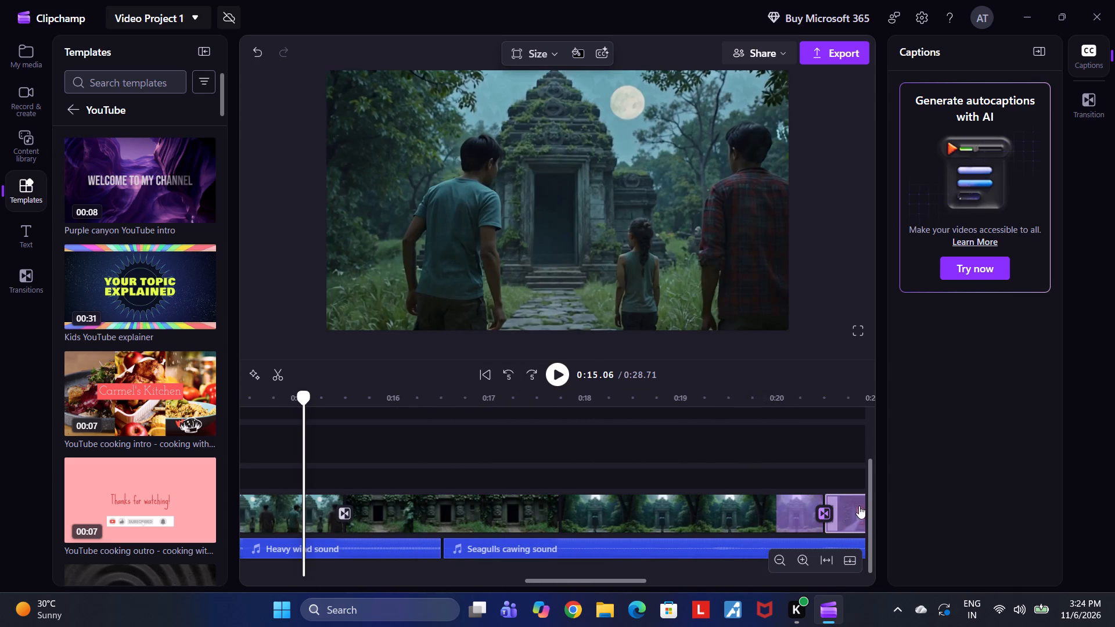
click(561, 516)
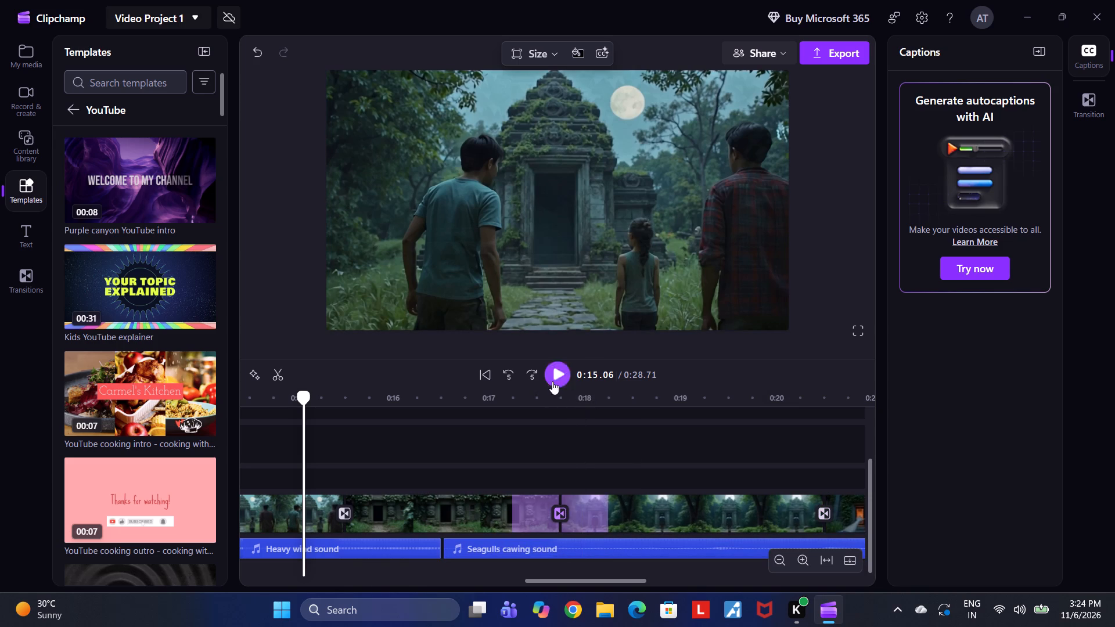
Add default transitions at both ends of the vine-covered wall shot, joining it to the glowing doorway and torchlit hall shots.
click(523, 376)
click(534, 379)
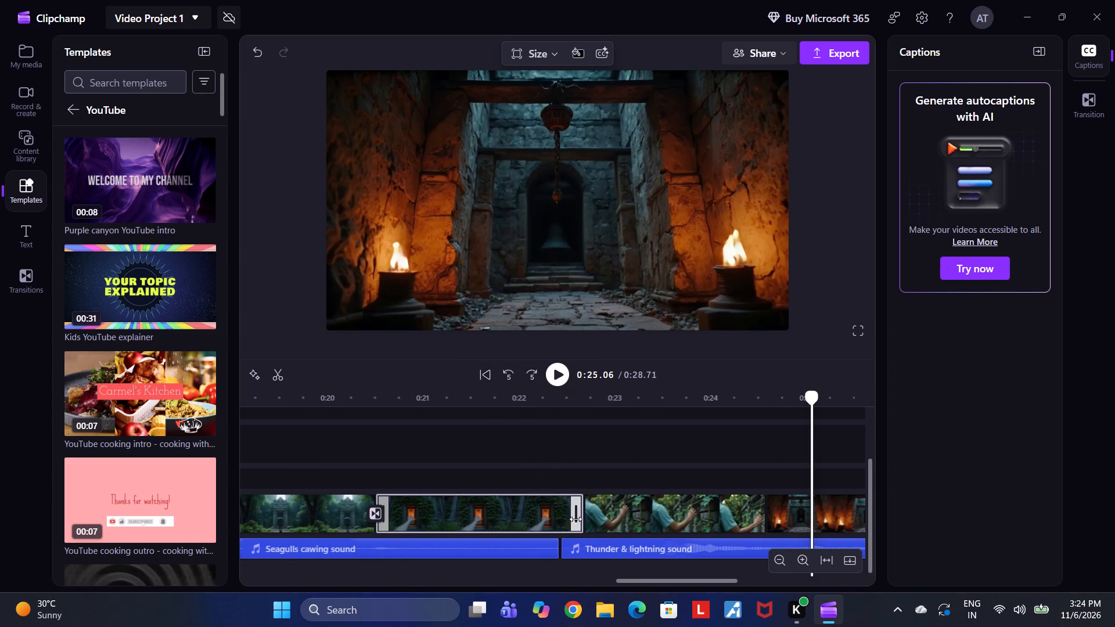
click(585, 514)
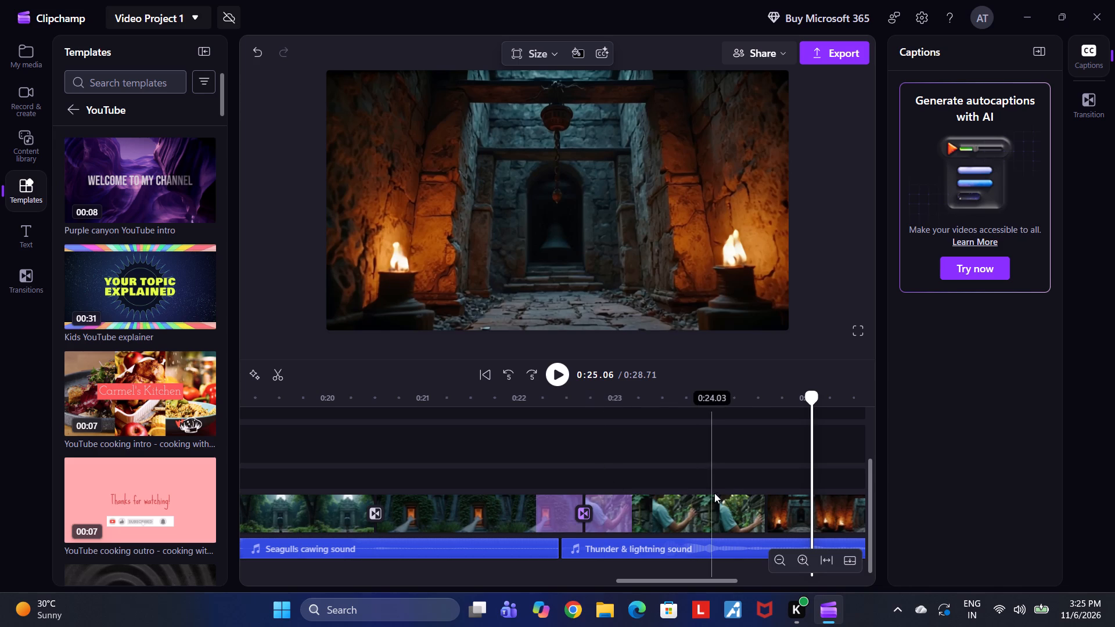
click(767, 516)
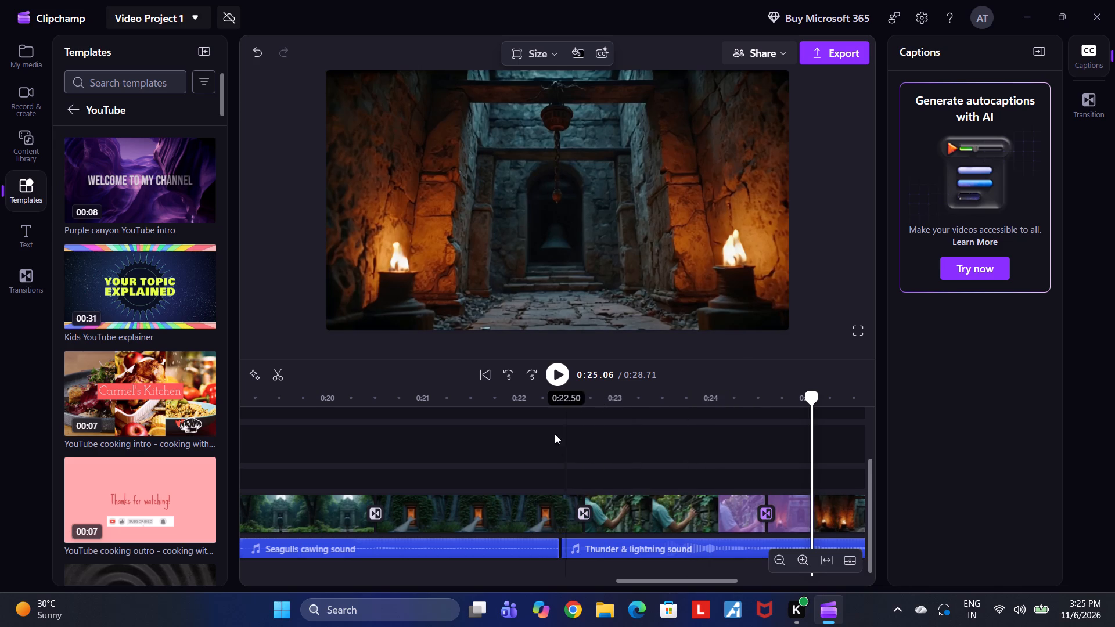
Extend the end of the final torchlit hall shot to a duration of about 2.72 s.
click(534, 371)
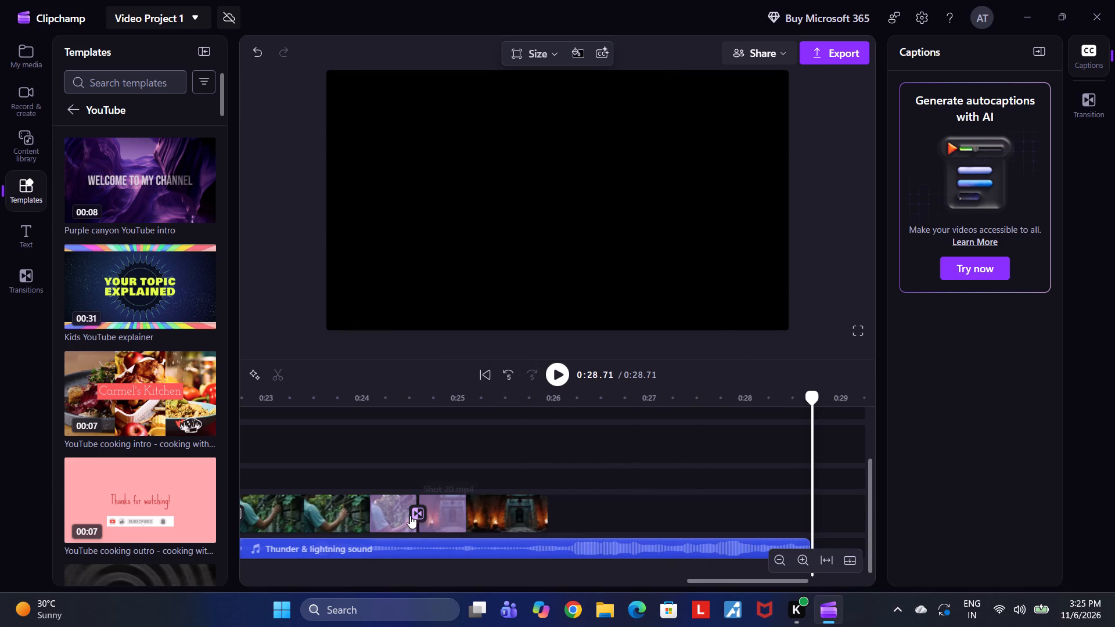
drag(544, 512, 626, 514)
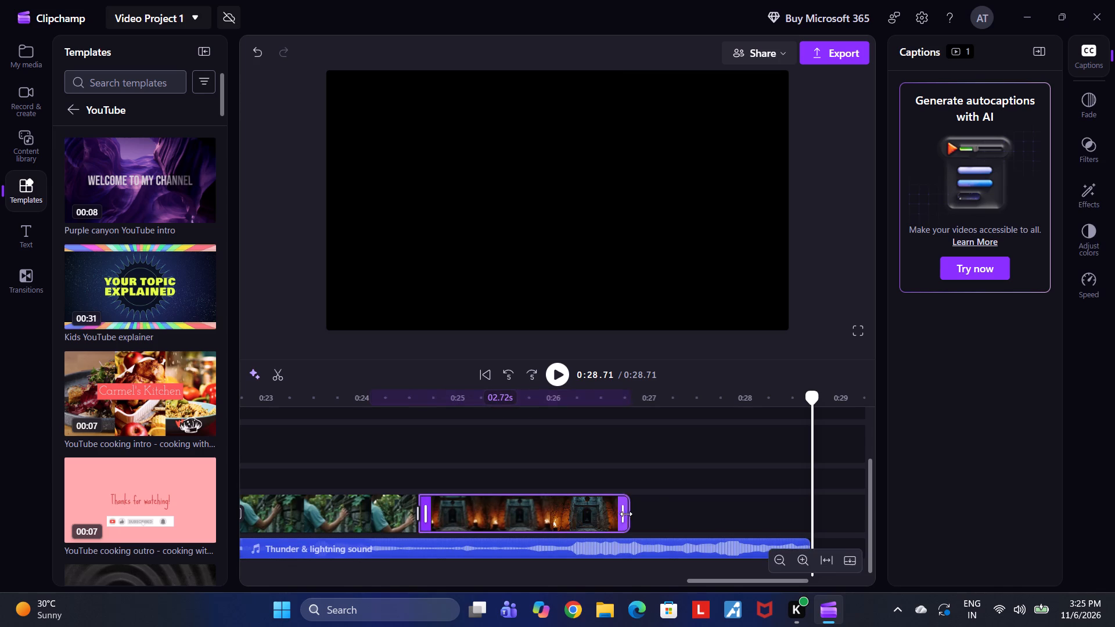
Trim the end of the Thunder & lightning sound to about 0:26.88, close to the end of the last shot.
drag(808, 546, 729, 560)
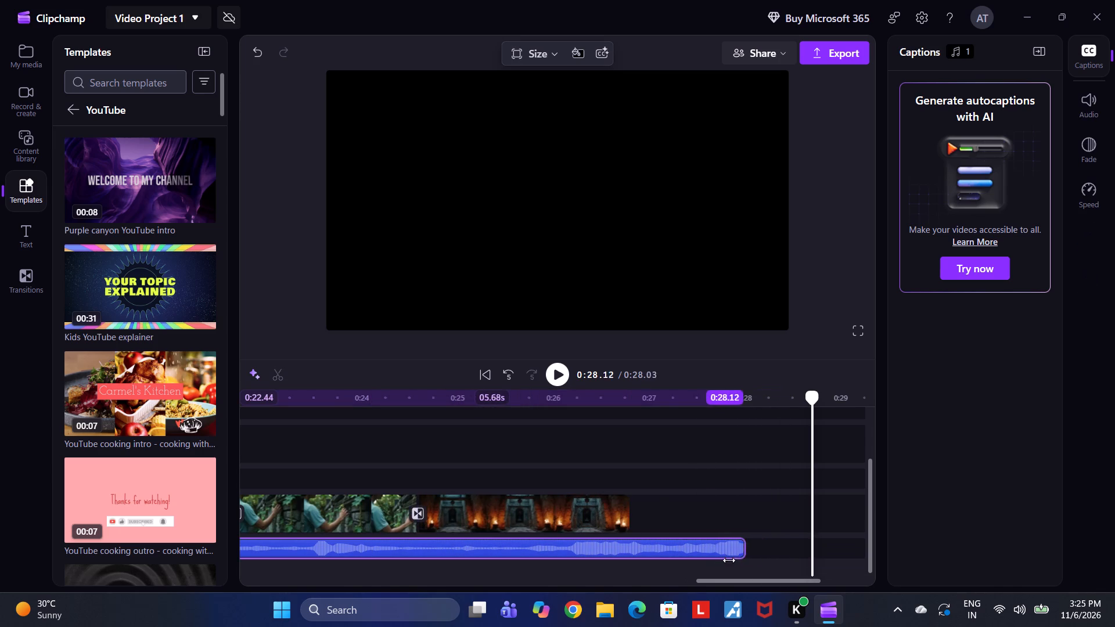
drag(729, 560, 633, 574)
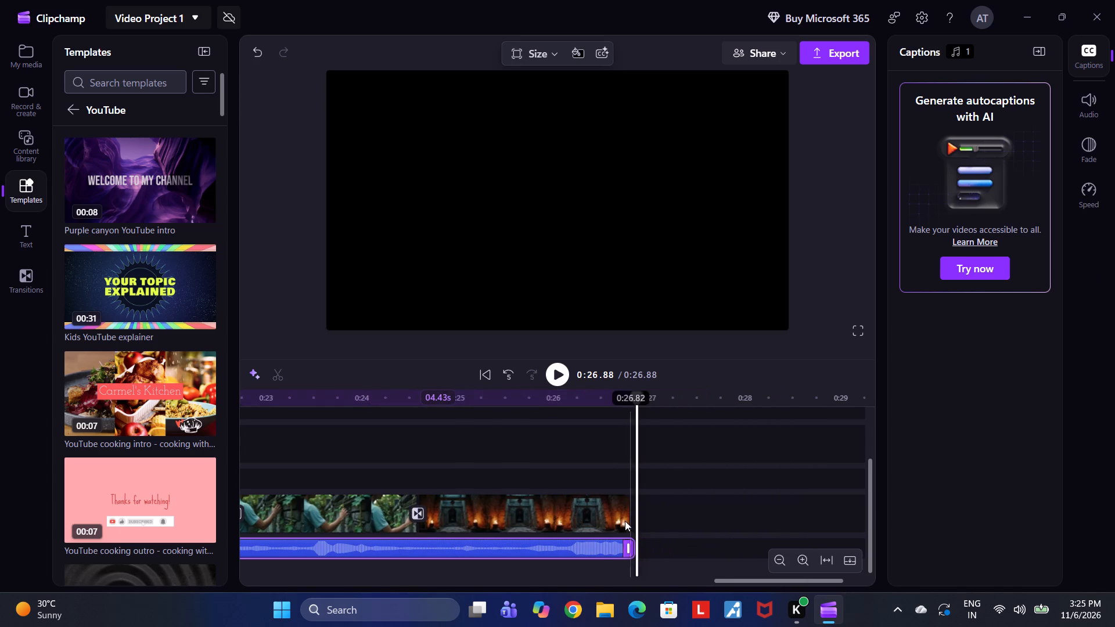
Play the video from the beginning to review the intro.
click(488, 377)
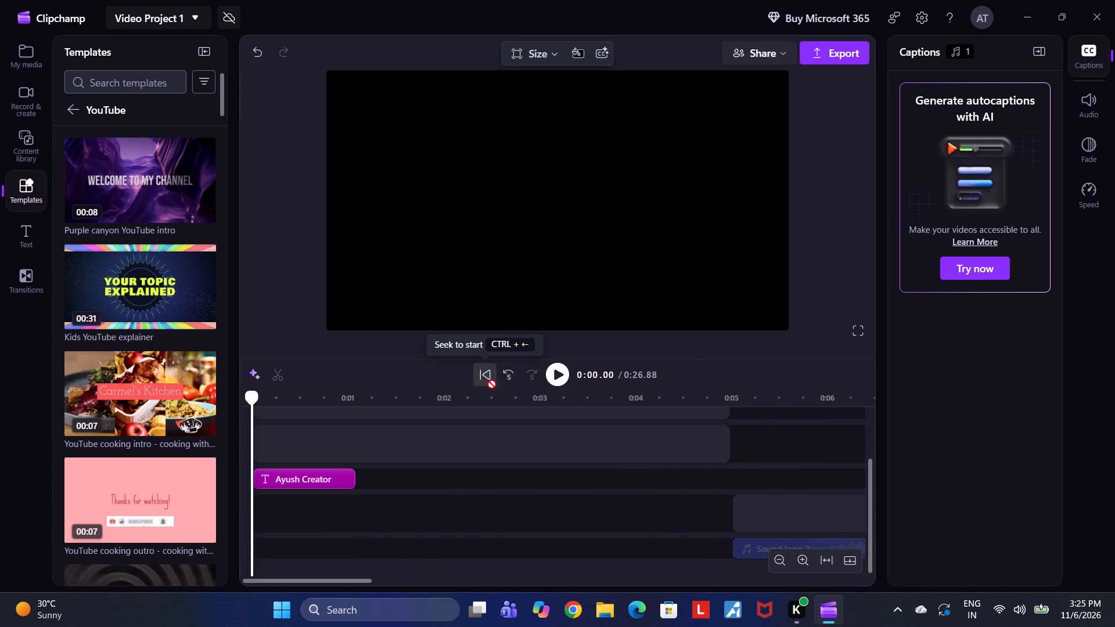
click(551, 371)
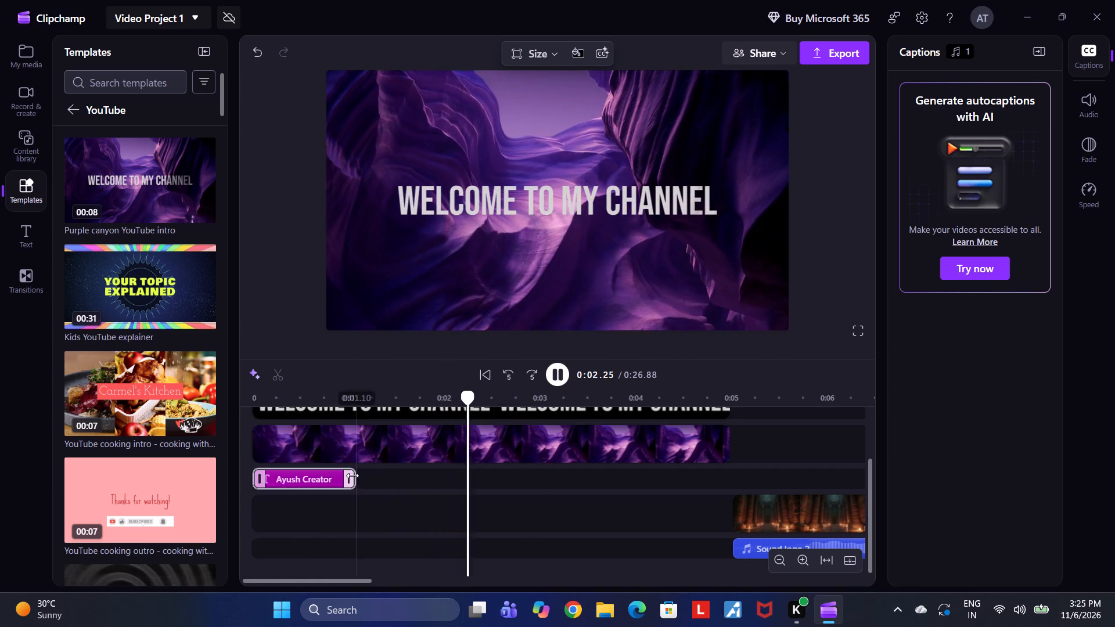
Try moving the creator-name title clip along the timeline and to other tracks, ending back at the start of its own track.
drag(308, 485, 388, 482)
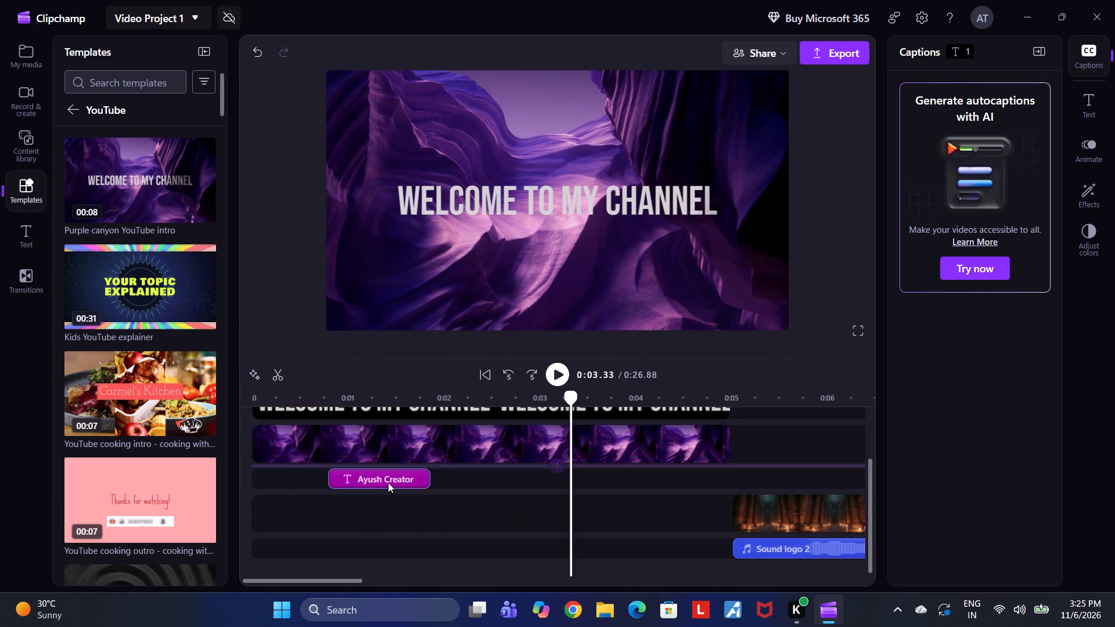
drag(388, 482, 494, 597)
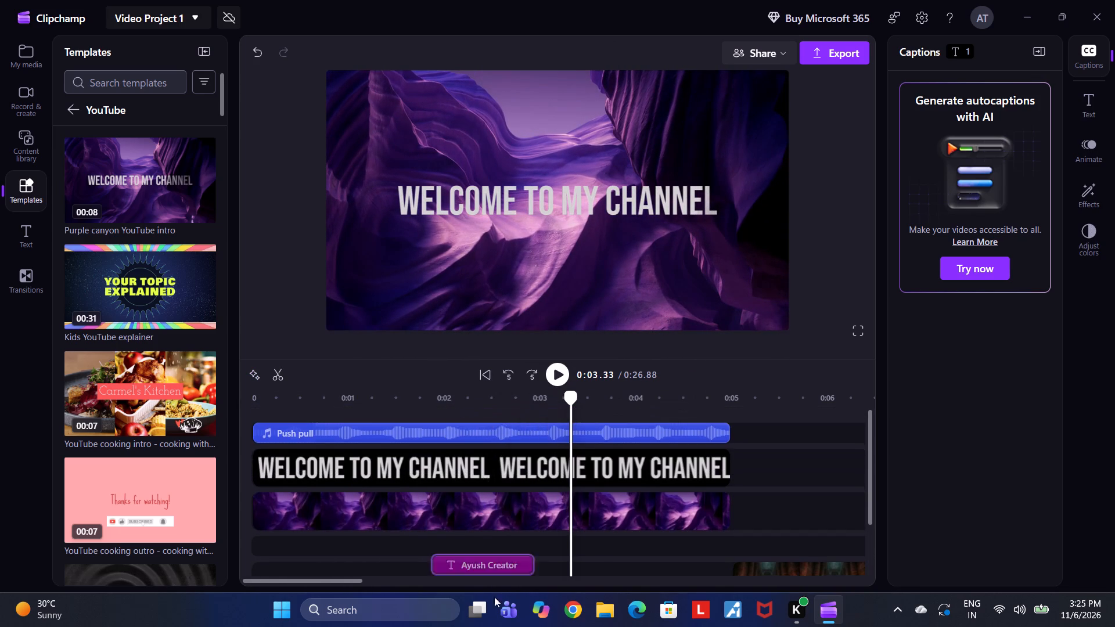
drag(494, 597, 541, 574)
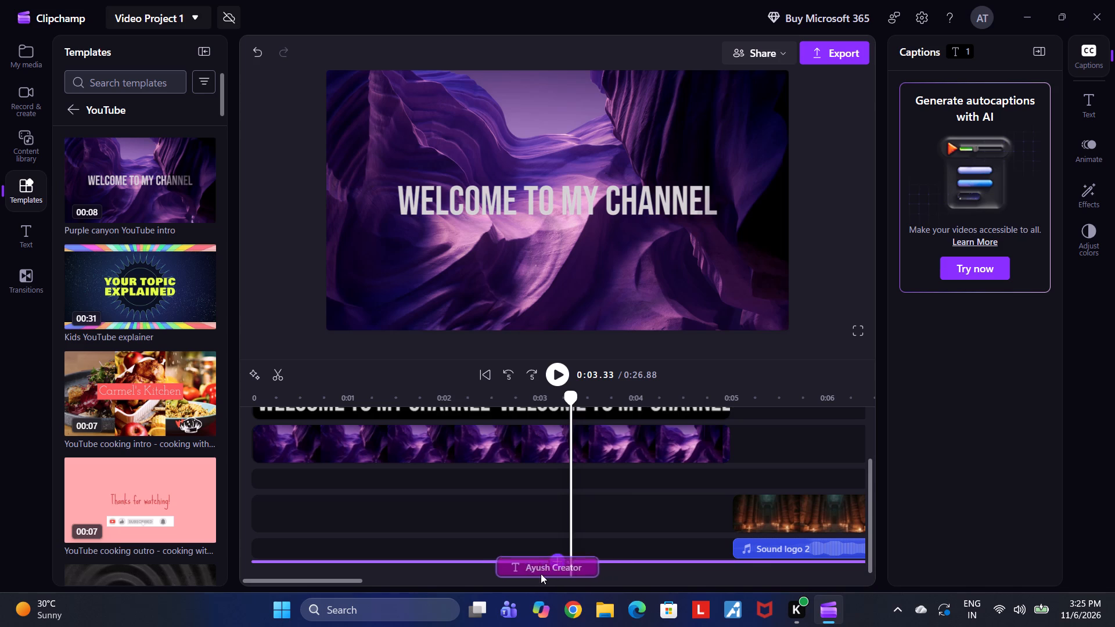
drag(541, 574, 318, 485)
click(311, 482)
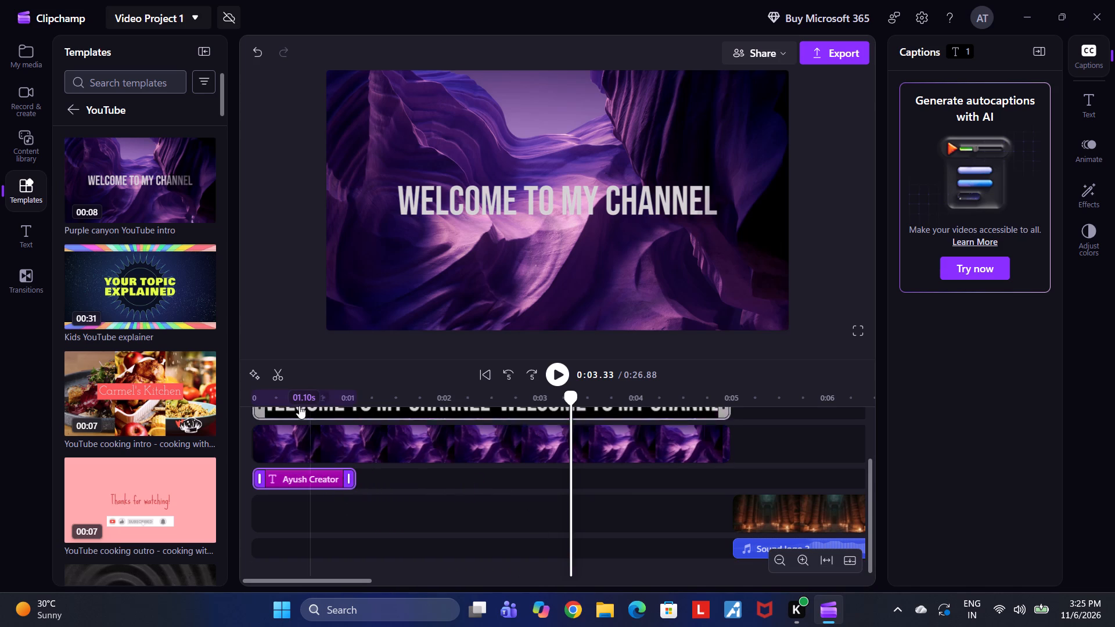
Split the Purple canyon intro at 0:03.33.
click(283, 365)
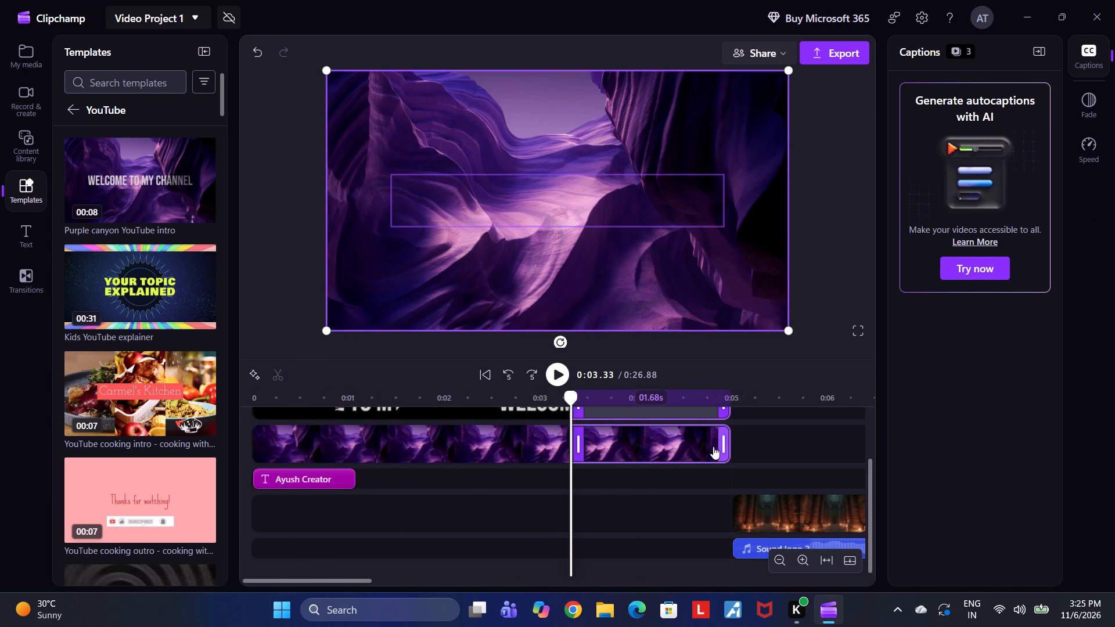
Move the second part of the split Purple canyon intro, with its title and sound, to about 0:06.8 on lower tracks.
drag(622, 452, 534, 448)
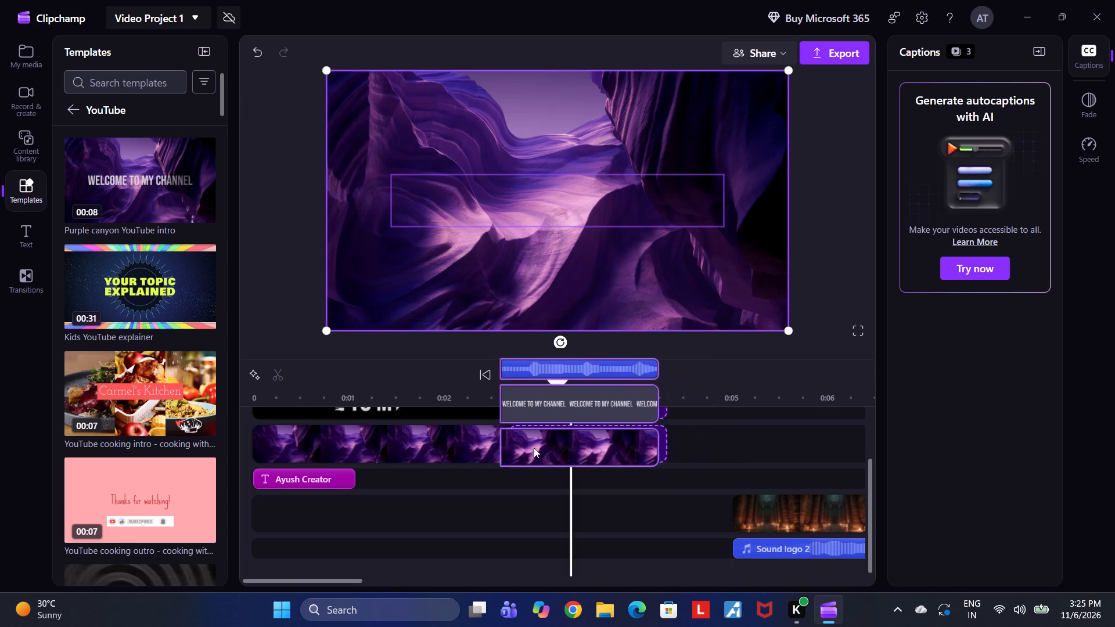
drag(534, 448, 538, 348)
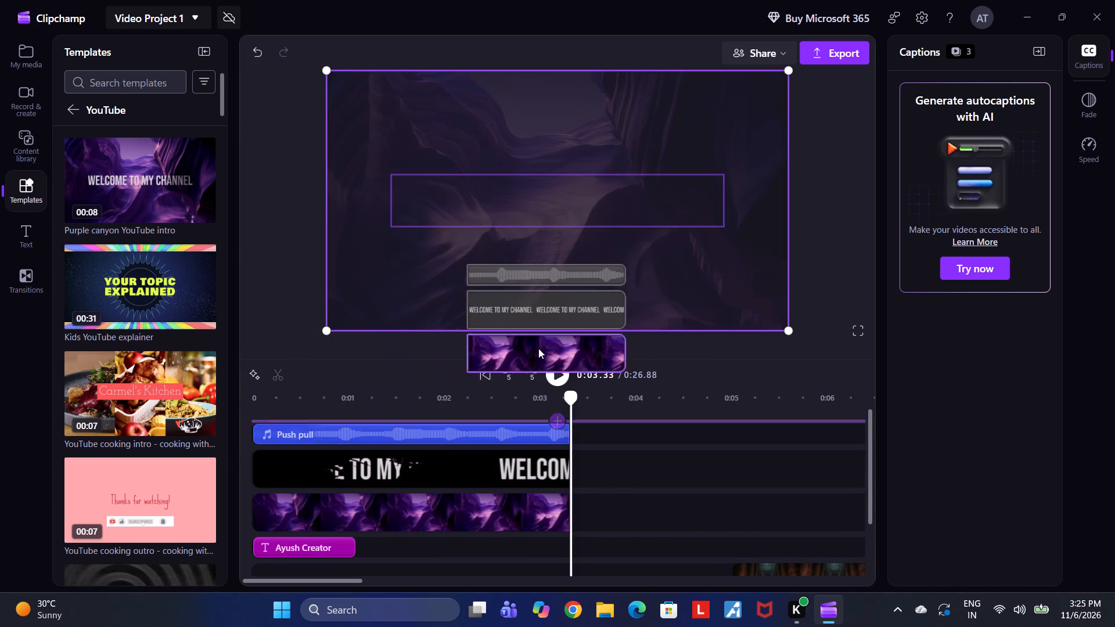
drag(538, 348, 900, 626)
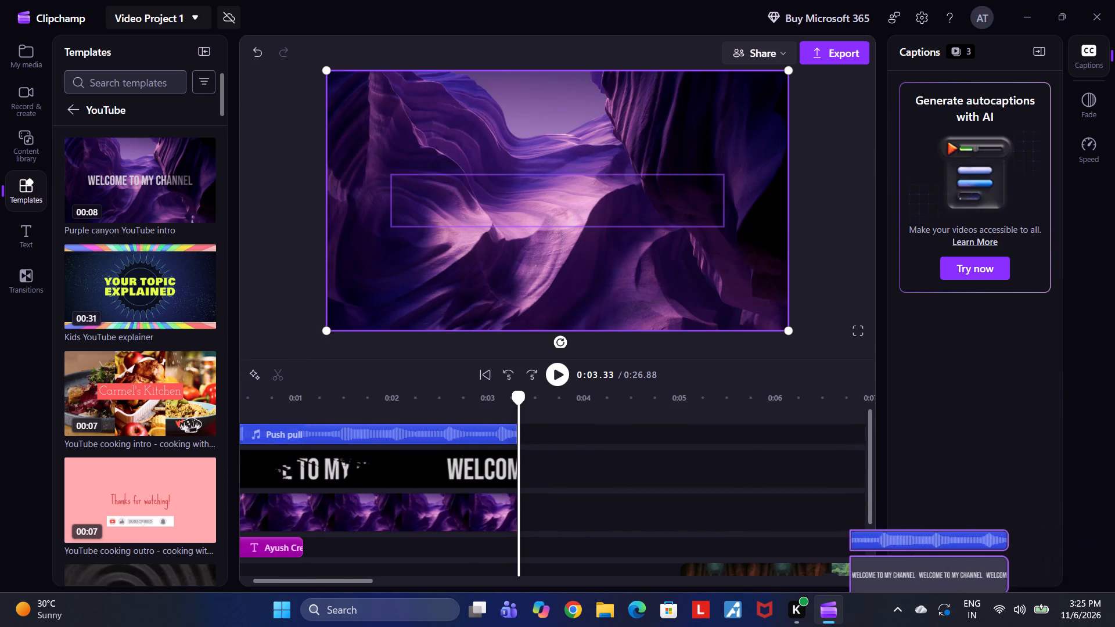
drag(900, 626, 907, 618)
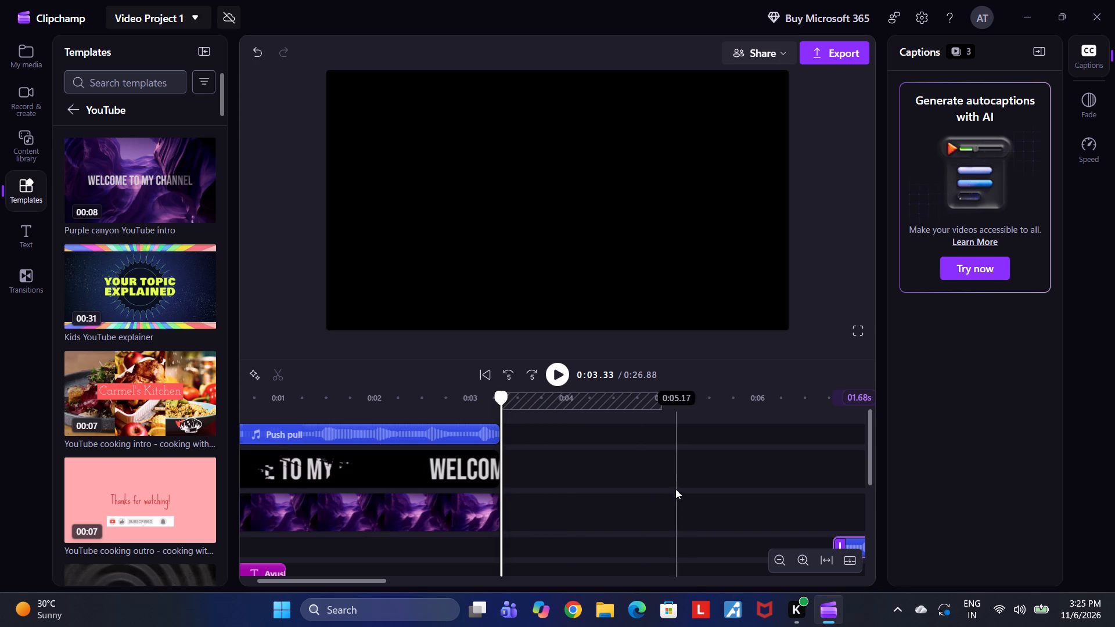
Trim the start of the moved Purple canyon background piece to 0:08.37, leaving only 0.10 s.
scroll(628, 516, down, 1)
scroll(628, 516, up, 4)
scroll(626, 517, down, 5)
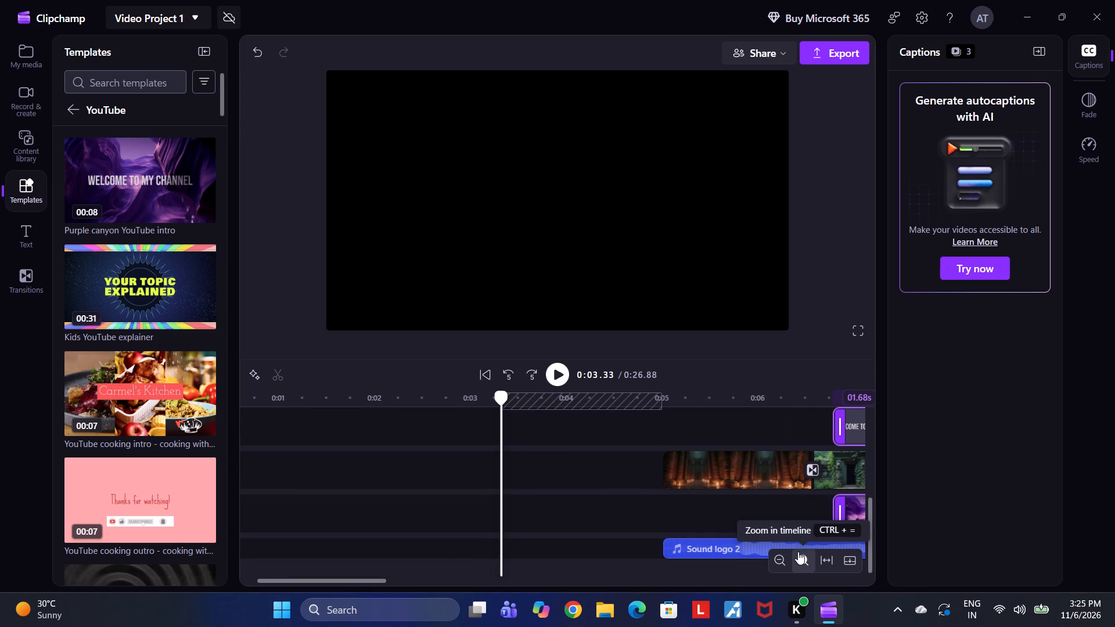
drag(805, 570, 821, 597)
click(778, 572)
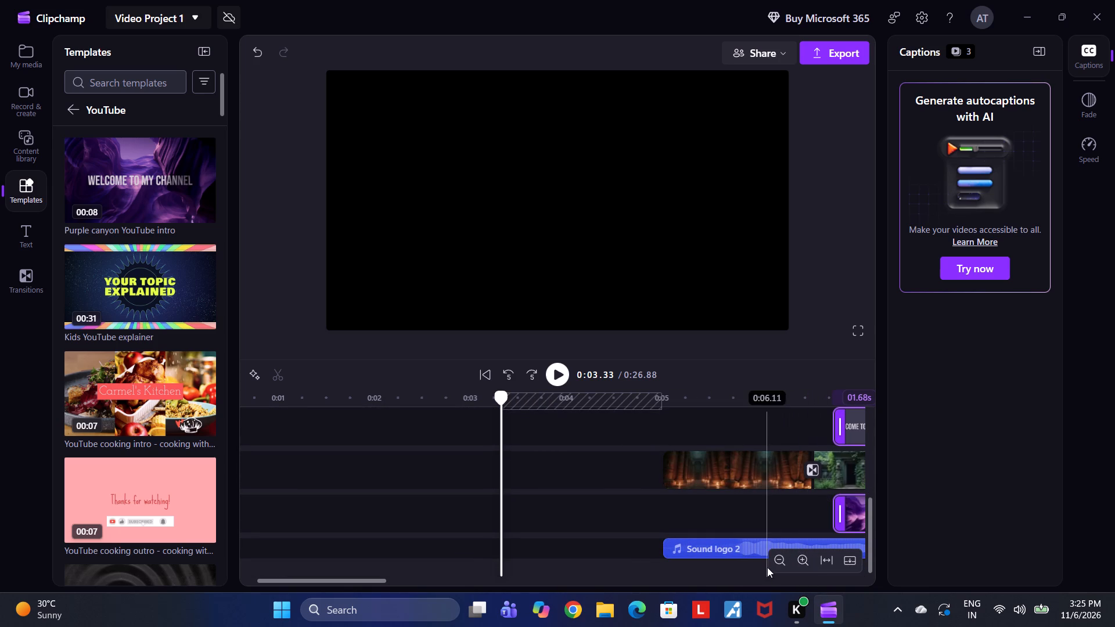
click(767, 567)
click(848, 556)
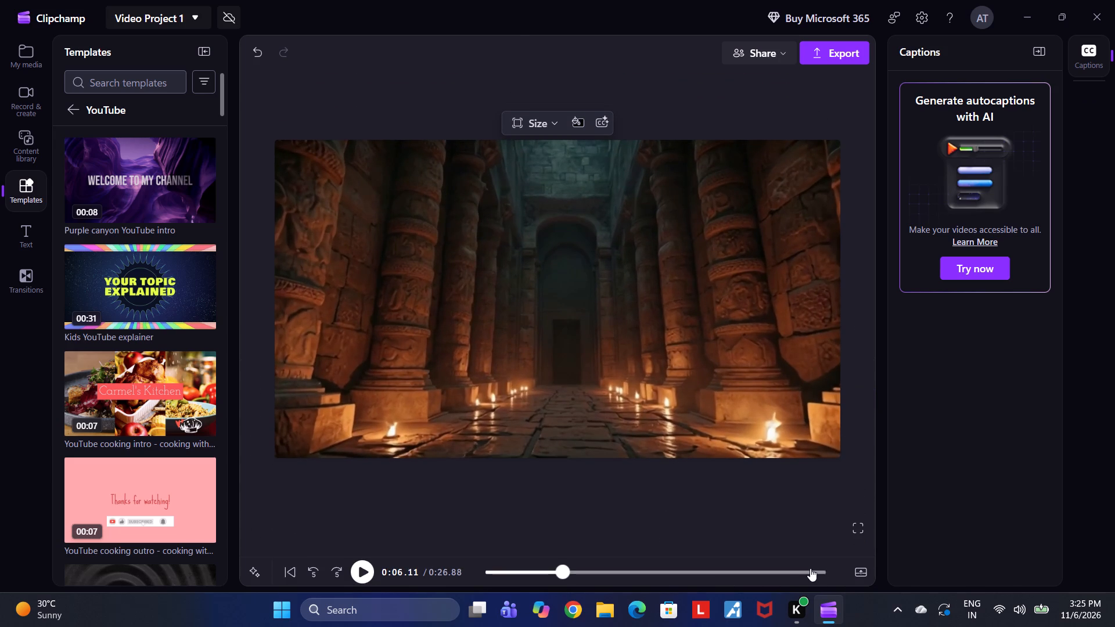
click(857, 570)
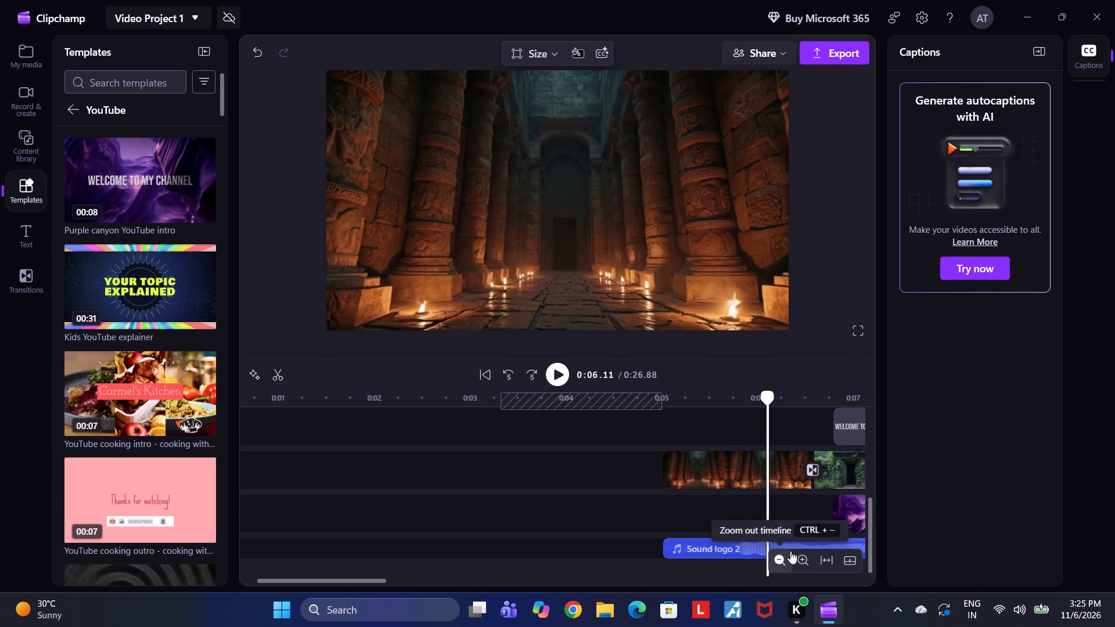
click(790, 556)
click(787, 560)
click(777, 561)
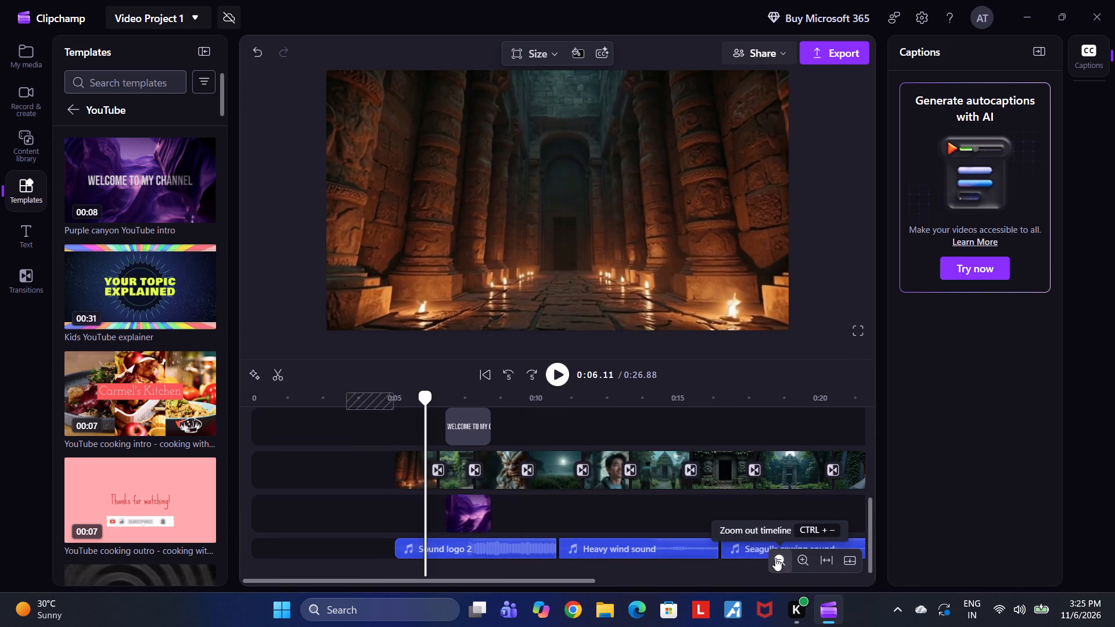
drag(451, 503, 440, 509)
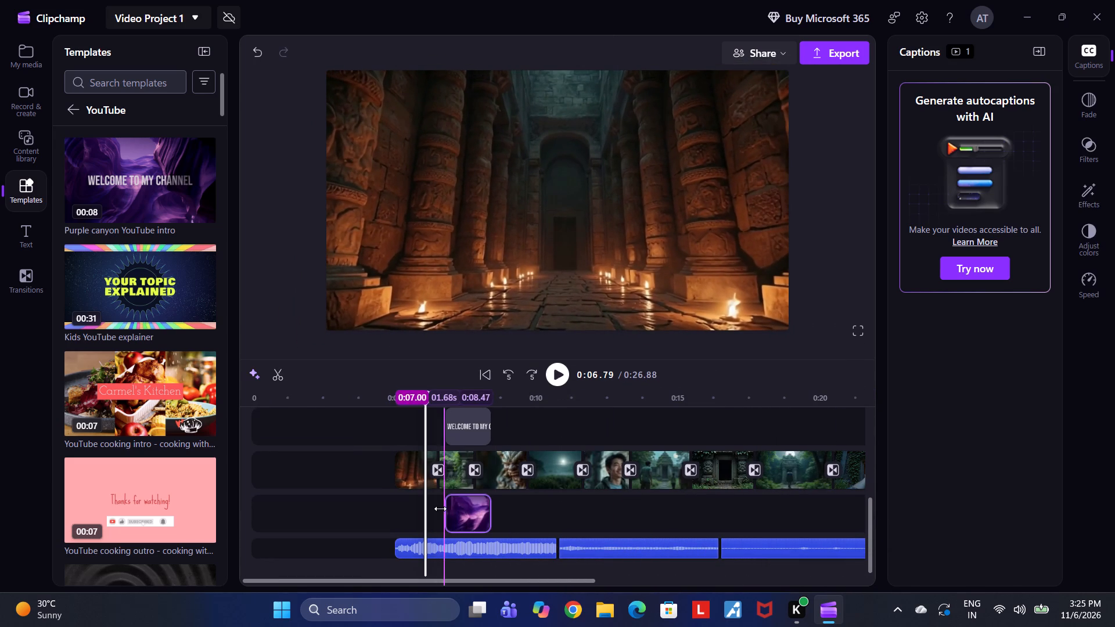
drag(440, 509, 397, 521)
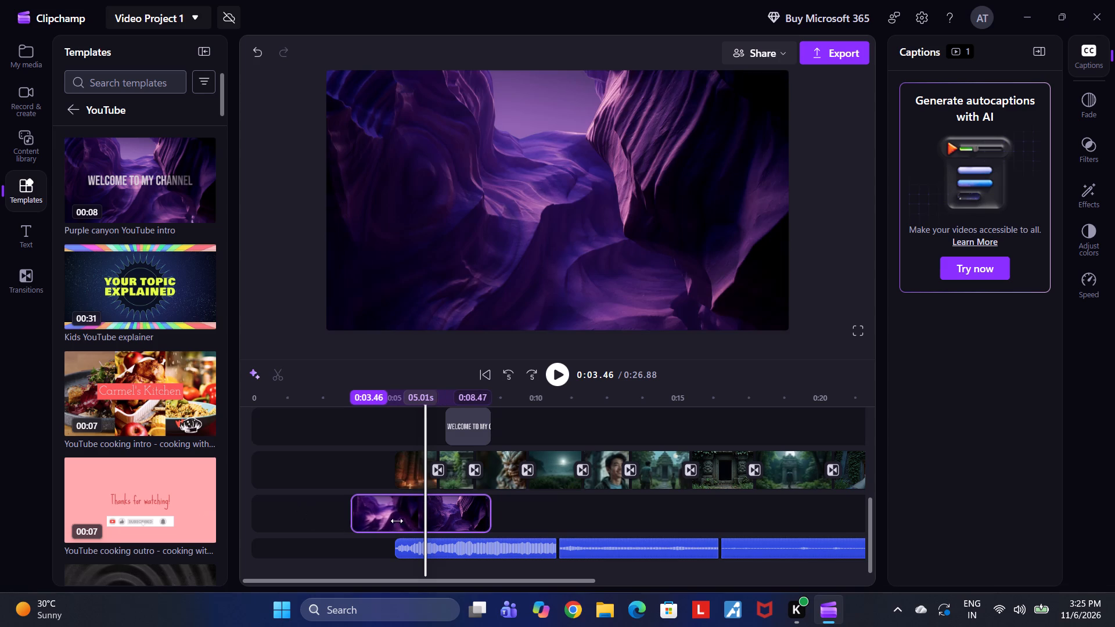
drag(397, 521, 496, 522)
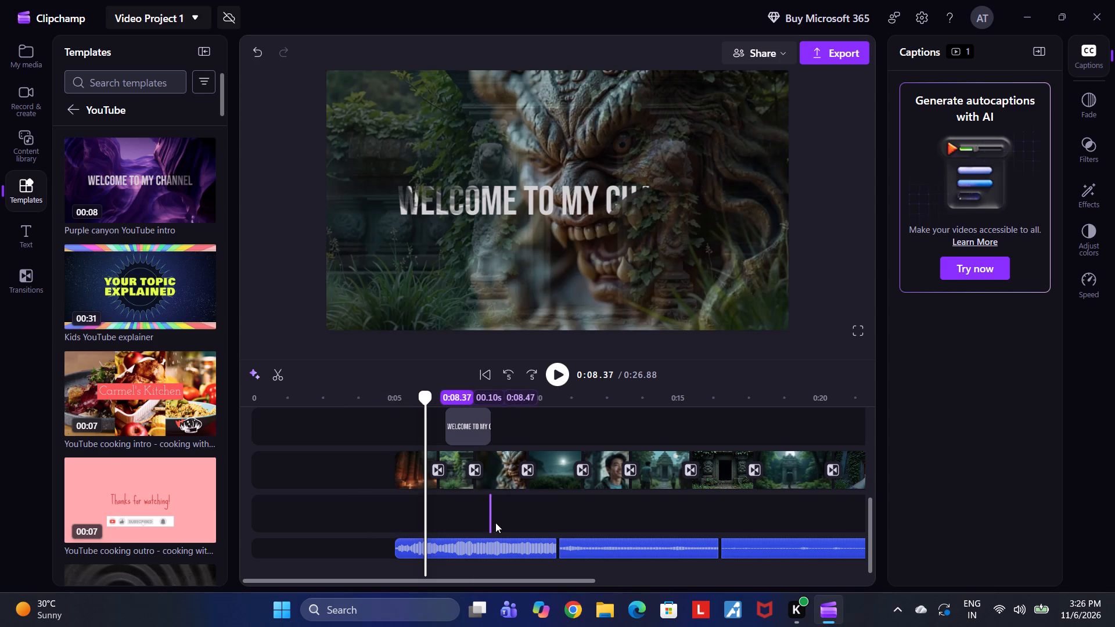
Close the gap before the 0.10 s Purple canyon background piece so it sits at the start of its track.
drag(489, 518, 466, 518)
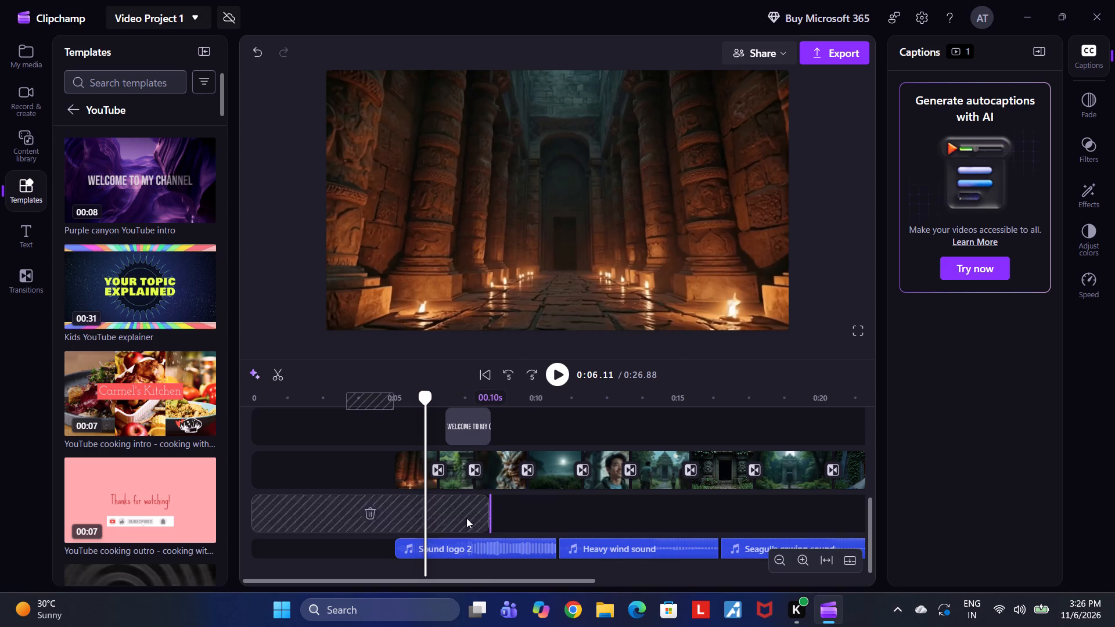
drag(466, 518, 397, 523)
click(363, 515)
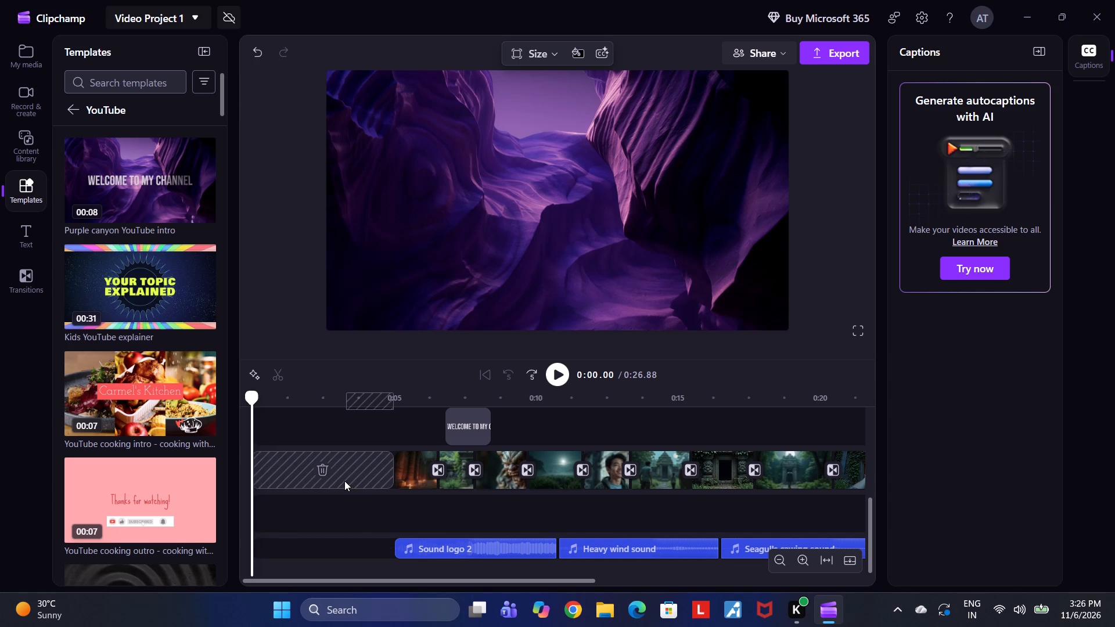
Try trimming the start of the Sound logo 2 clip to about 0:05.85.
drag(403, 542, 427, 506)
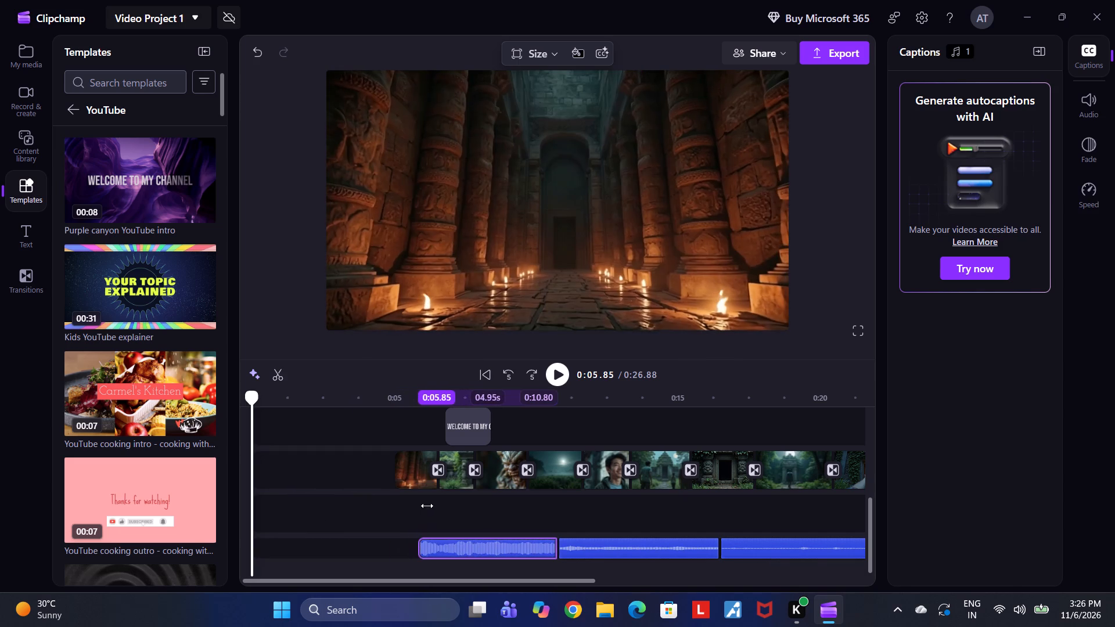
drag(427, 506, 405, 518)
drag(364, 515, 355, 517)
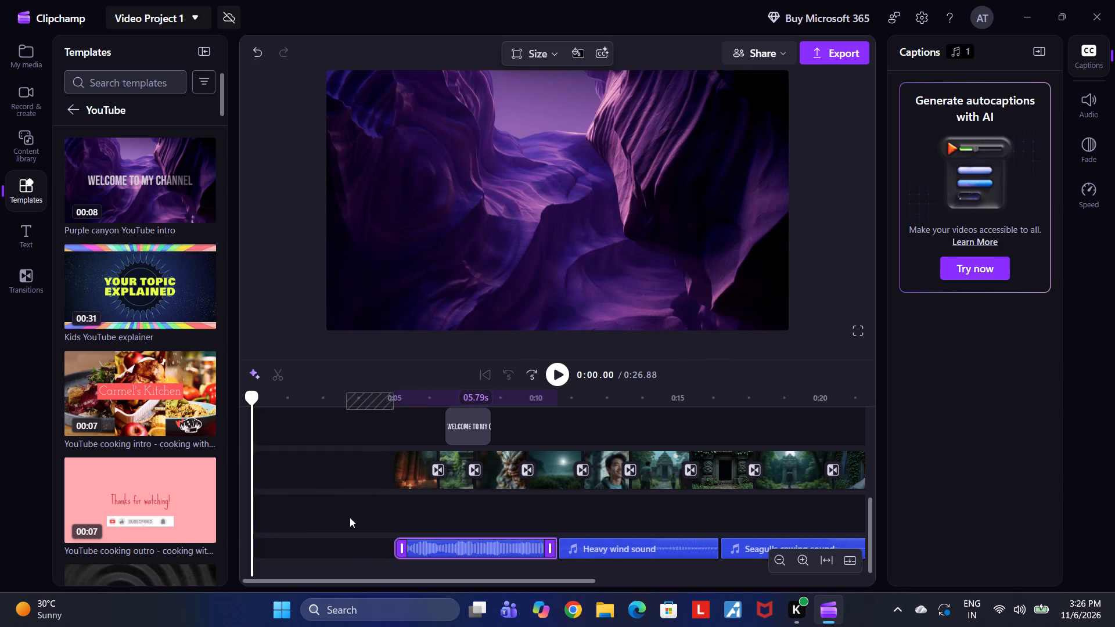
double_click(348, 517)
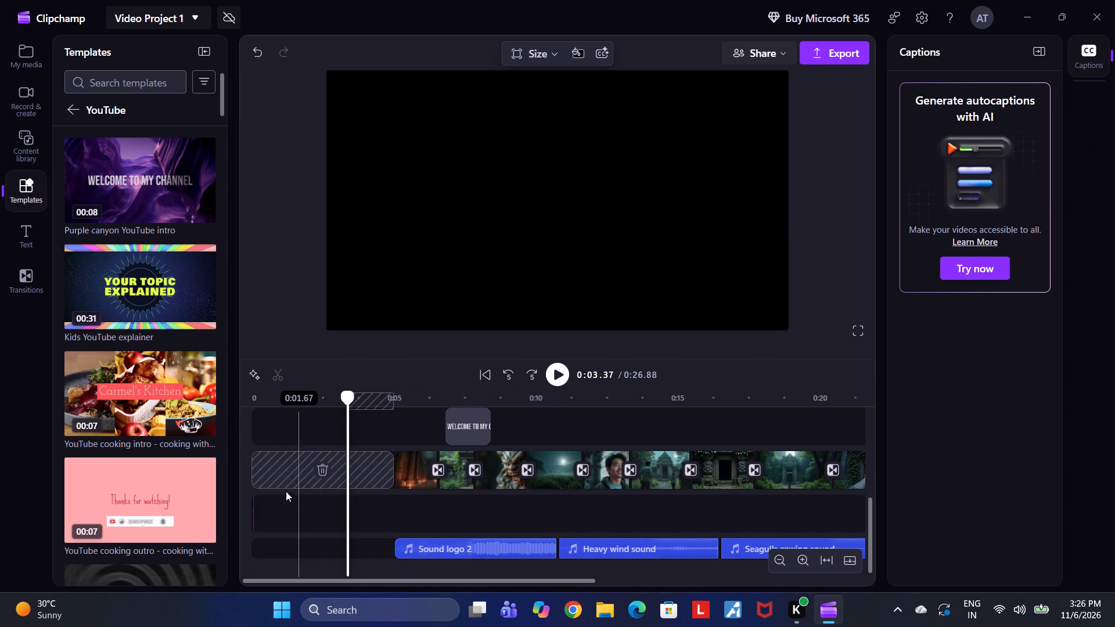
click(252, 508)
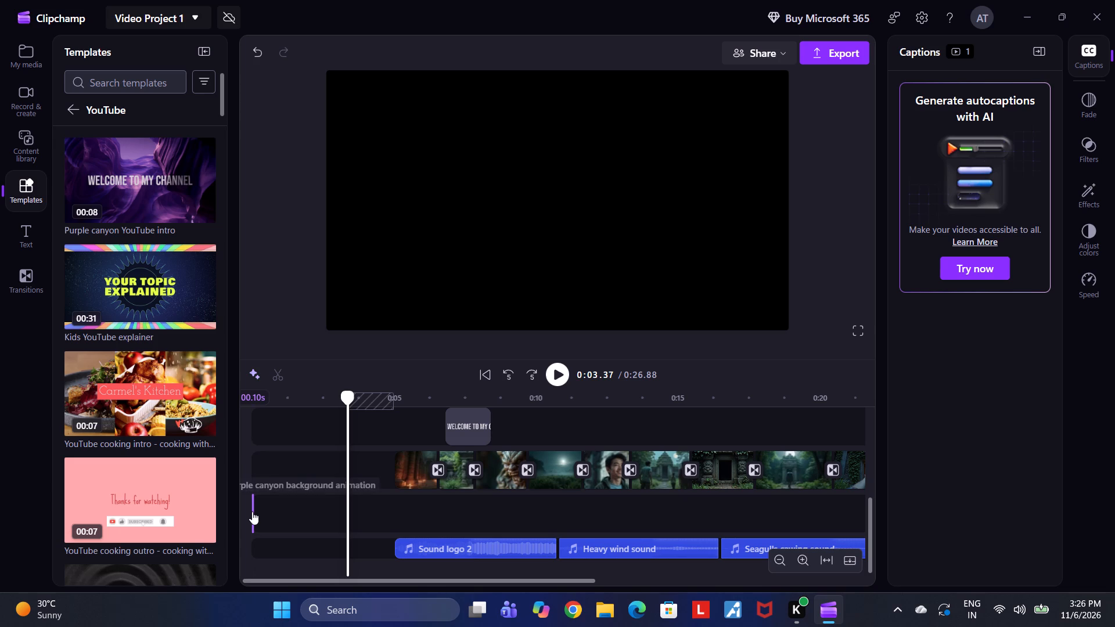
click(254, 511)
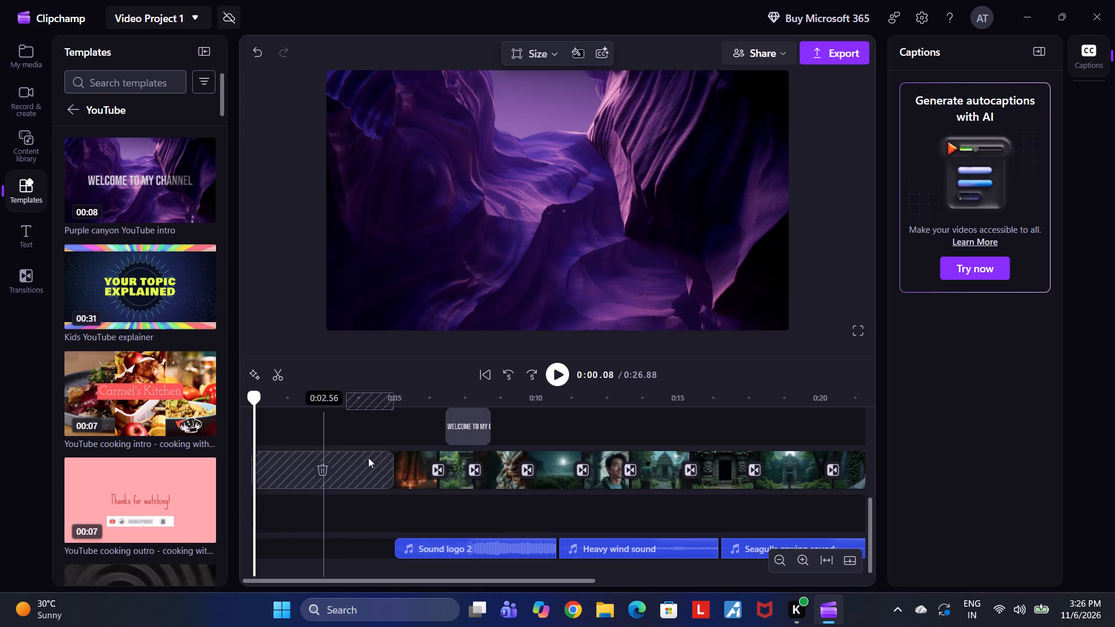
Play the video from the beginning and look over the tracks to check the rearranged intro pieces.
drag(467, 372, 455, 376)
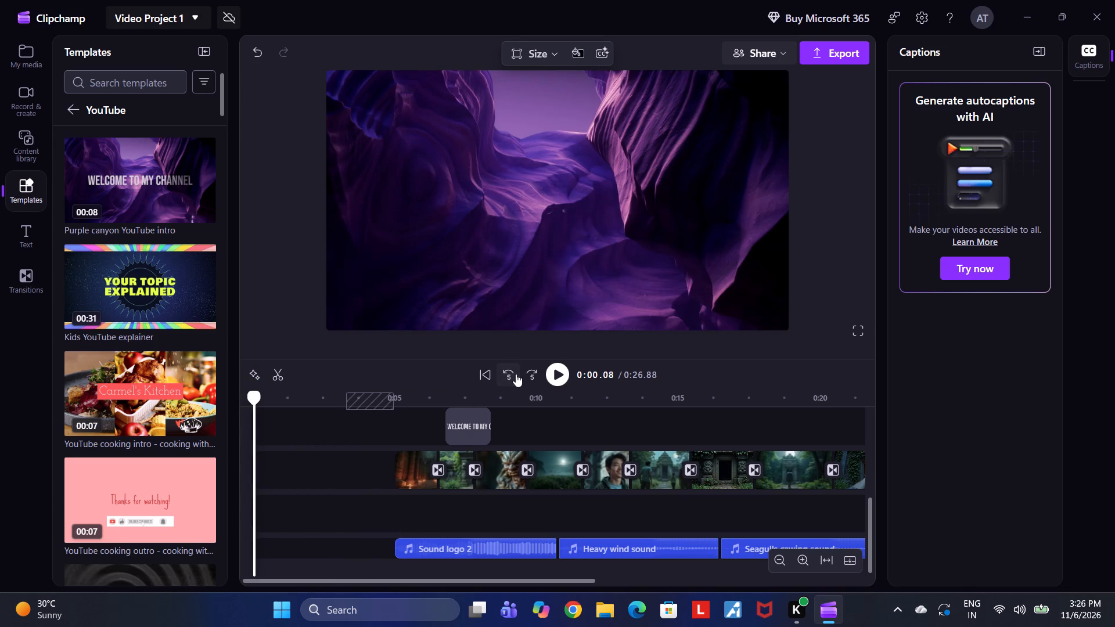
drag(485, 374, 478, 377)
drag(503, 368, 497, 372)
click(492, 373)
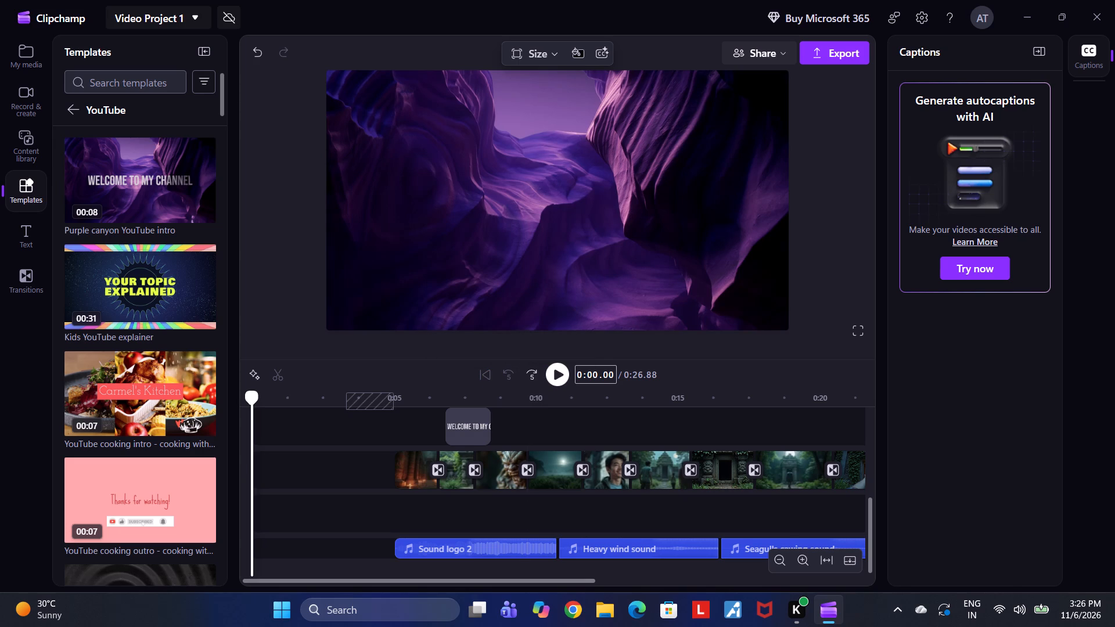
click(564, 377)
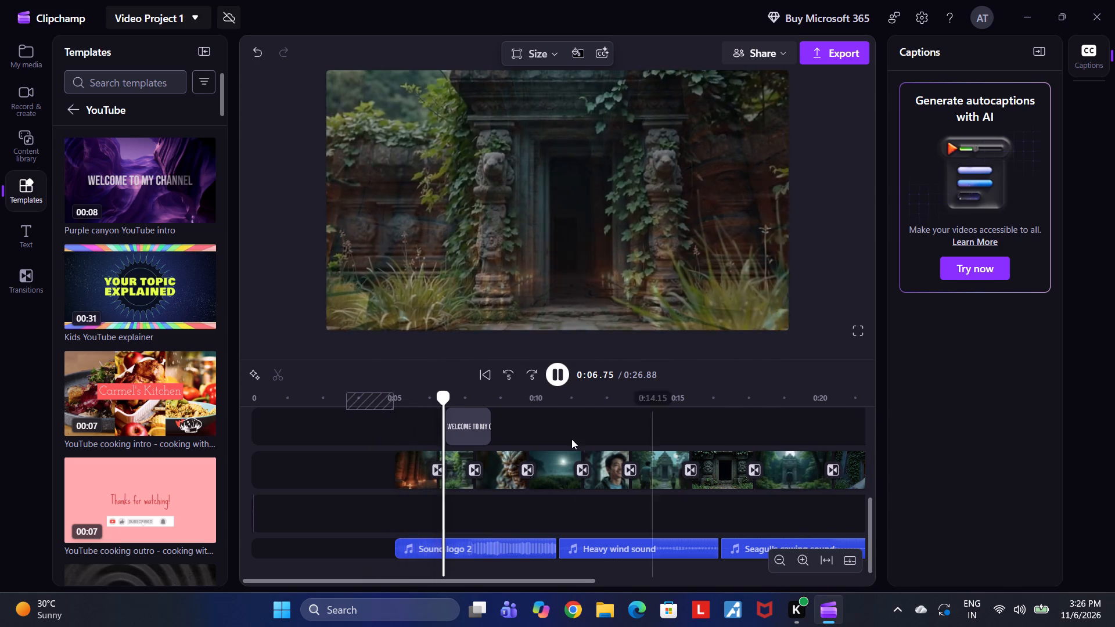
scroll(380, 446, down, 3)
scroll(395, 456, up, 3)
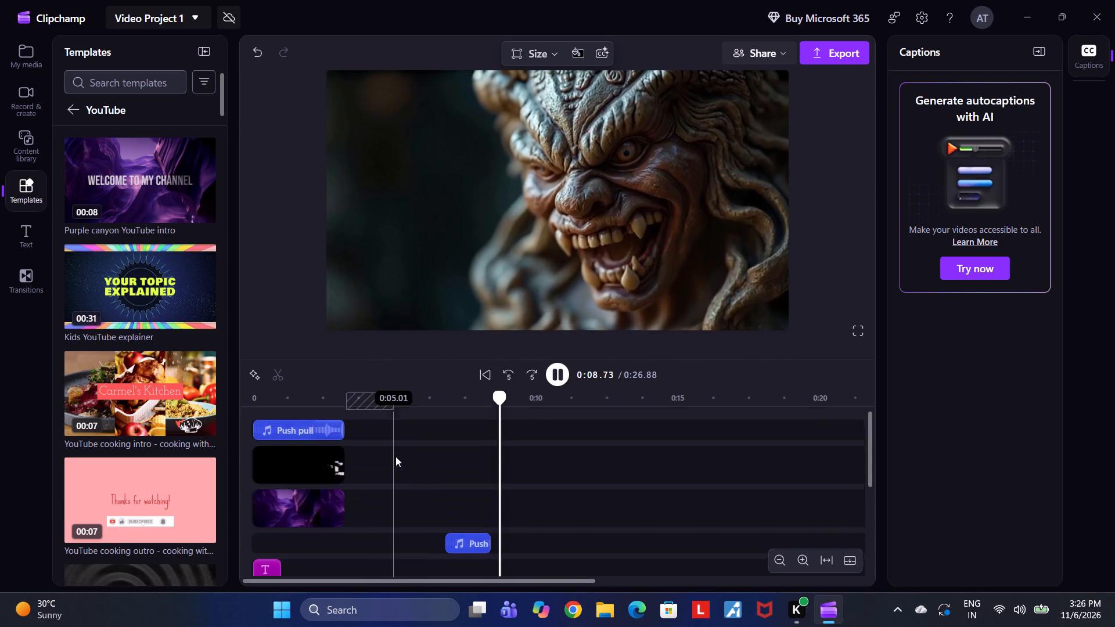
scroll(395, 457, down, 2)
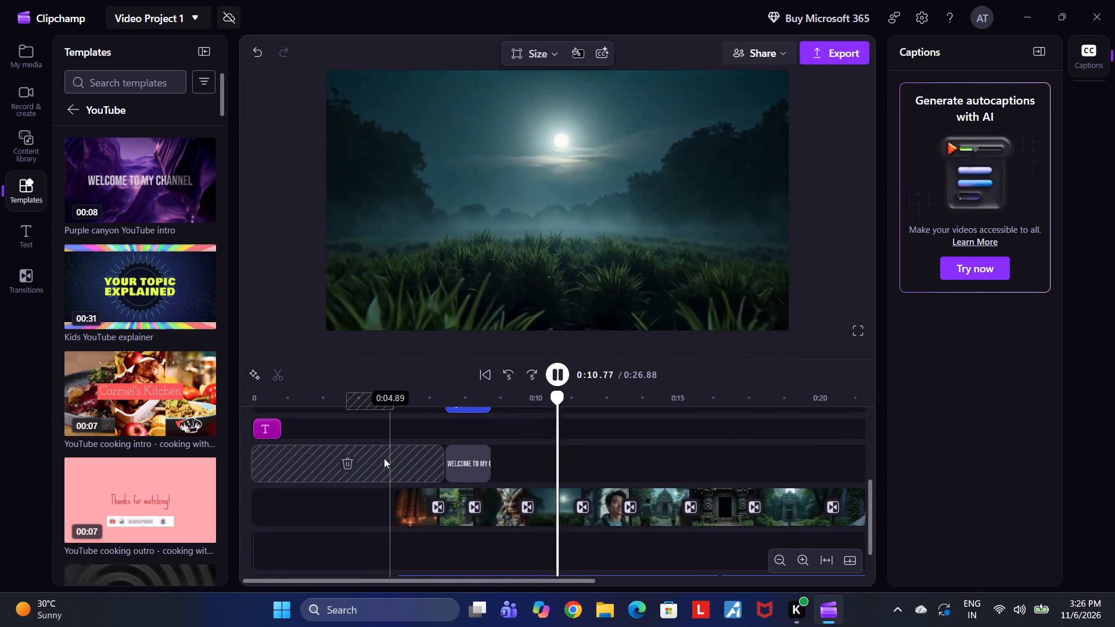
Close the gap before the second WELCOME TO MY CHANNEL title piece and trim its end down to 0.03 s.
click(377, 452)
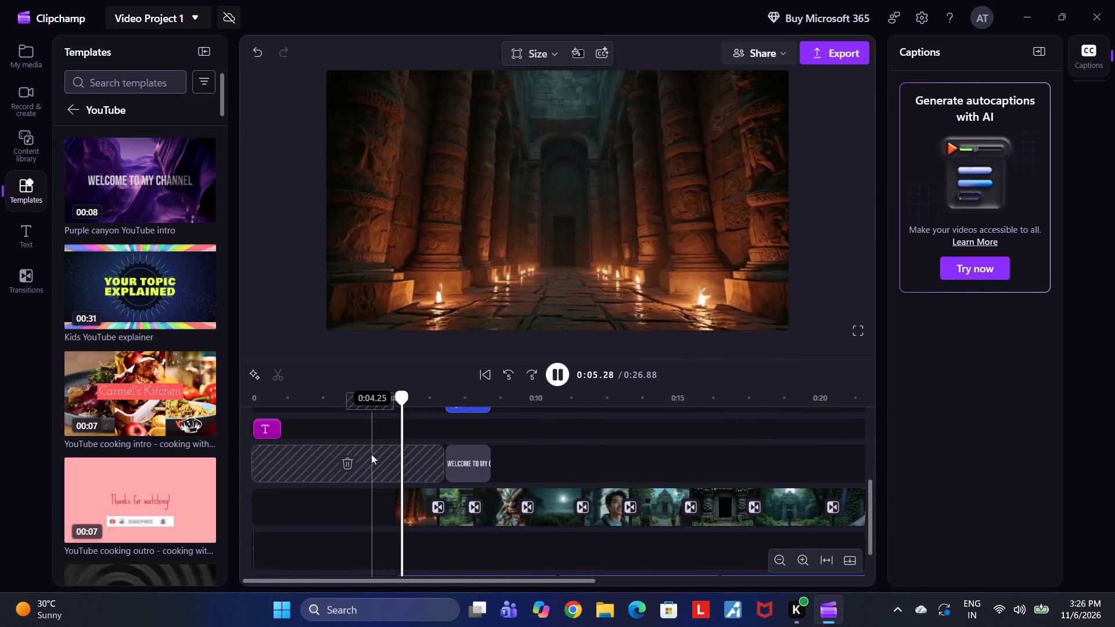
click(348, 461)
drag(296, 463, 207, 446)
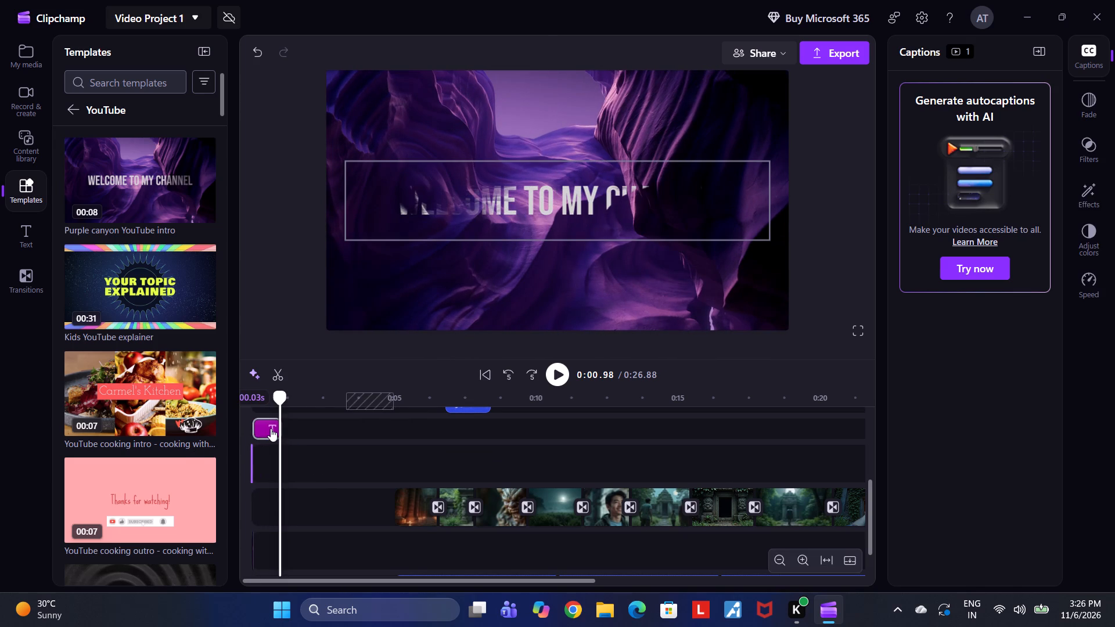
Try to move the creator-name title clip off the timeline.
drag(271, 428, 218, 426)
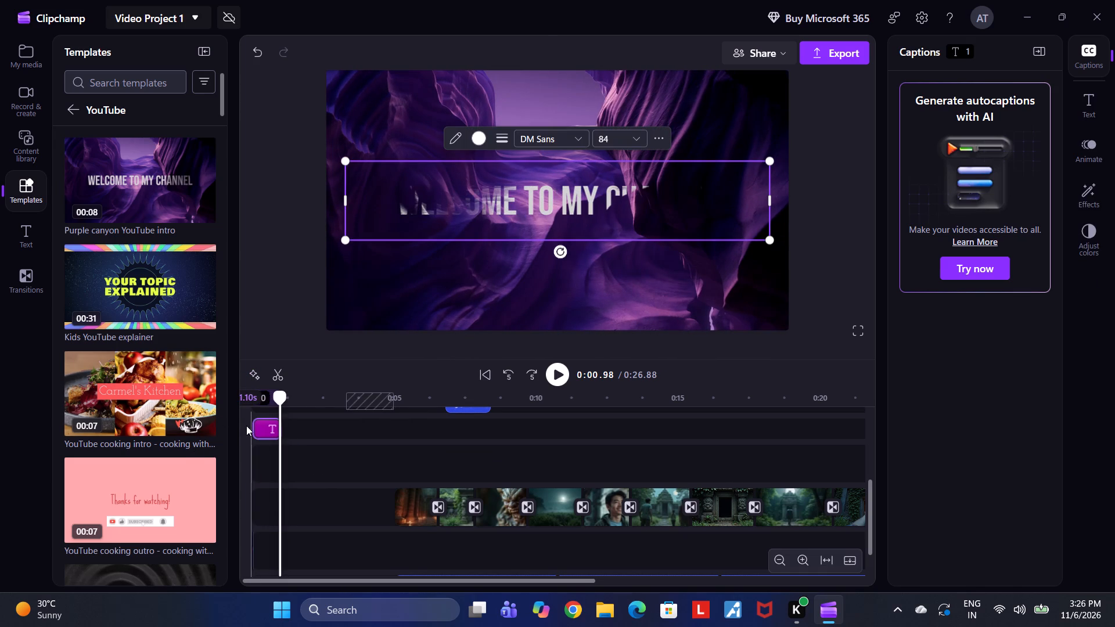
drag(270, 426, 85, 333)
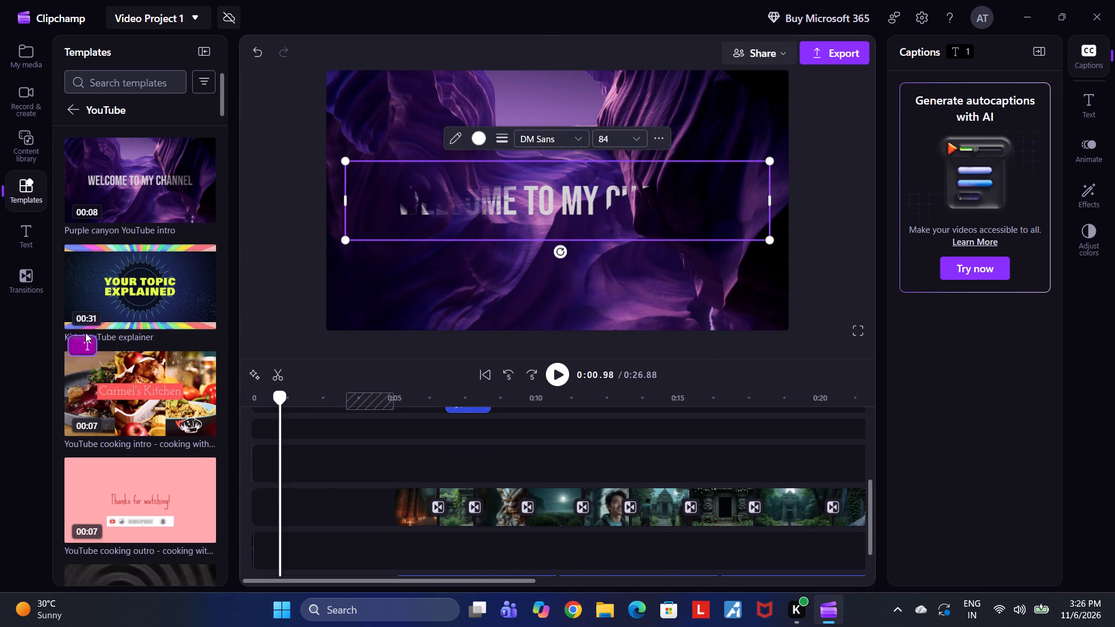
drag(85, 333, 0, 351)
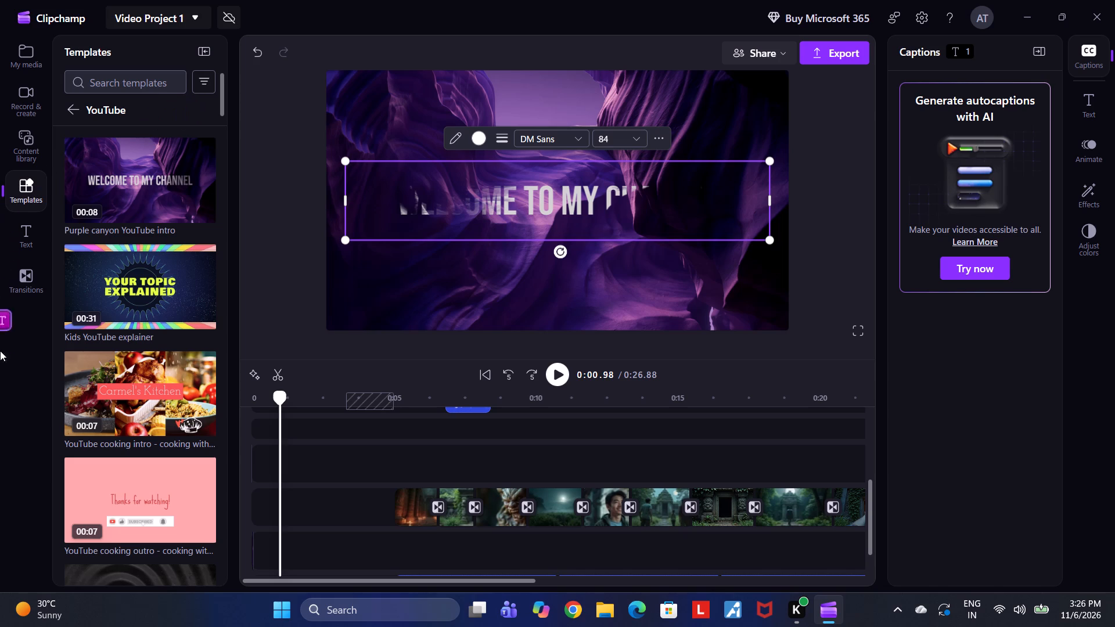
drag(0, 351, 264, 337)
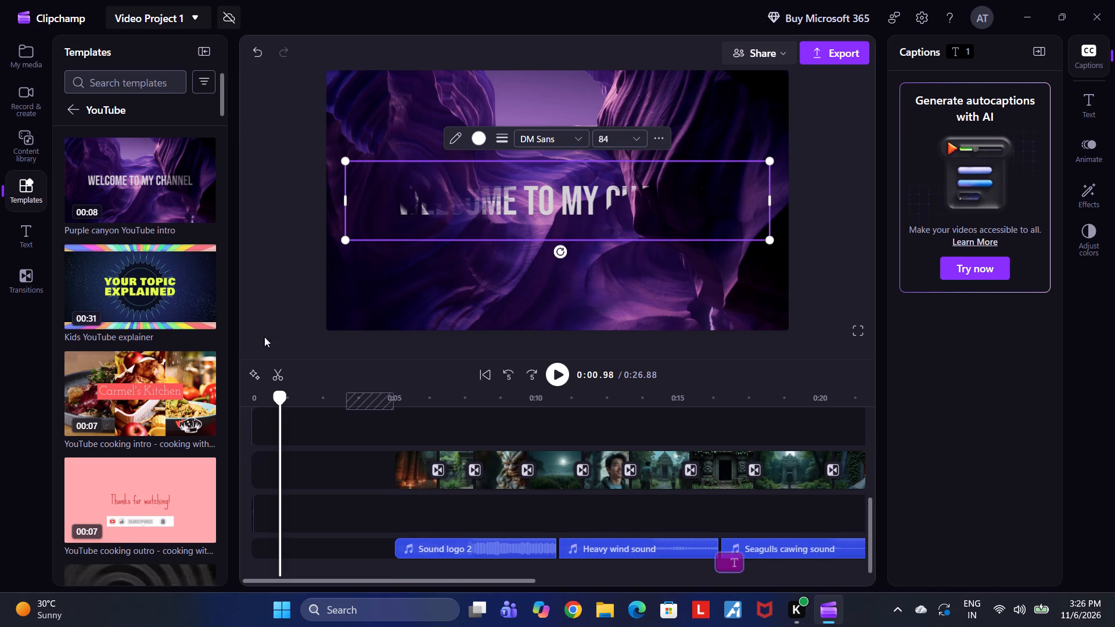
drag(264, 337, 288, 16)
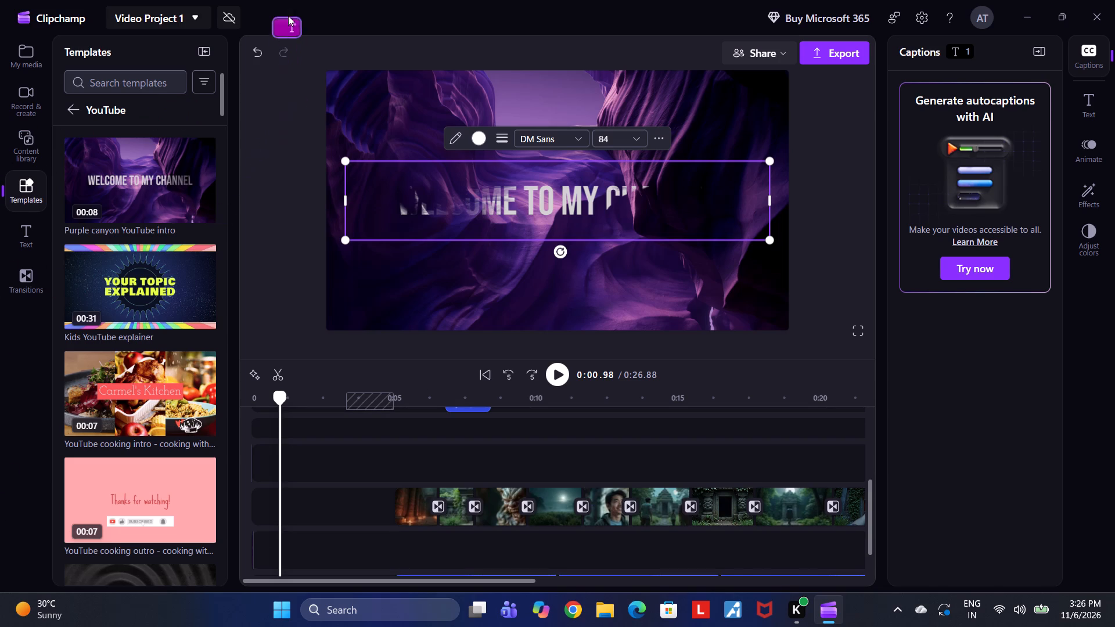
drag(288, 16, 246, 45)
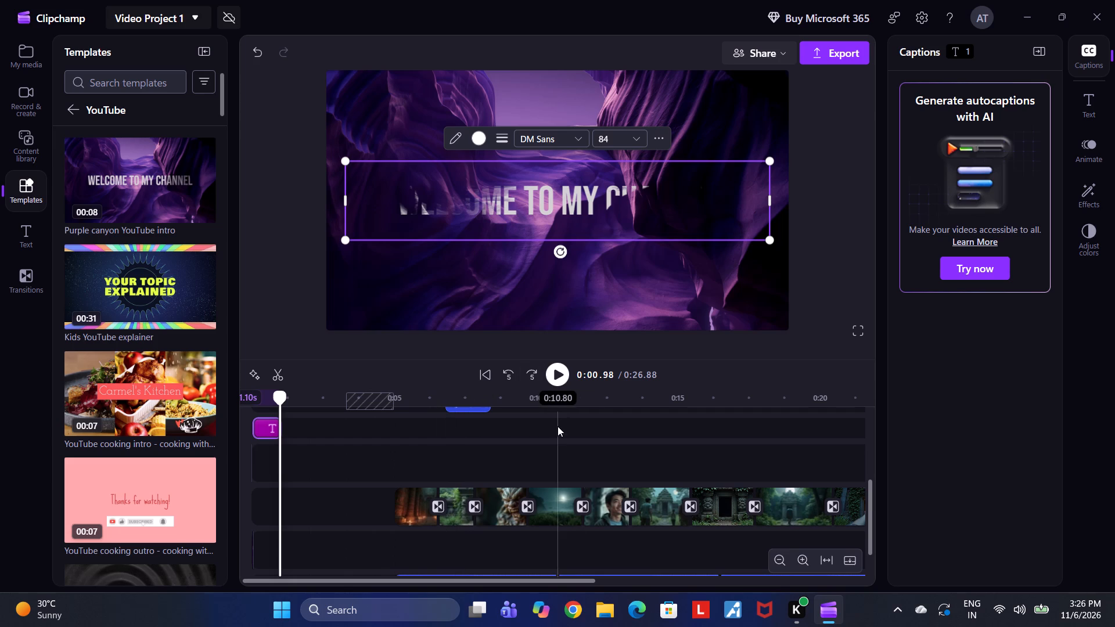
Inspect the purple canyon background, the Welcome to channel sticker and the Push pull sound in the intro.
scroll(511, 424, down, 3)
scroll(508, 427, up, 4)
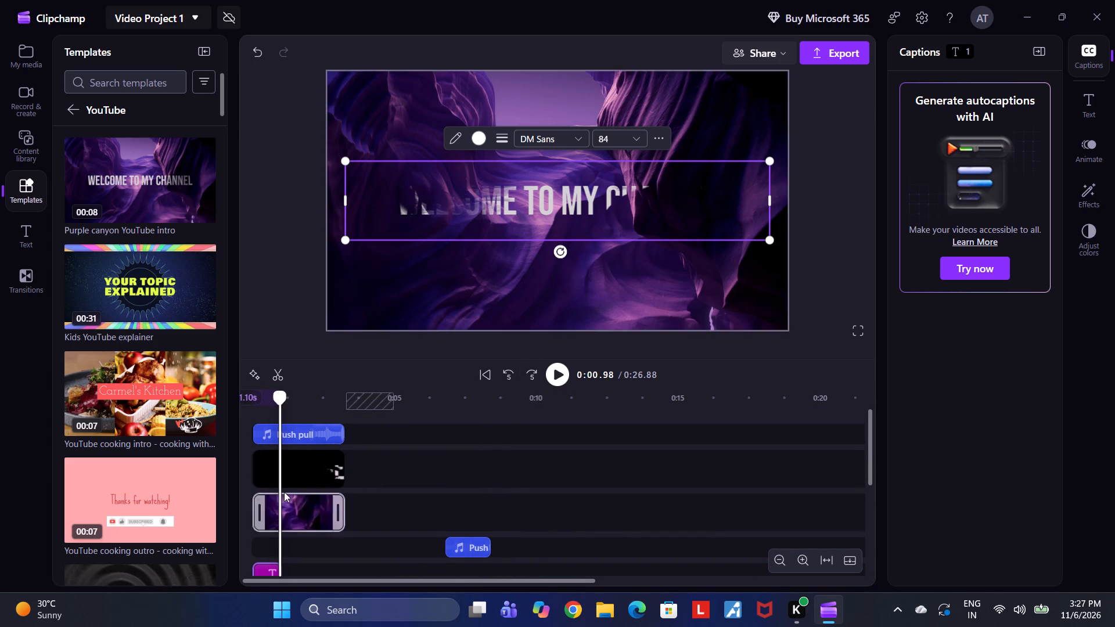
click(296, 504)
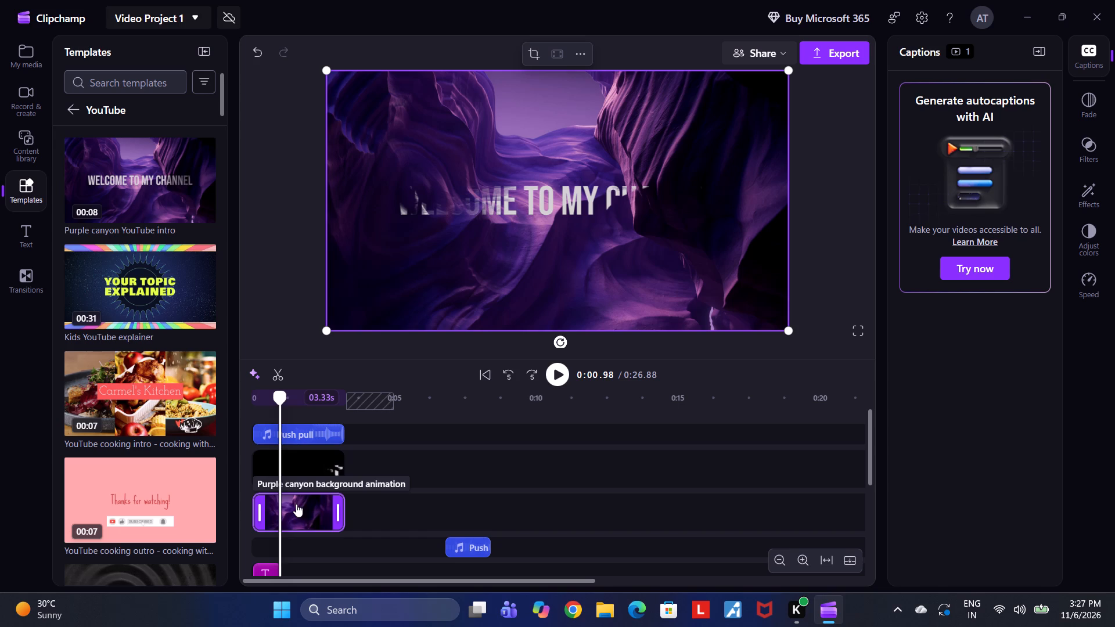
click(579, 55)
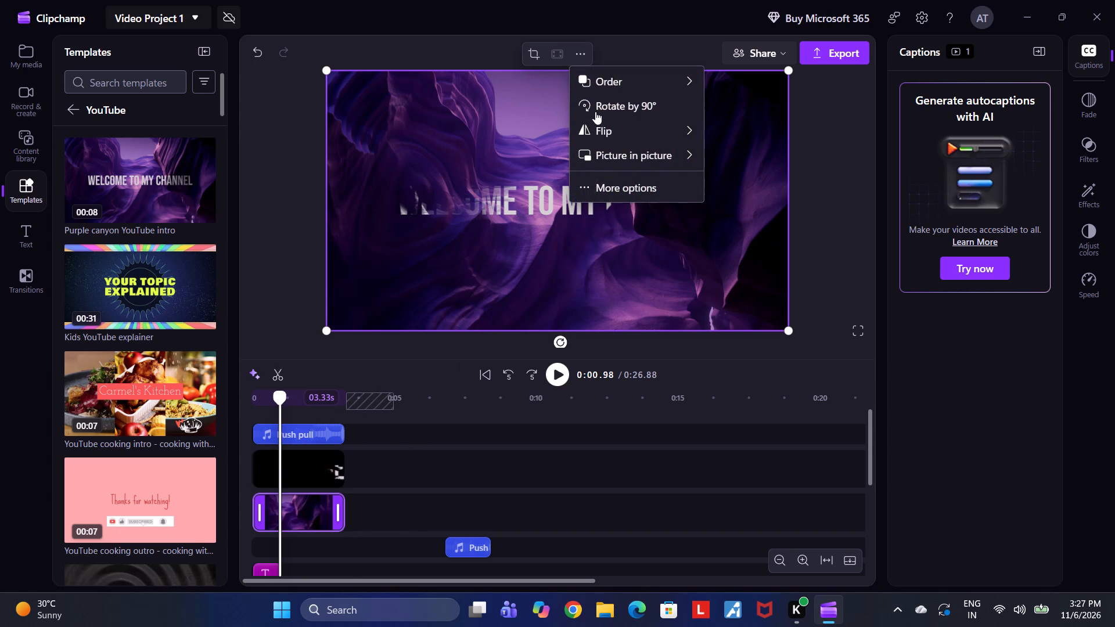
drag(604, 182, 604, 190)
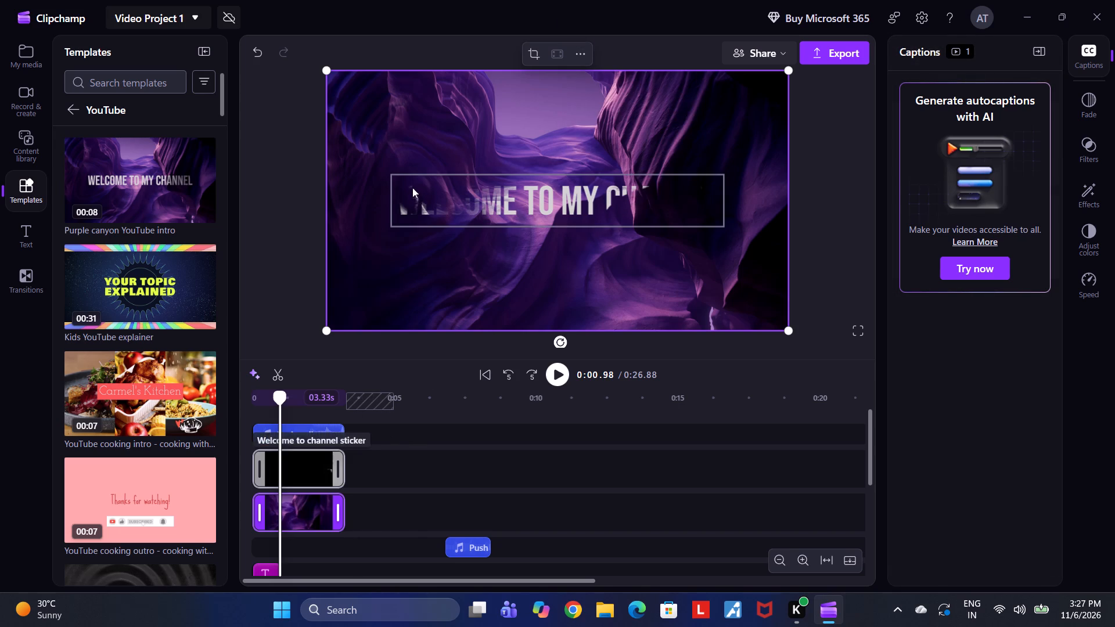
click(312, 463)
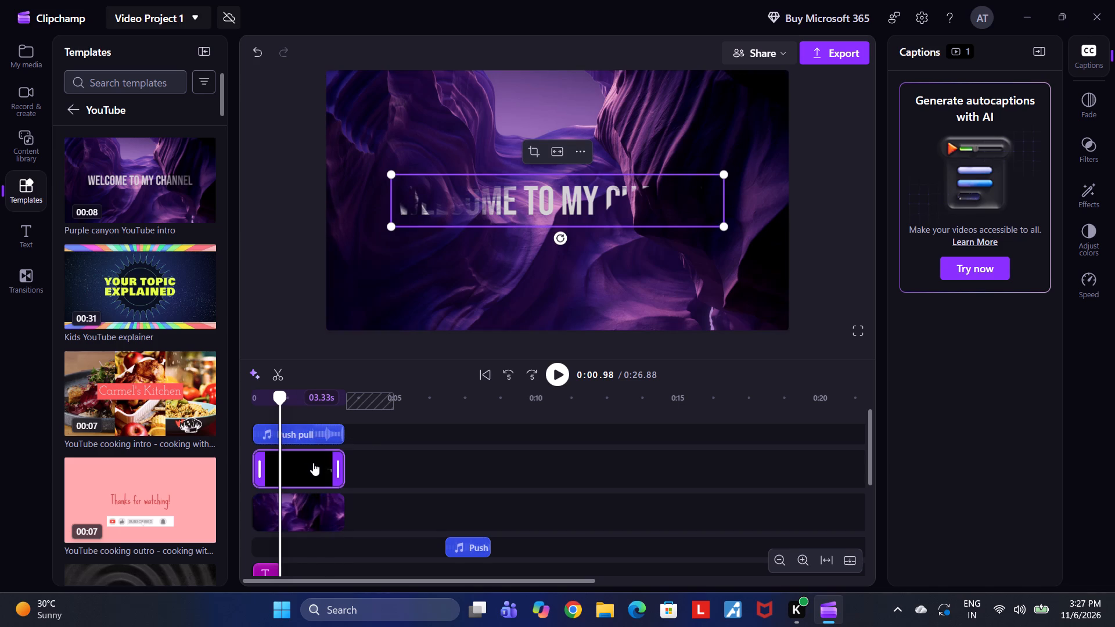
click(298, 427)
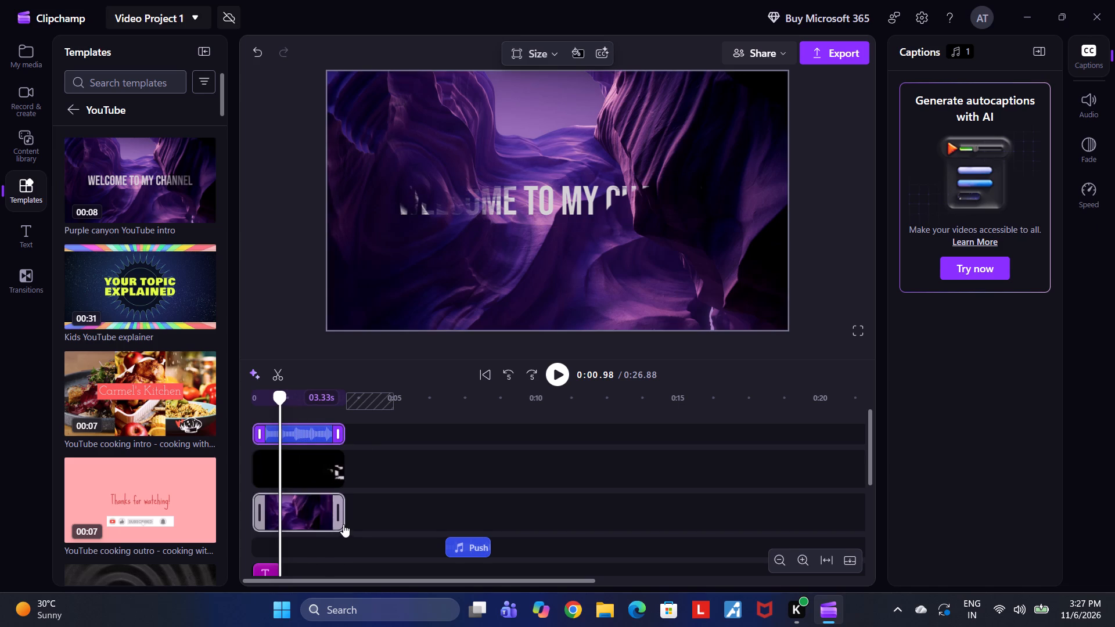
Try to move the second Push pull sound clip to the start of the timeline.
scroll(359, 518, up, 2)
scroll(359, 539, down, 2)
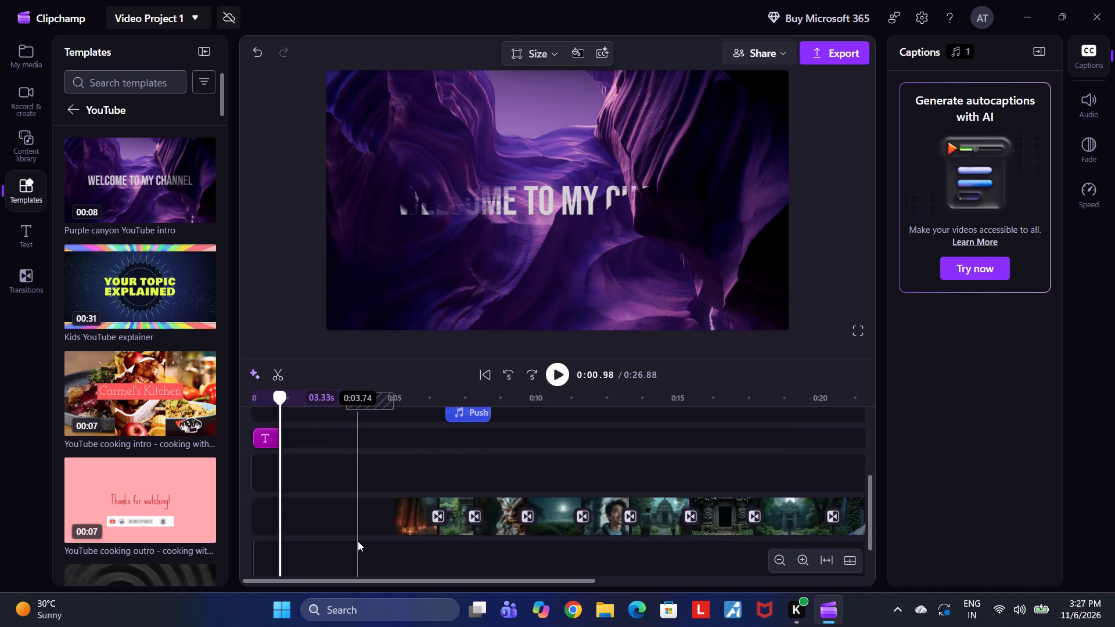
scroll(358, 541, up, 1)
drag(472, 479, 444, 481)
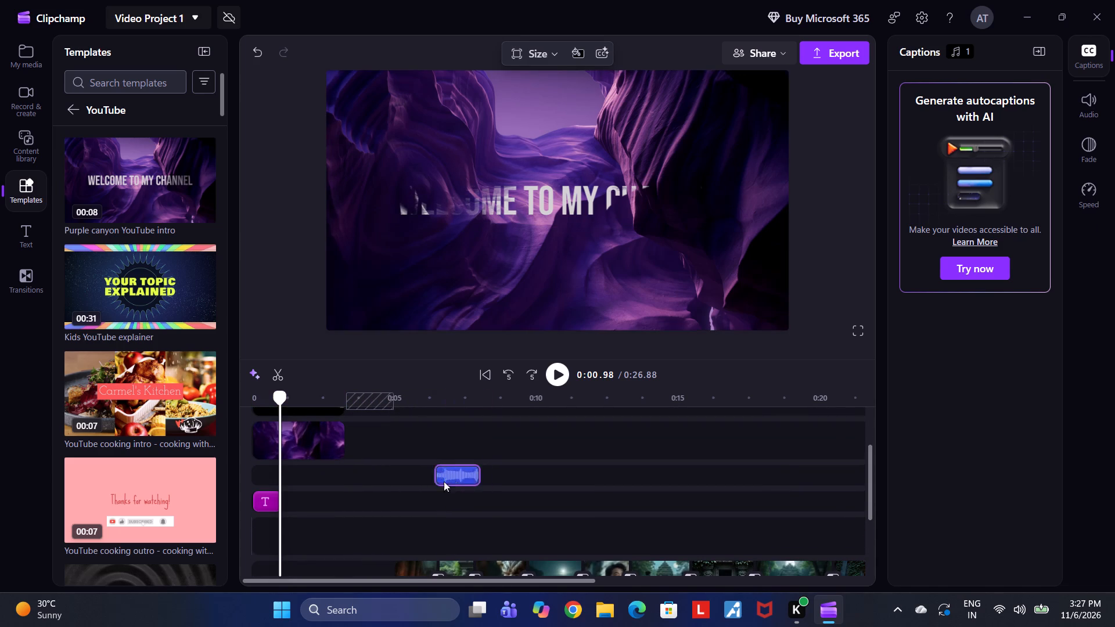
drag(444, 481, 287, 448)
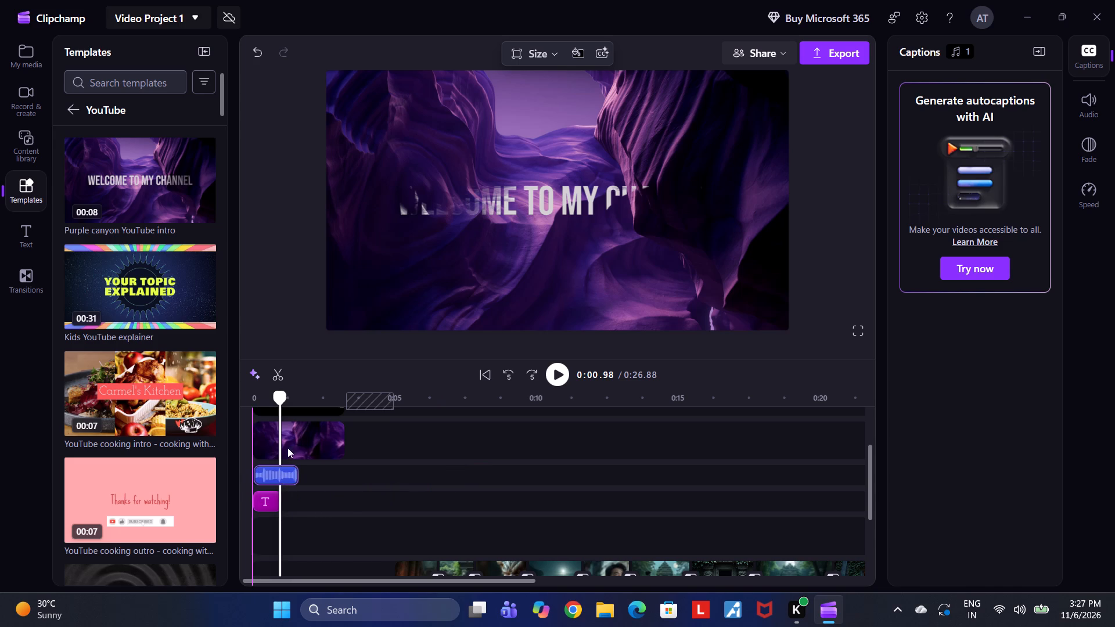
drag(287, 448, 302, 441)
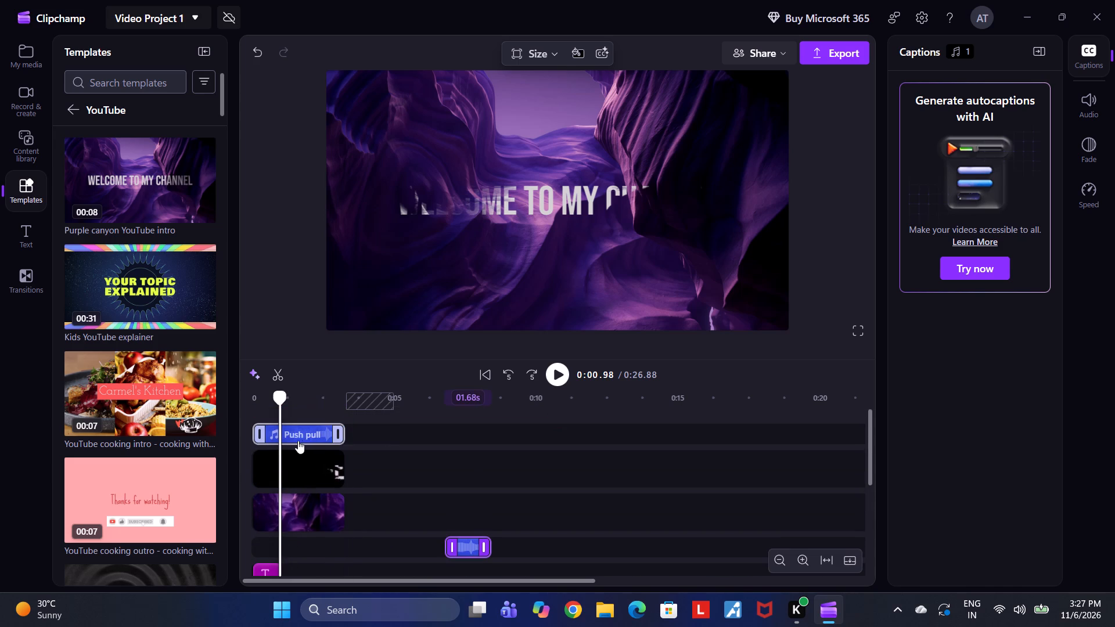
Trim the second Push pull sound clip down to 0.03 s and close the gap before it.
click(457, 542)
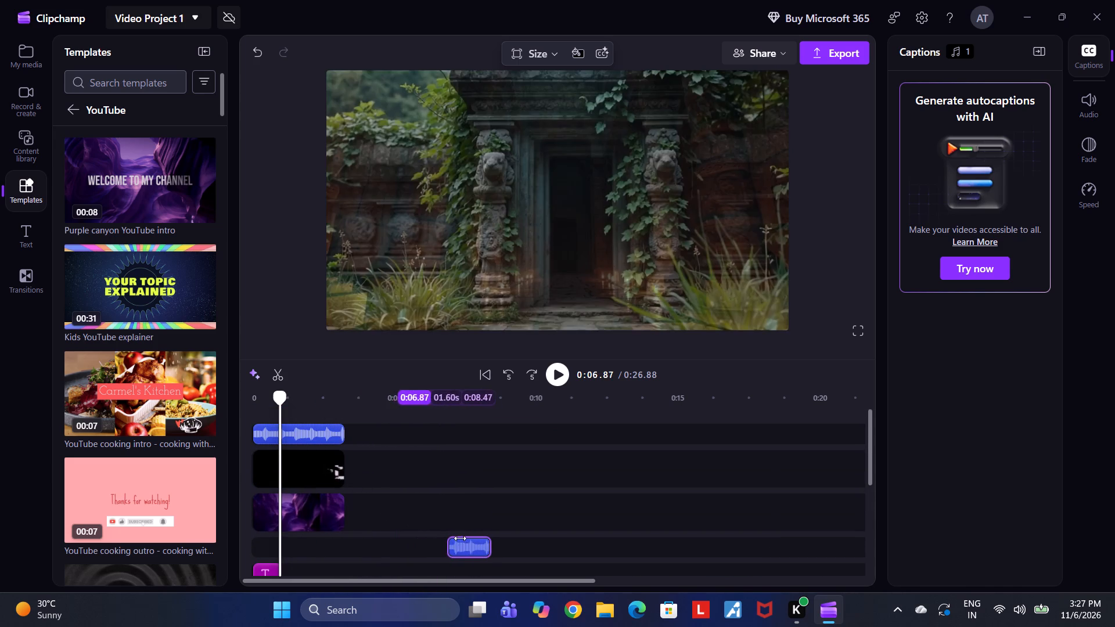
click(362, 539)
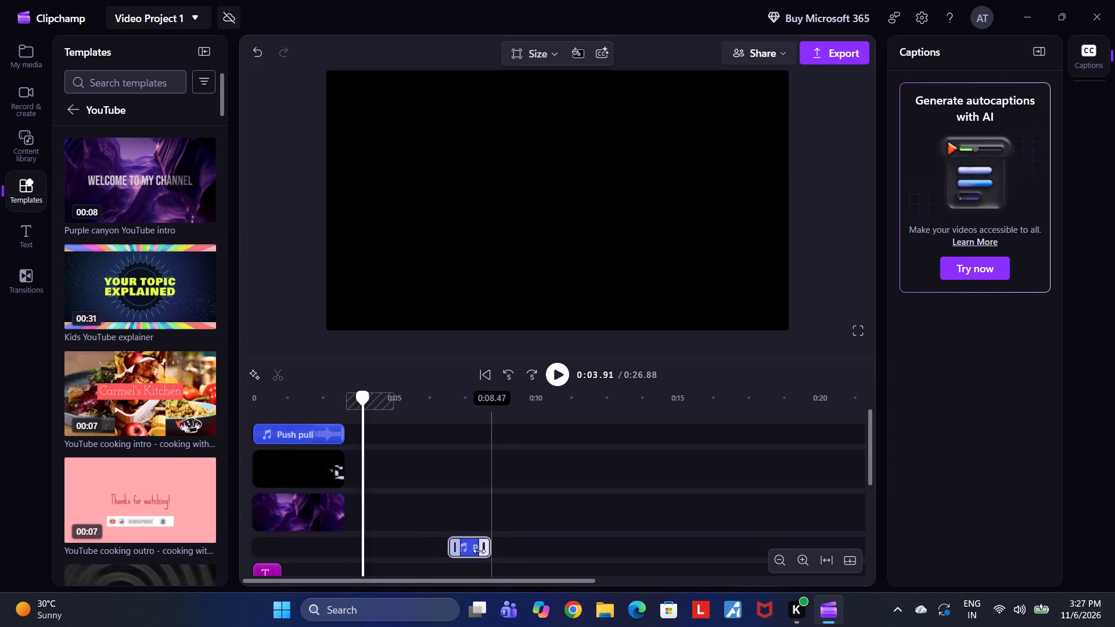
drag(479, 551, 291, 549)
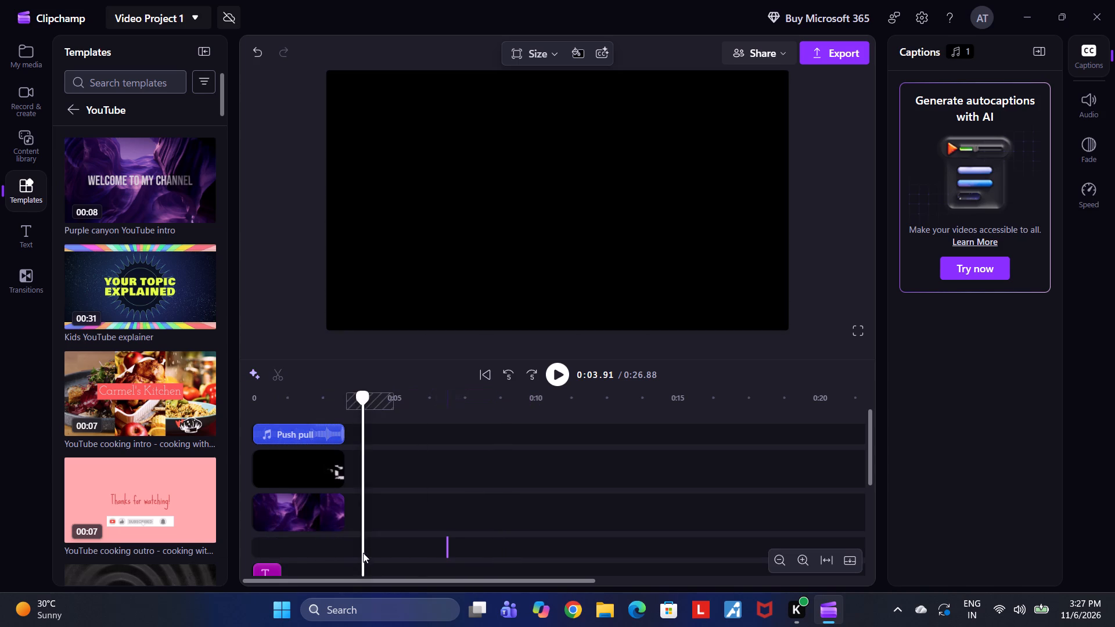
click(343, 544)
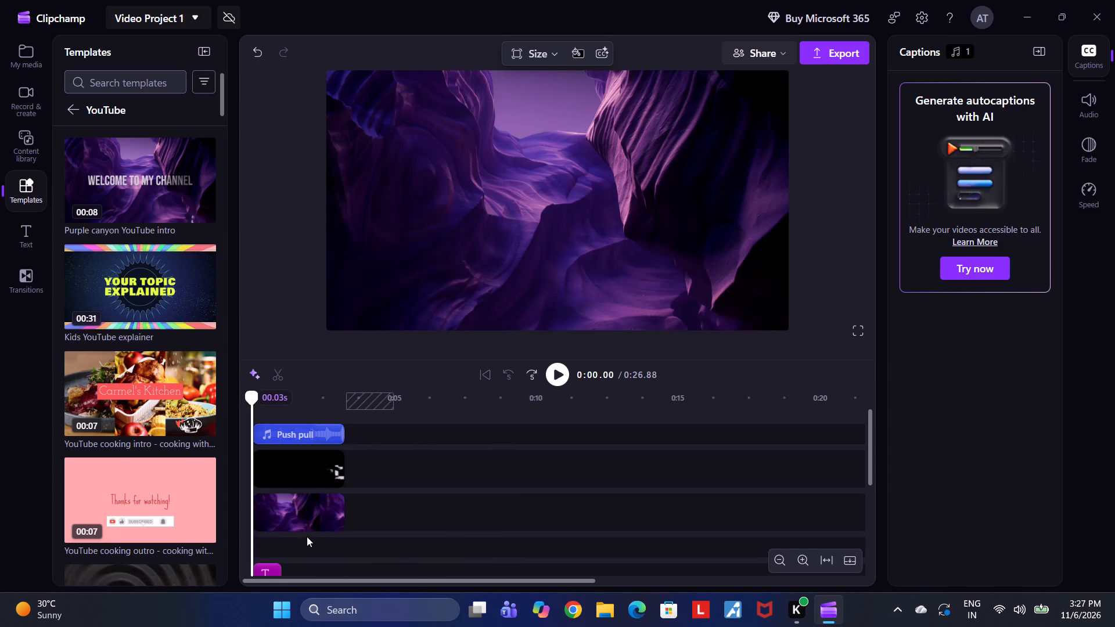
Examine the empty stretch after the intro around 0:04 and check the intro clips on each track.
drag(379, 405, 379, 398)
drag(373, 397, 370, 399)
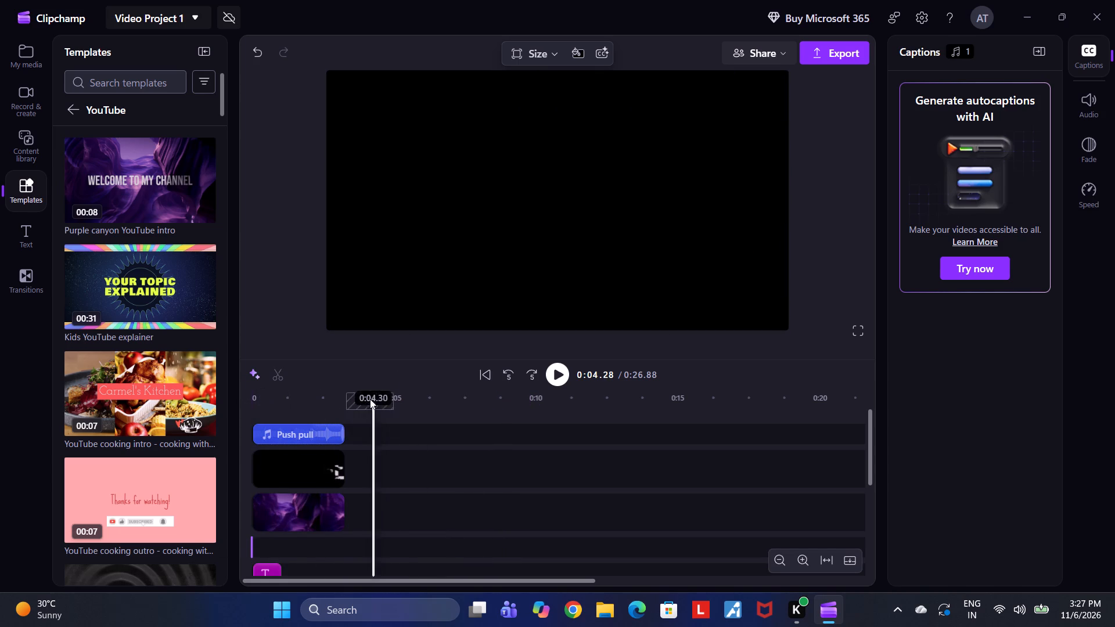
drag(370, 399, 366, 401)
click(314, 426)
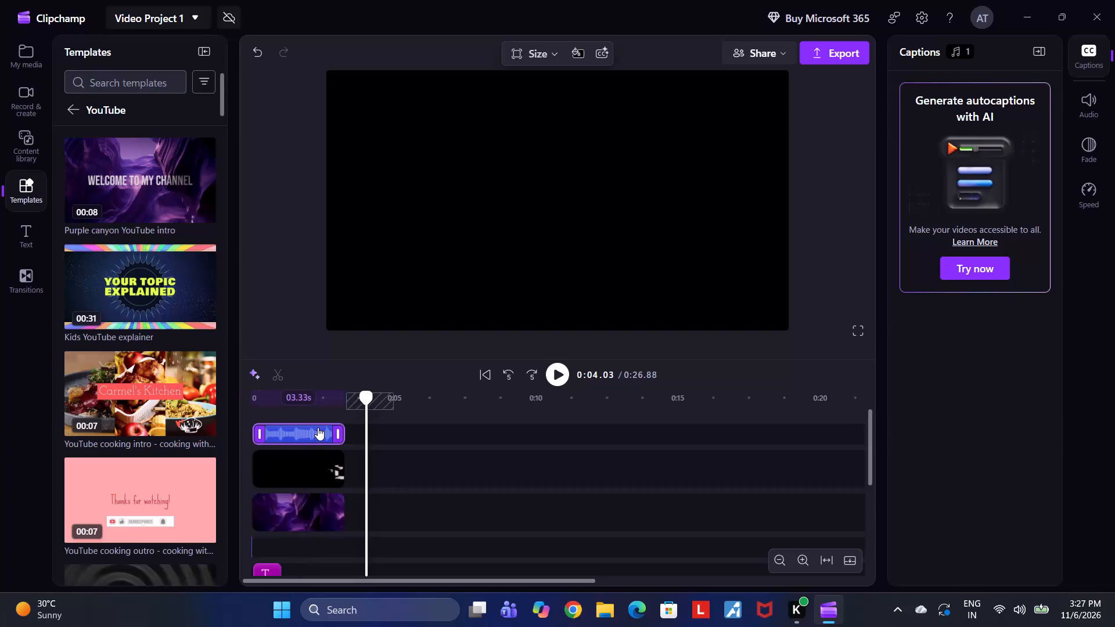
click(325, 470)
click(317, 515)
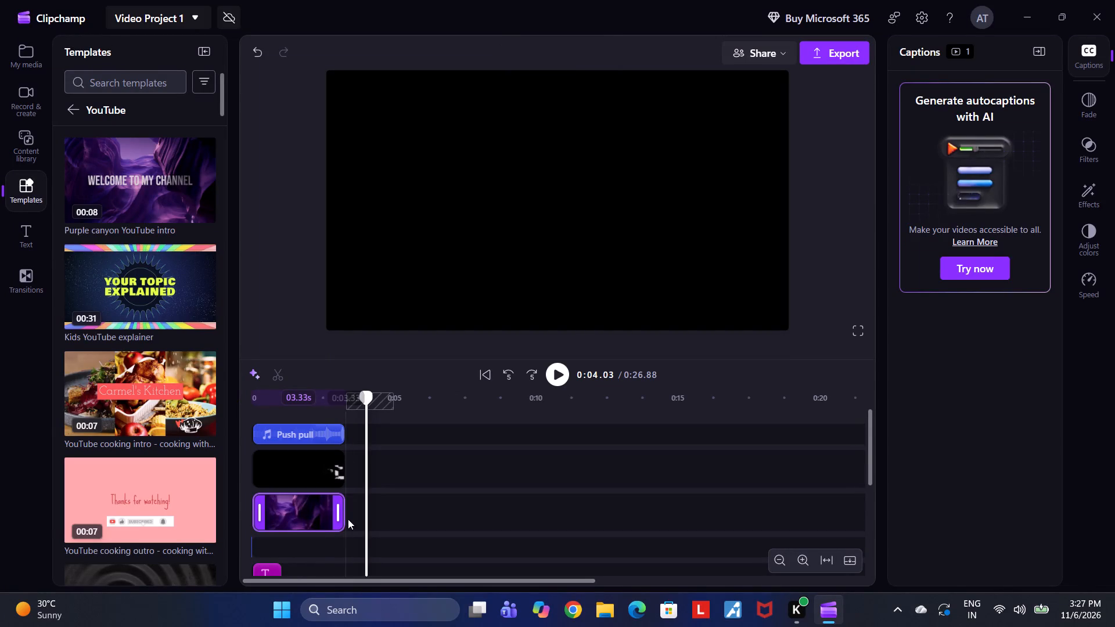
scroll(365, 531, down, 2)
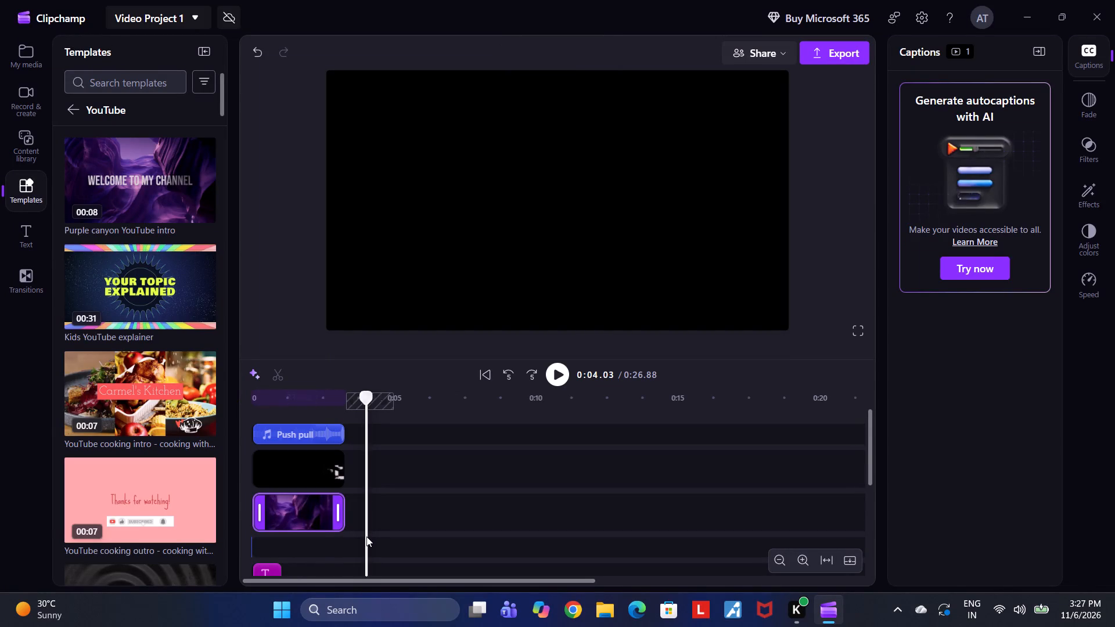
scroll(366, 534, up, 5)
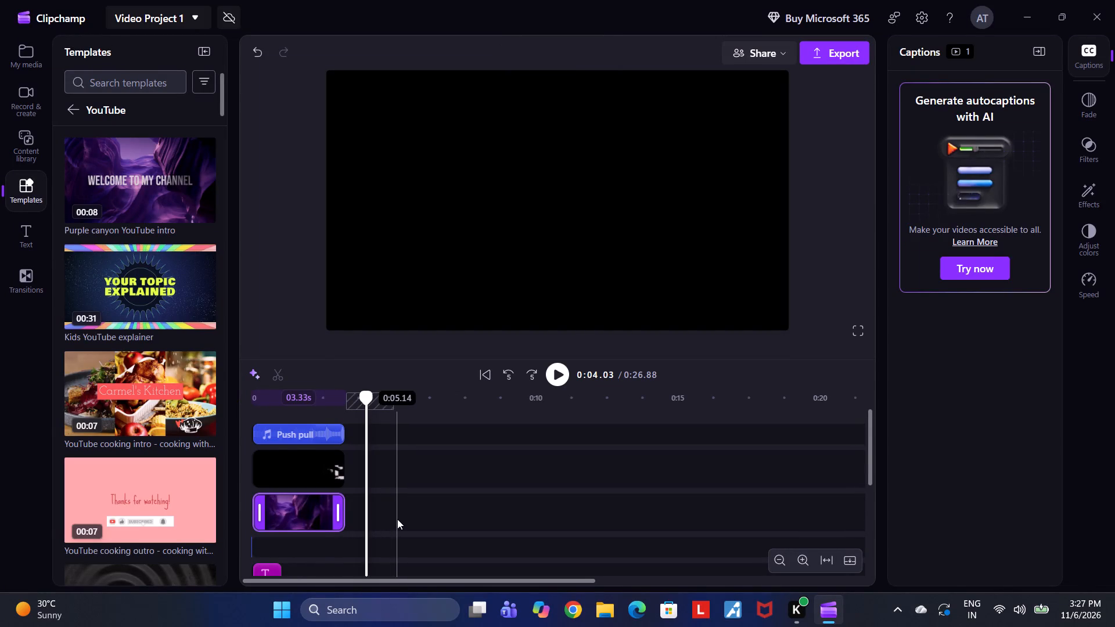
Move the torch-lit temple corridor clip earlier so it starts right where the purple canyon background ends.
scroll(394, 545, down, 3)
scroll(399, 538, up, 1)
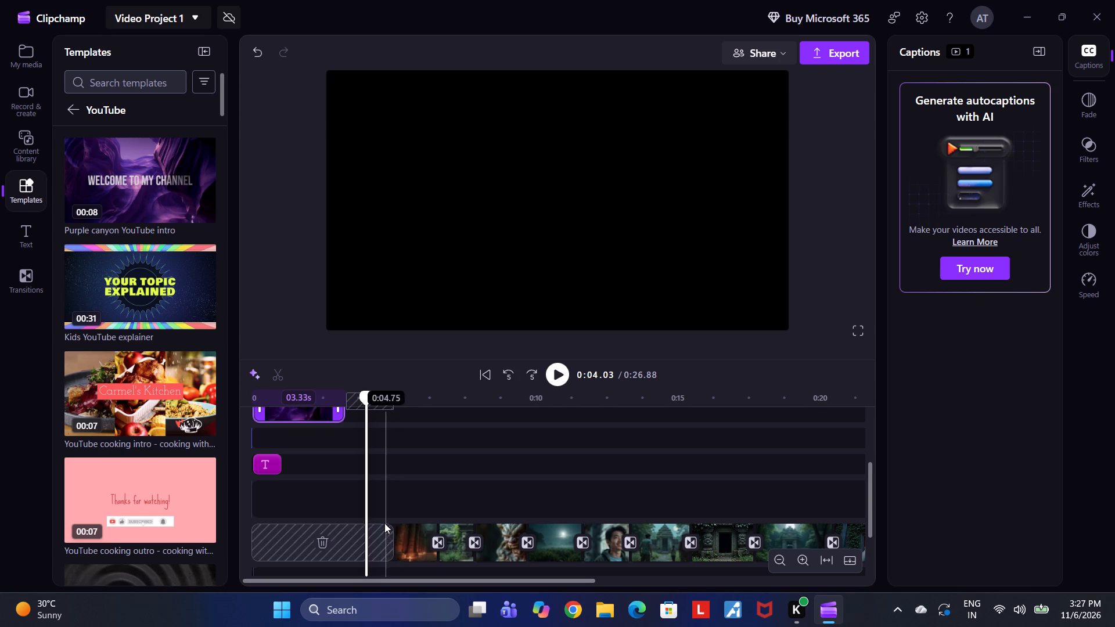
drag(404, 538, 404, 537)
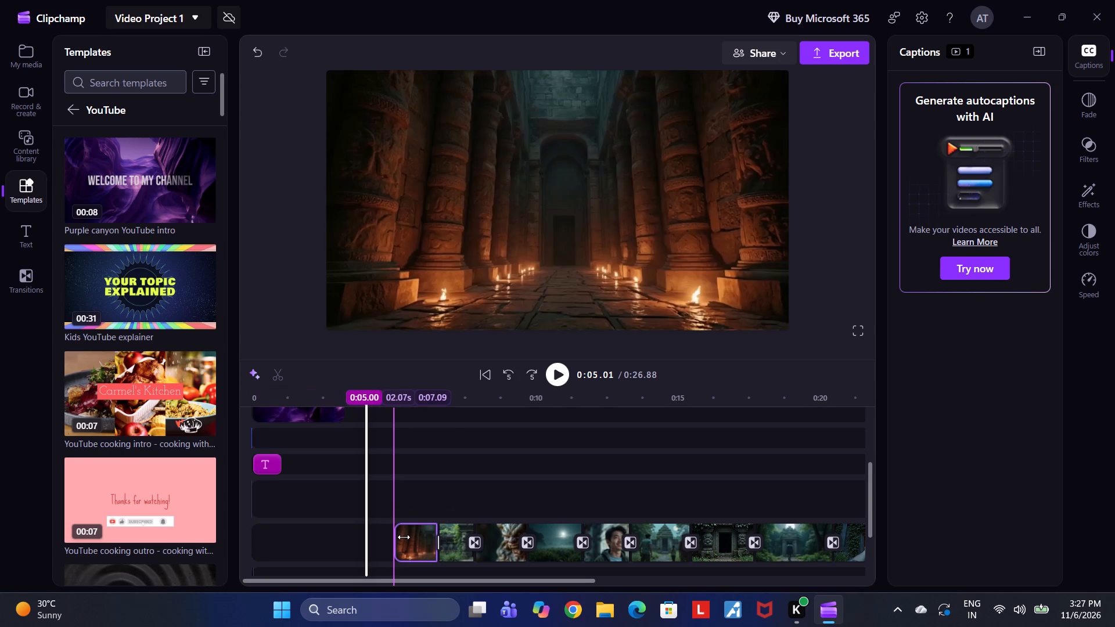
drag(404, 537, 389, 542)
drag(419, 532, 415, 539)
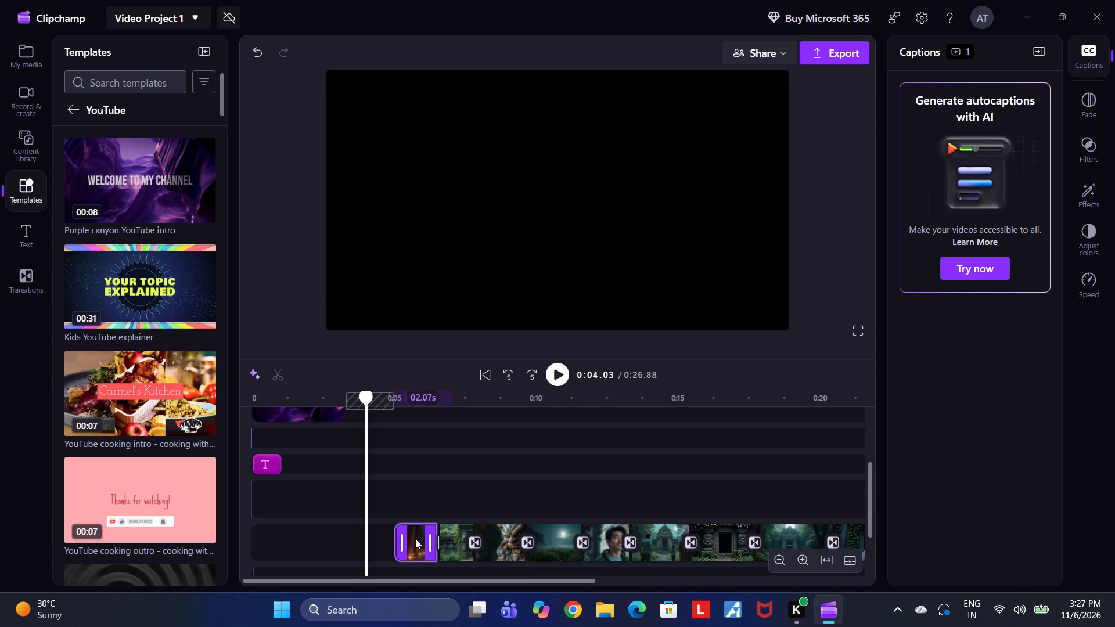
drag(415, 539, 361, 550)
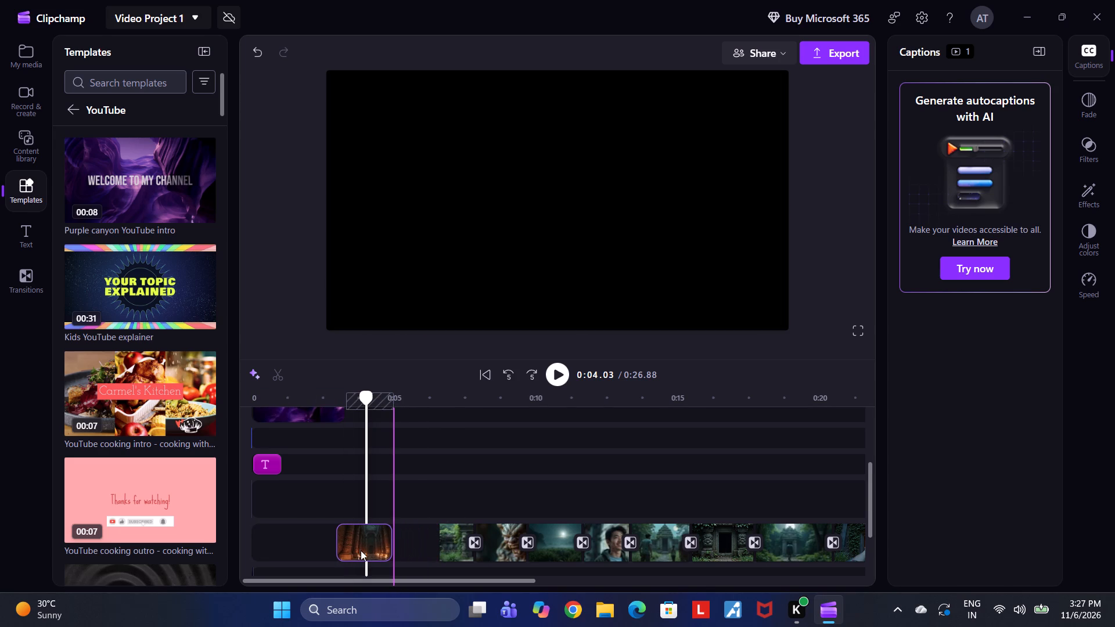
drag(361, 550, 372, 550)
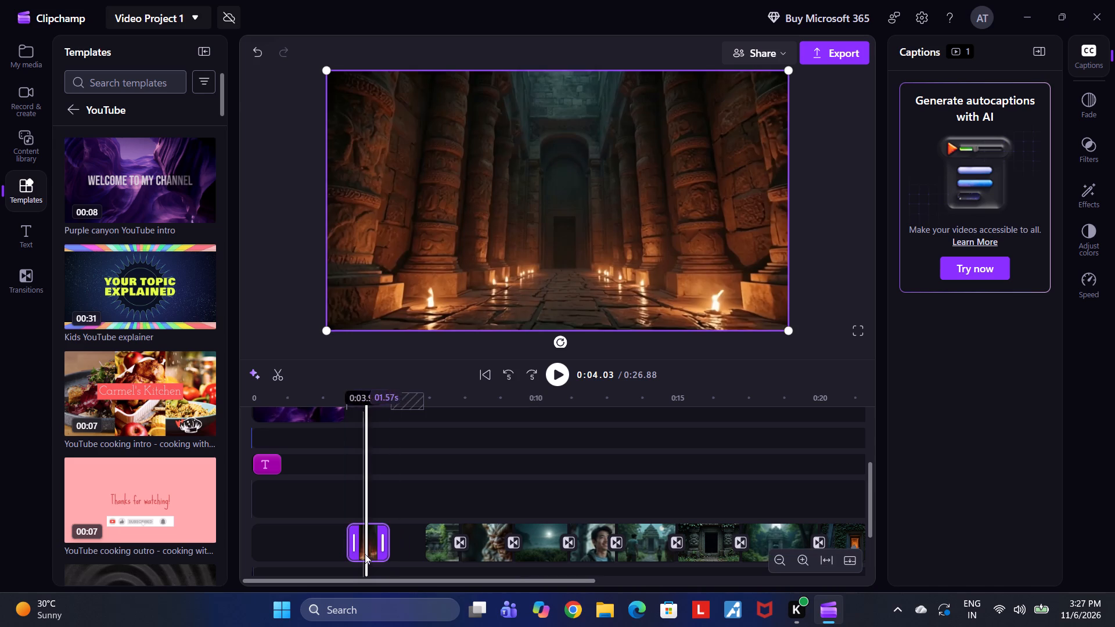
Close the gap after the temple corridor clip and add a transition between it and the following jungle clip.
click(403, 540)
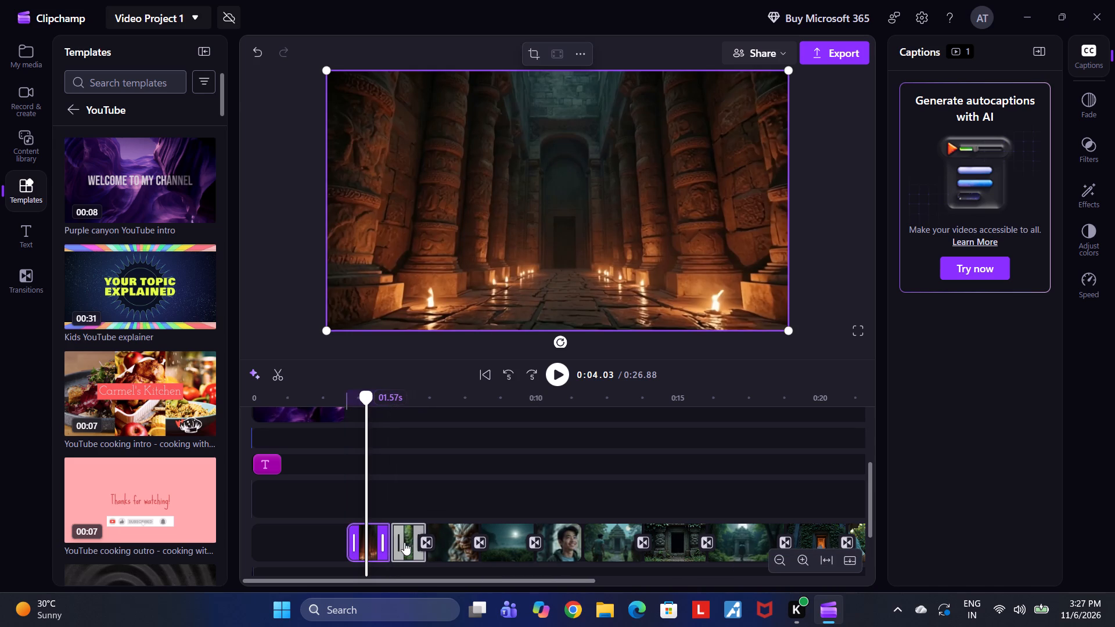
click(393, 543)
click(393, 545)
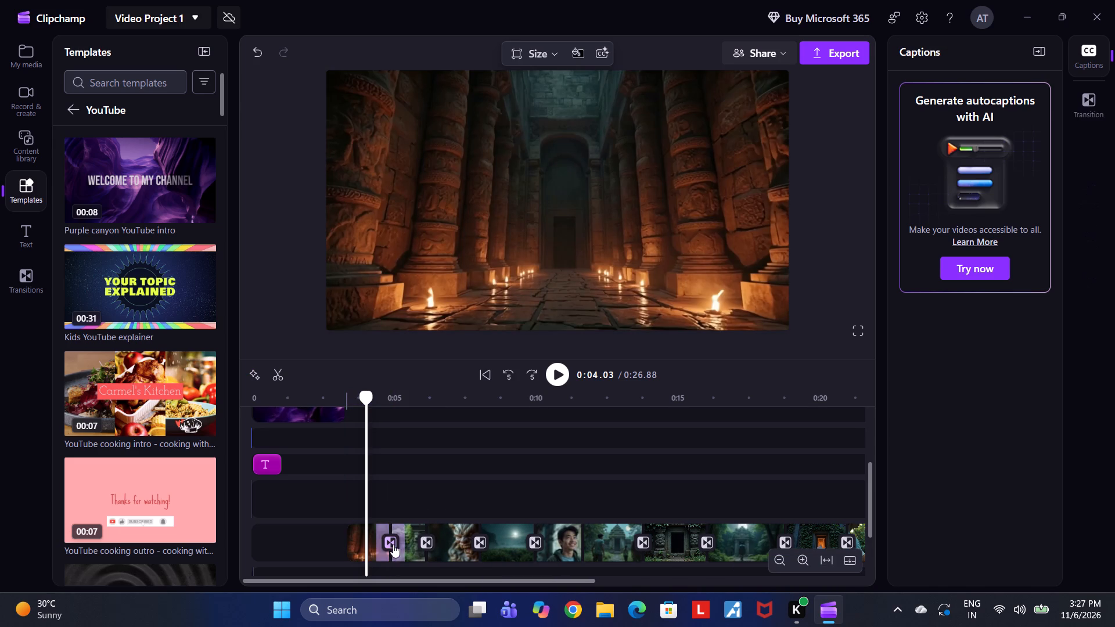
Move Sound logo 2 to start together with the temple corridor clip and close the gap before Heavy wind sound.
scroll(397, 531, down, 1)
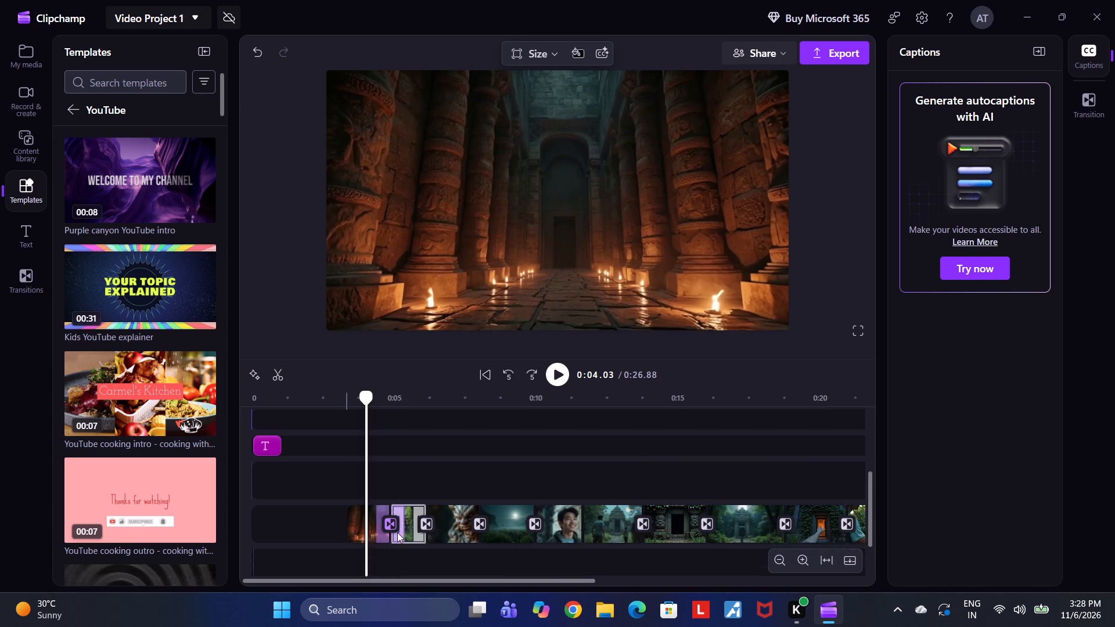
scroll(397, 532, down, 2)
scroll(398, 532, up, 1)
scroll(404, 545, down, 7)
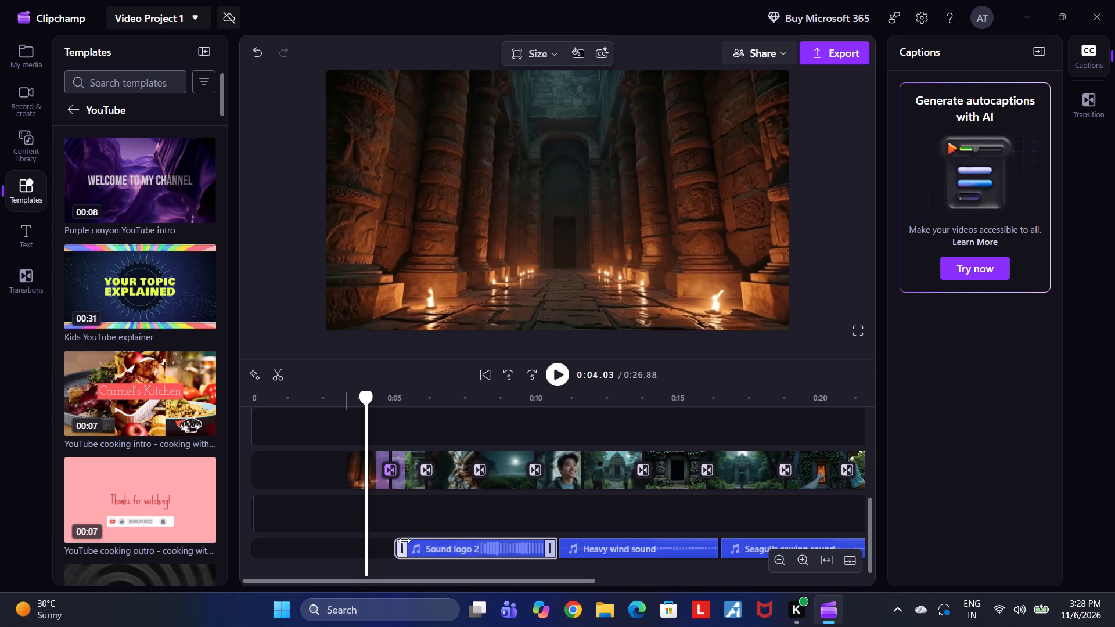
drag(409, 546, 377, 553)
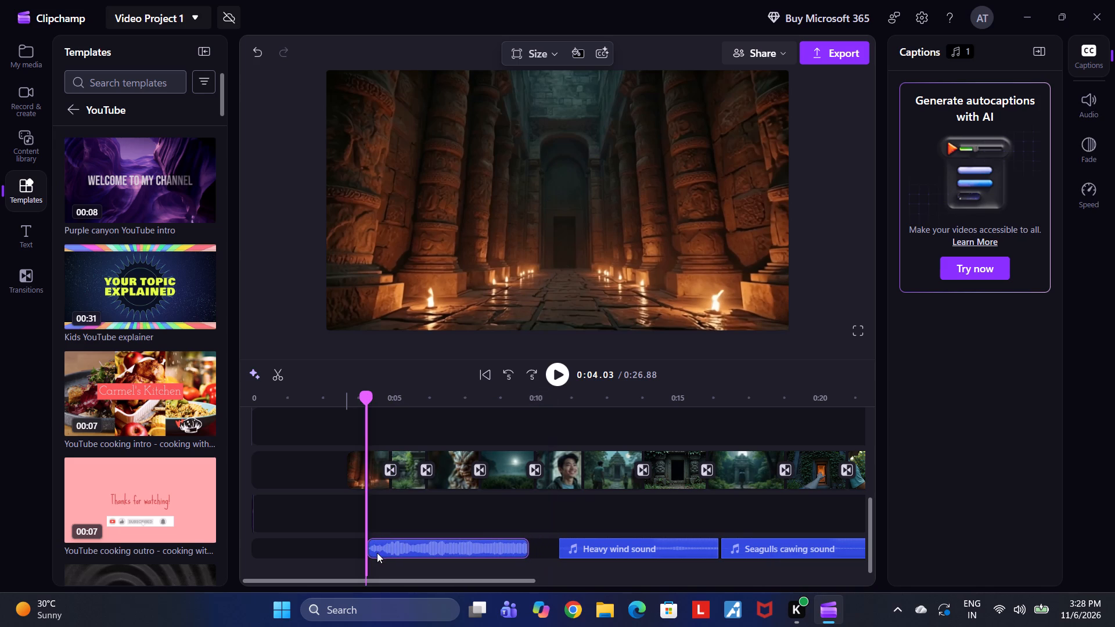
drag(377, 553, 358, 553)
click(519, 542)
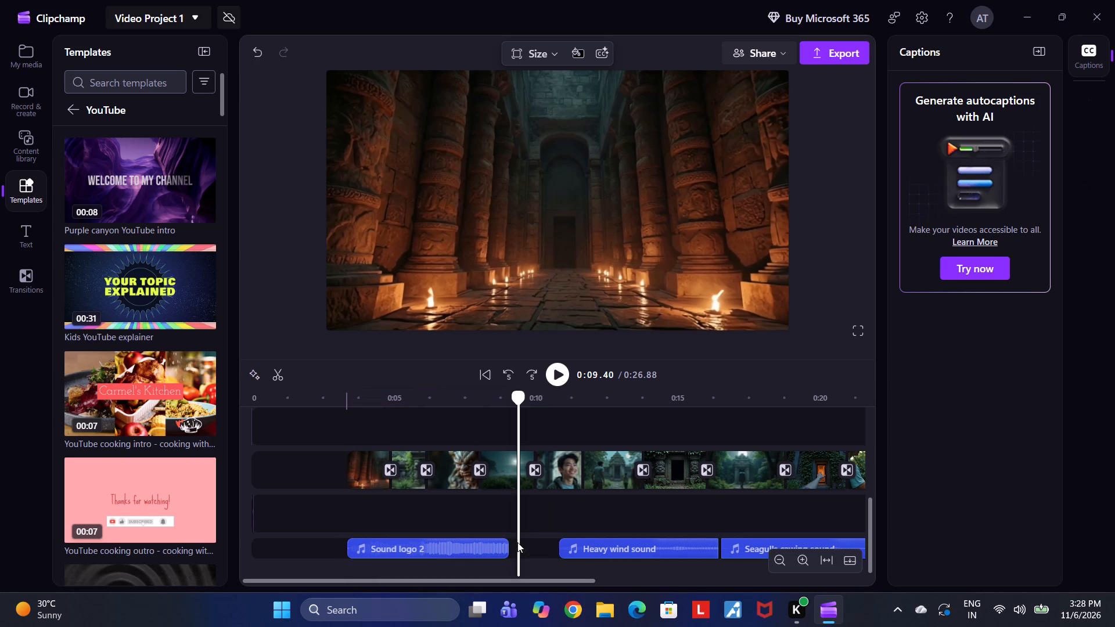
click(535, 540)
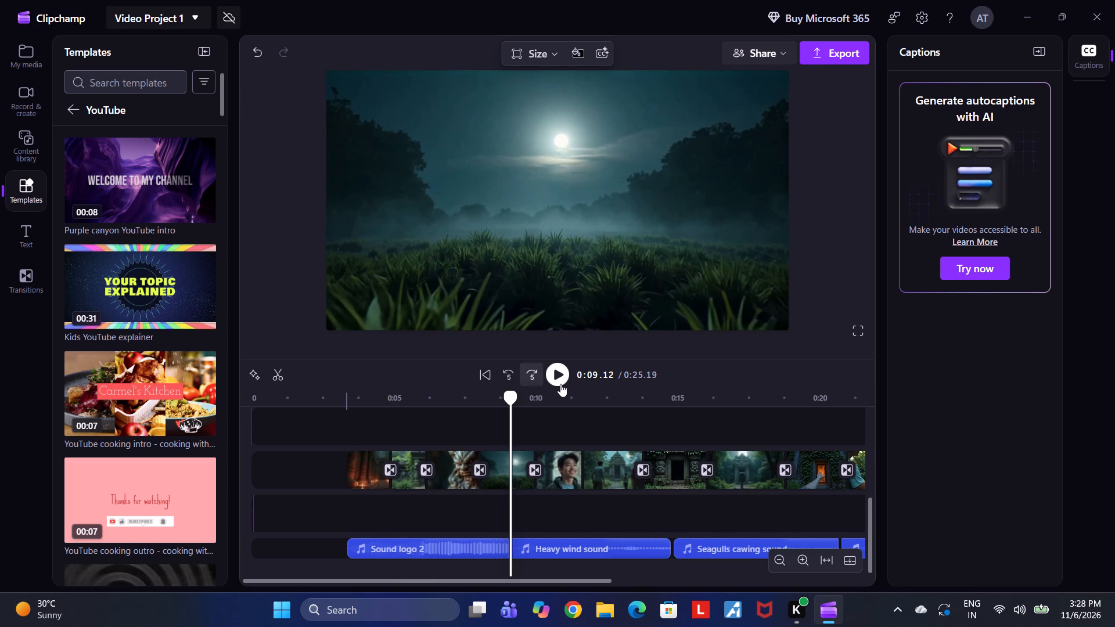
Play the video from the beginning to check the tightened intro and the start of the main footage.
click(488, 371)
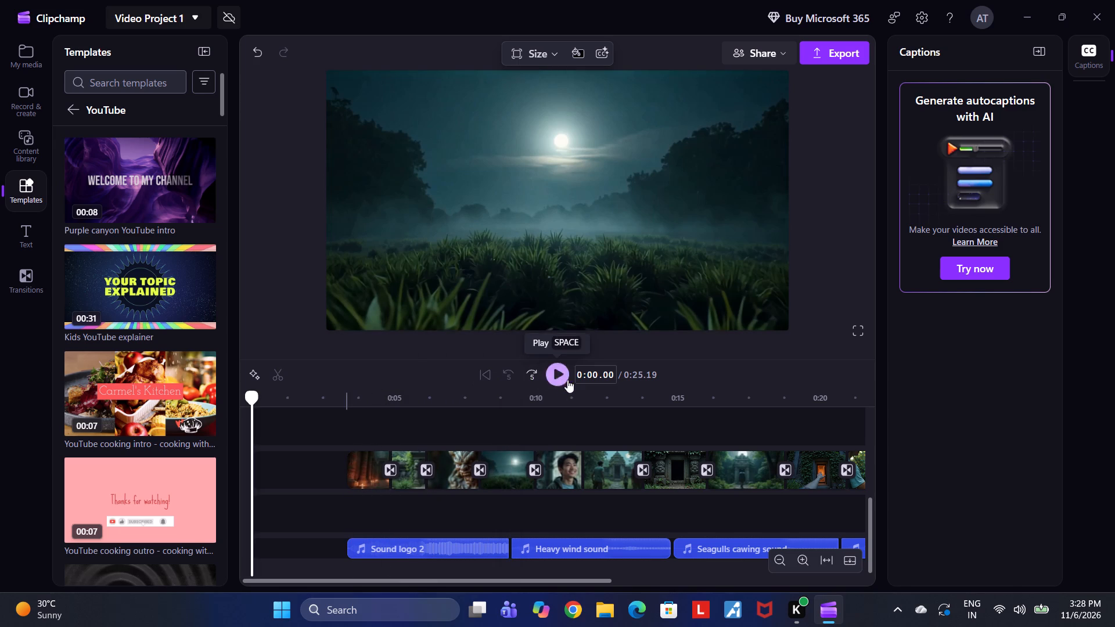
click(562, 379)
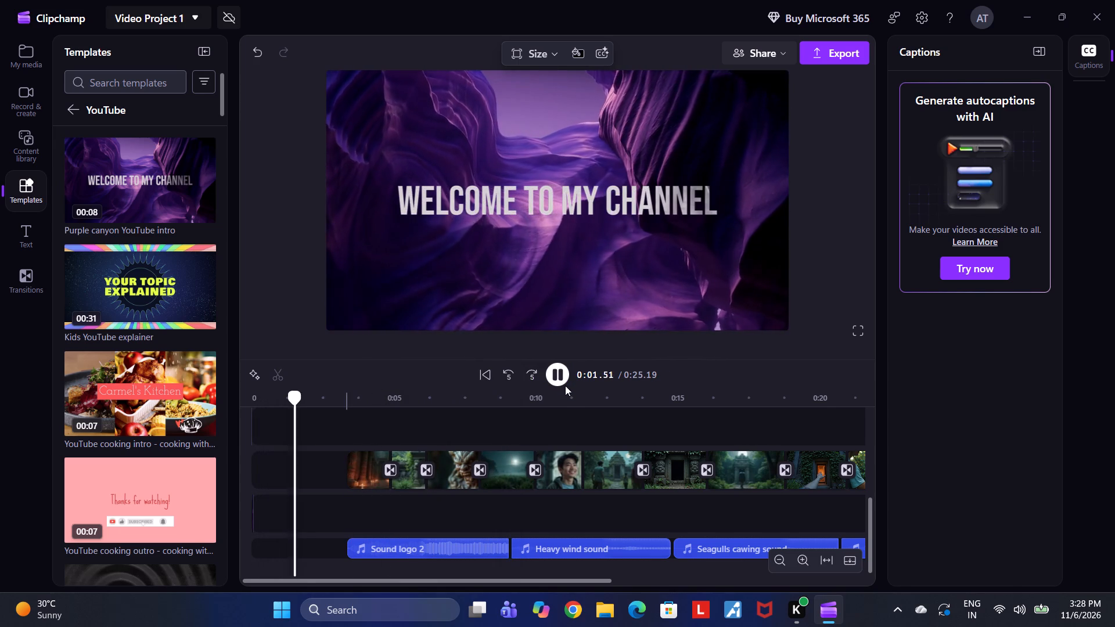
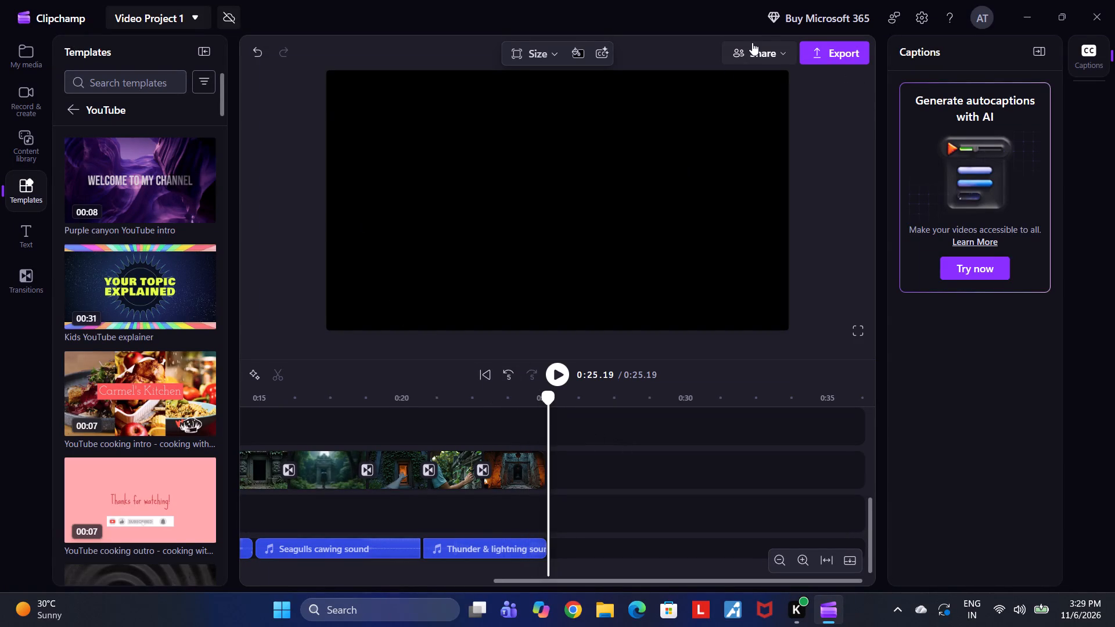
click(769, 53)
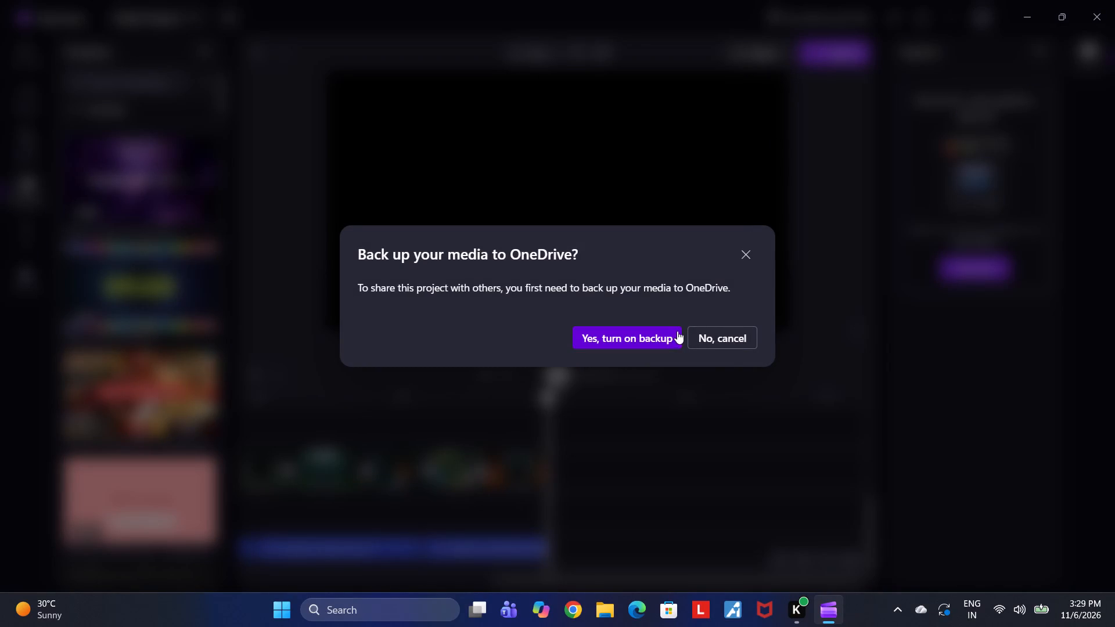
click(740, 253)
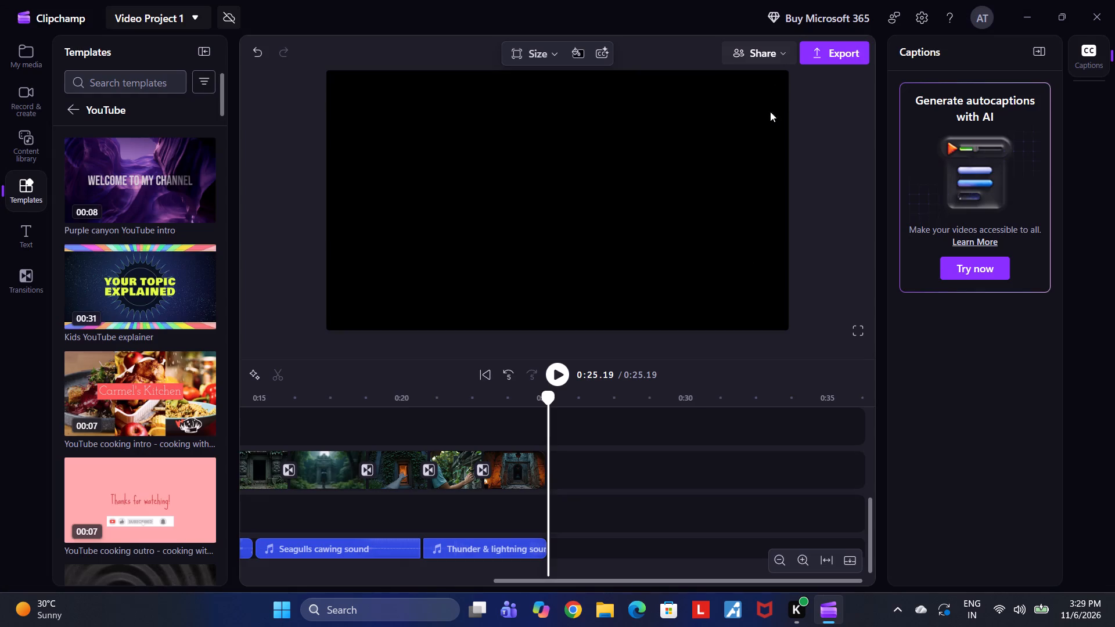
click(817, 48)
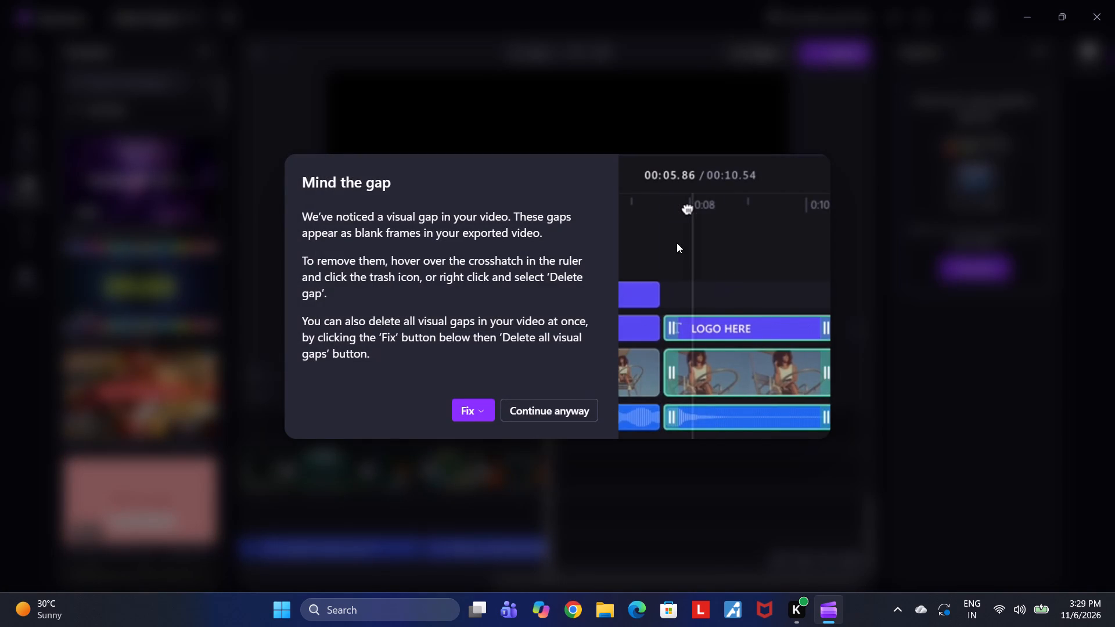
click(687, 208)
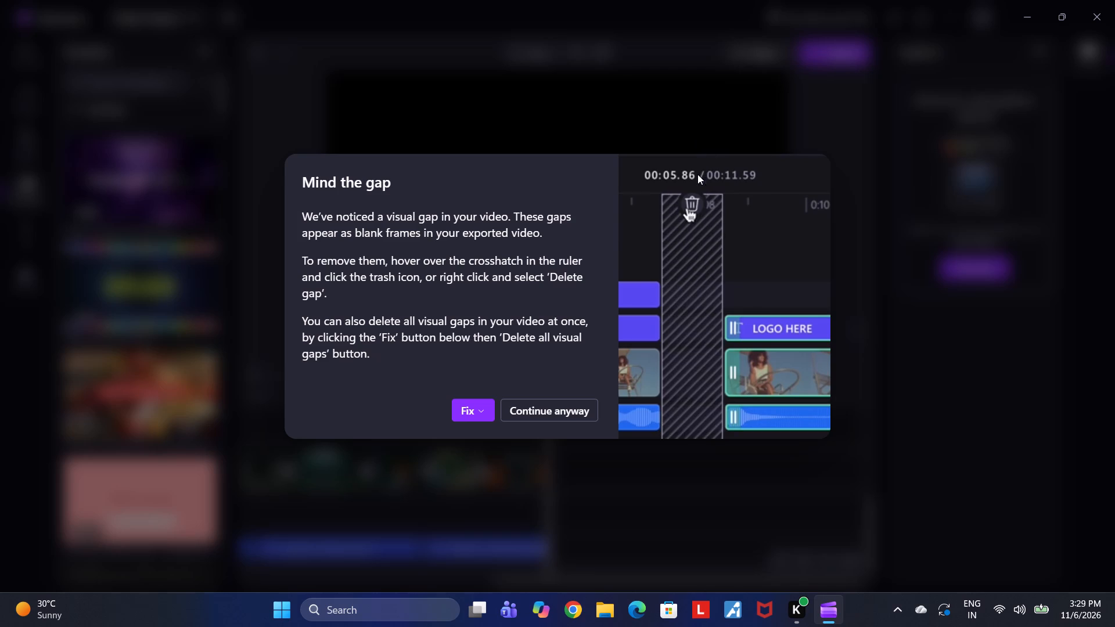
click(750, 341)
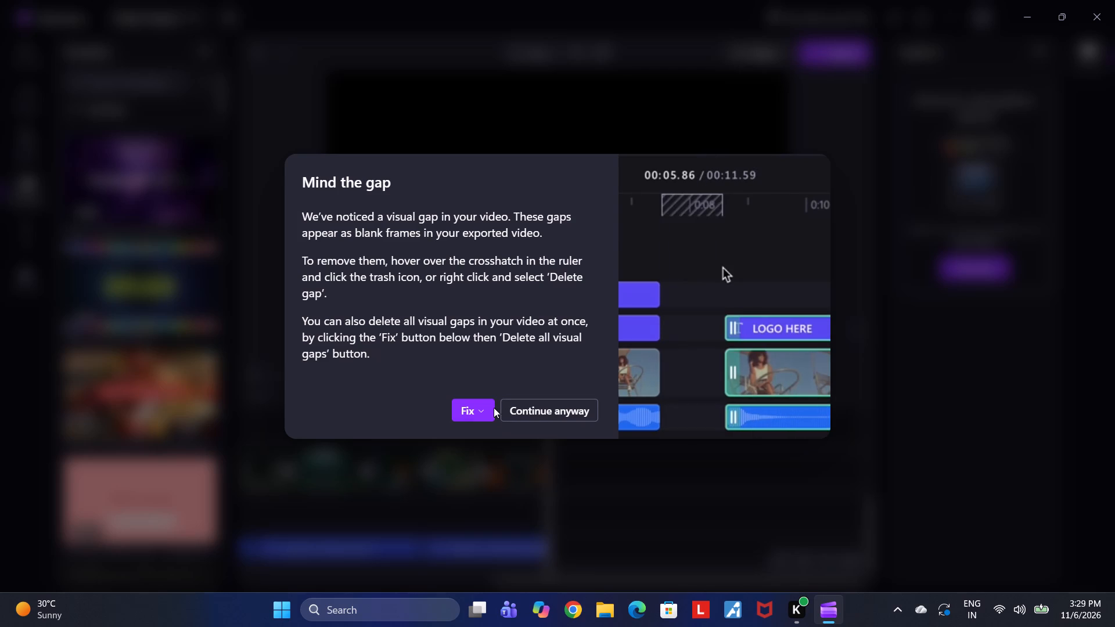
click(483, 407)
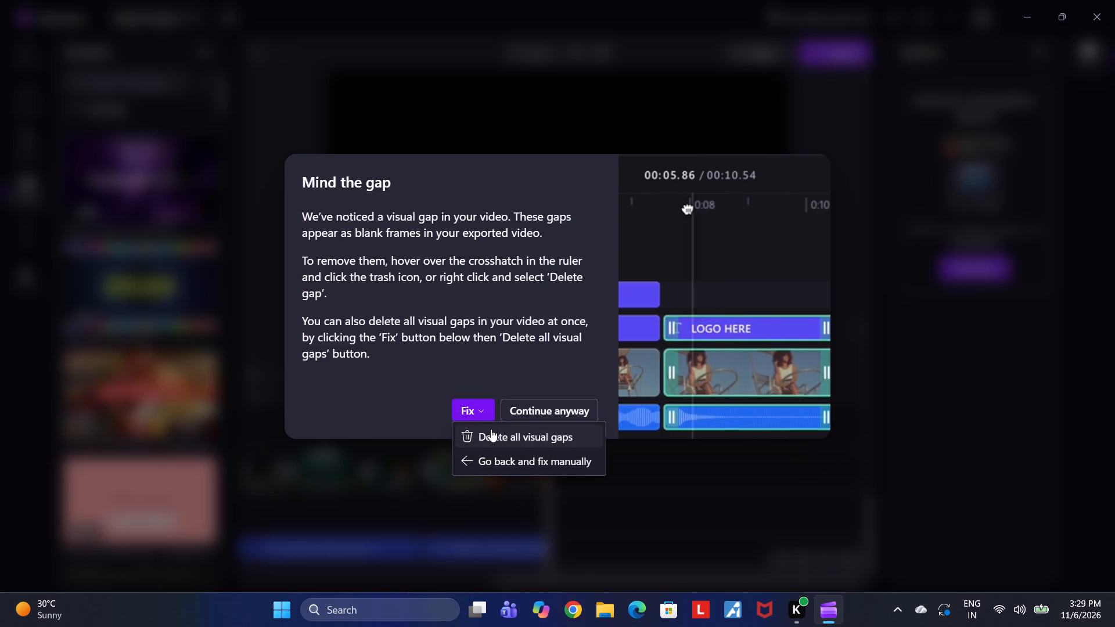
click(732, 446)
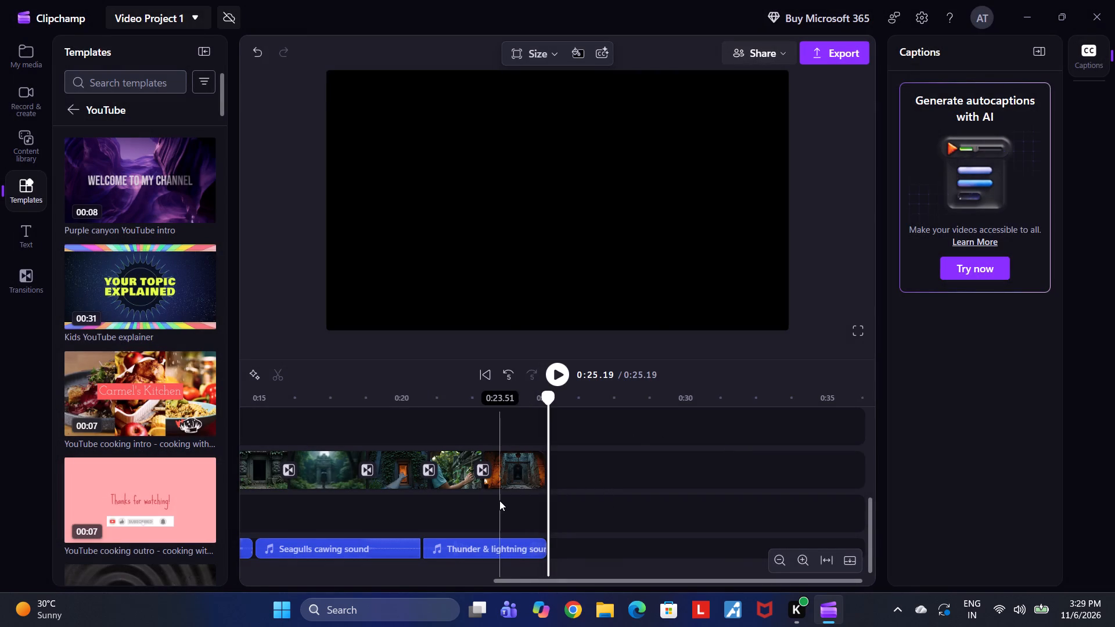
Examine the timeline tracks from the final torch-lit temple clip back to the intro for remaining visual gaps.
click(499, 500)
click(506, 477)
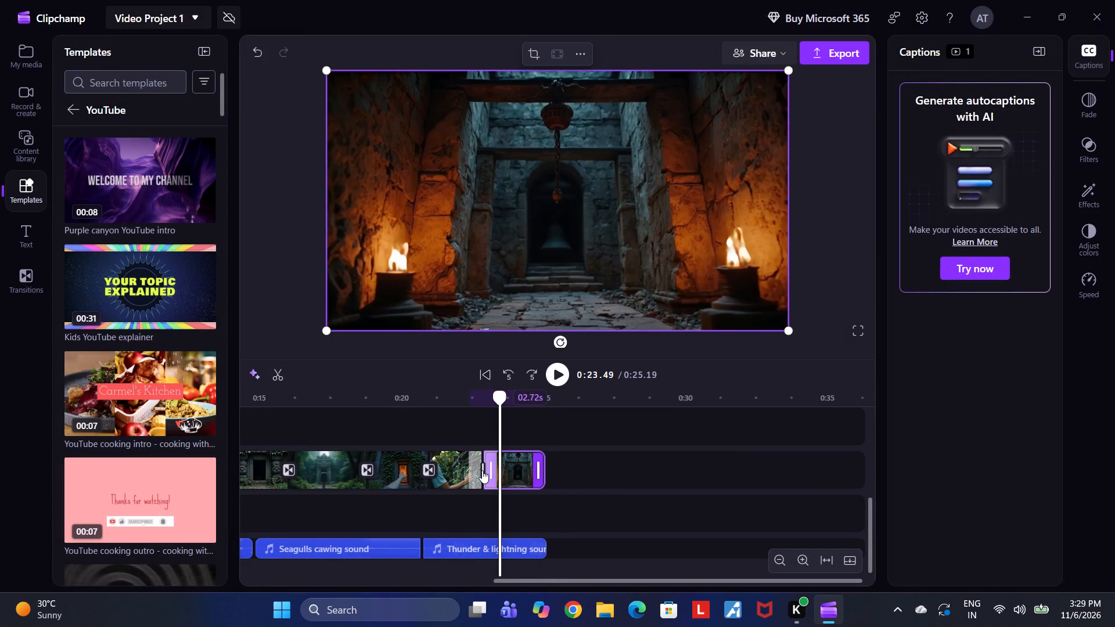
scroll(535, 477, down, 6)
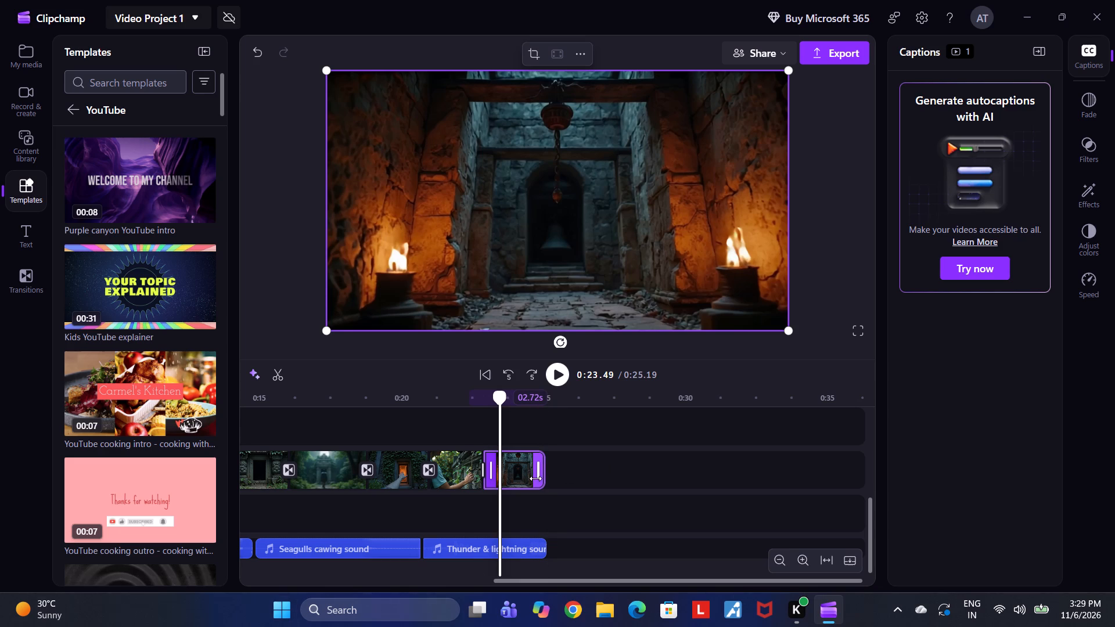
scroll(535, 478, up, 17)
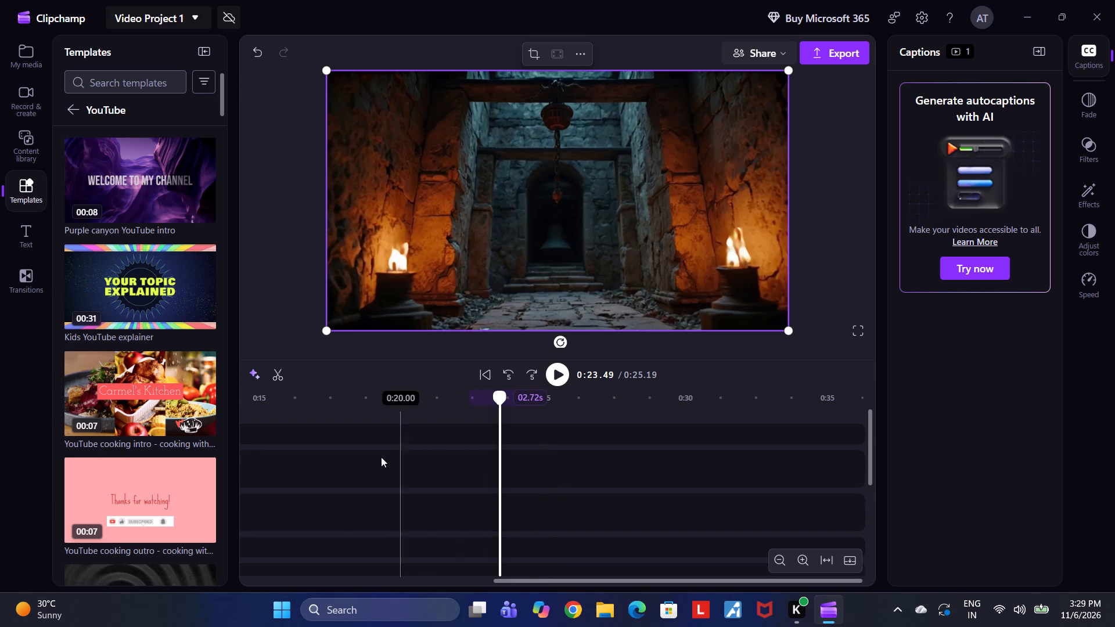
click(483, 365)
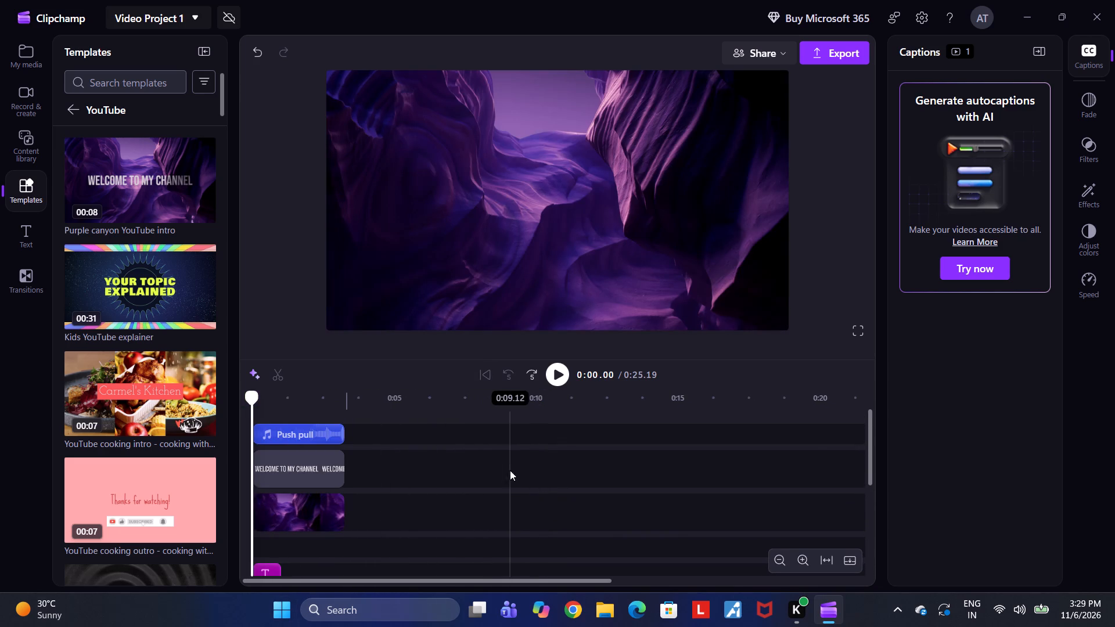
scroll(520, 518, down, 5)
scroll(520, 518, up, 3)
scroll(520, 518, down, 4)
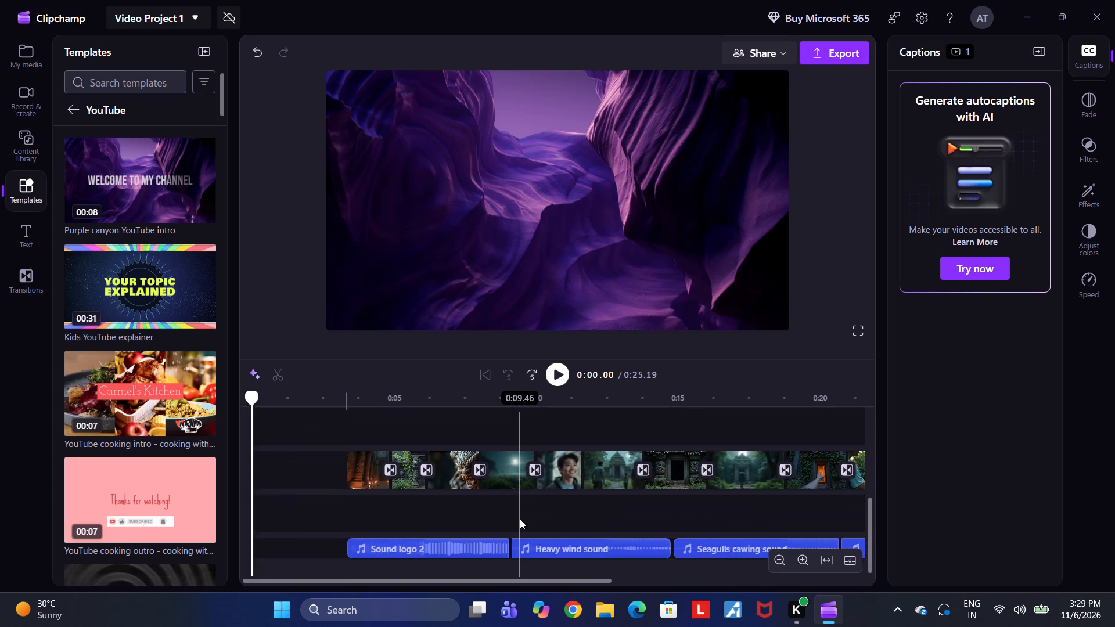
scroll(520, 519, up, 8)
scroll(520, 519, down, 18)
scroll(521, 516, up, 2)
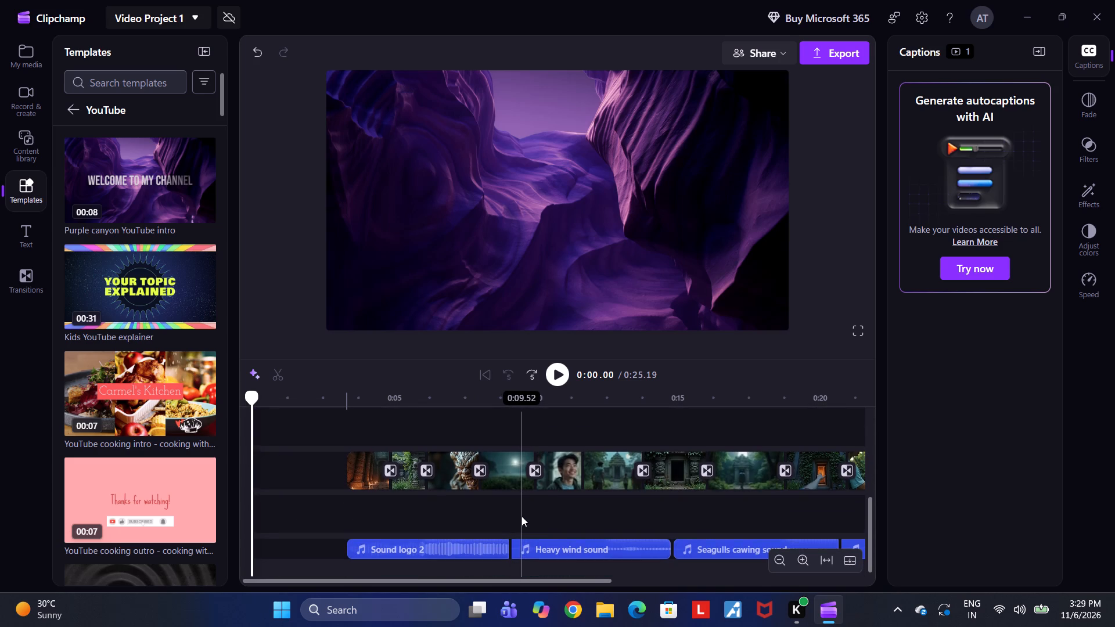
scroll(521, 516, up, 12)
scroll(521, 514, down, 3)
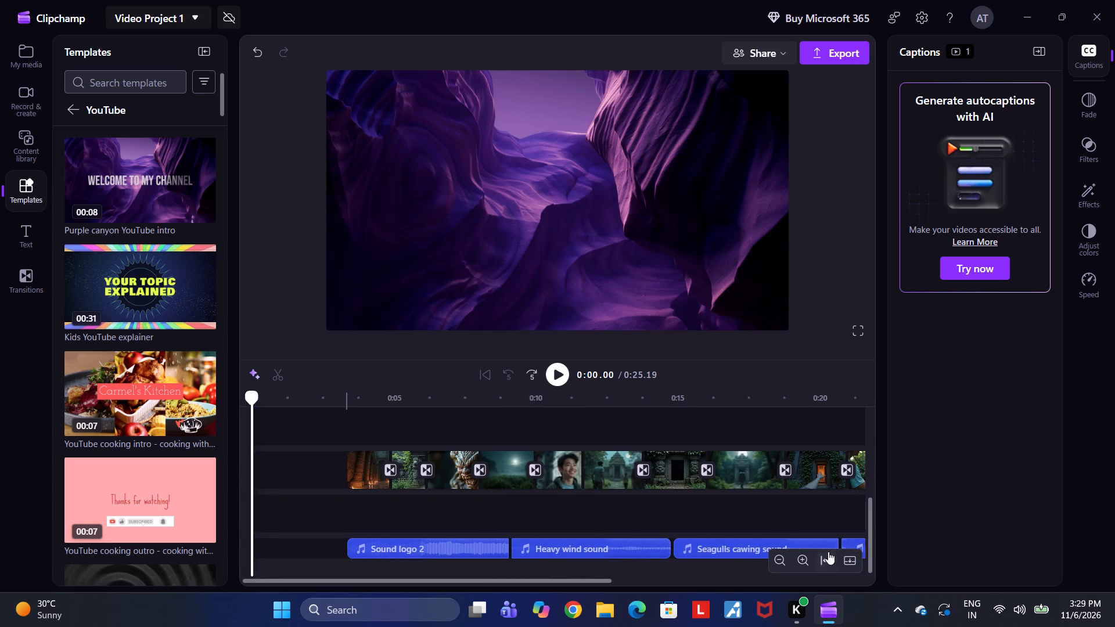
click(827, 552)
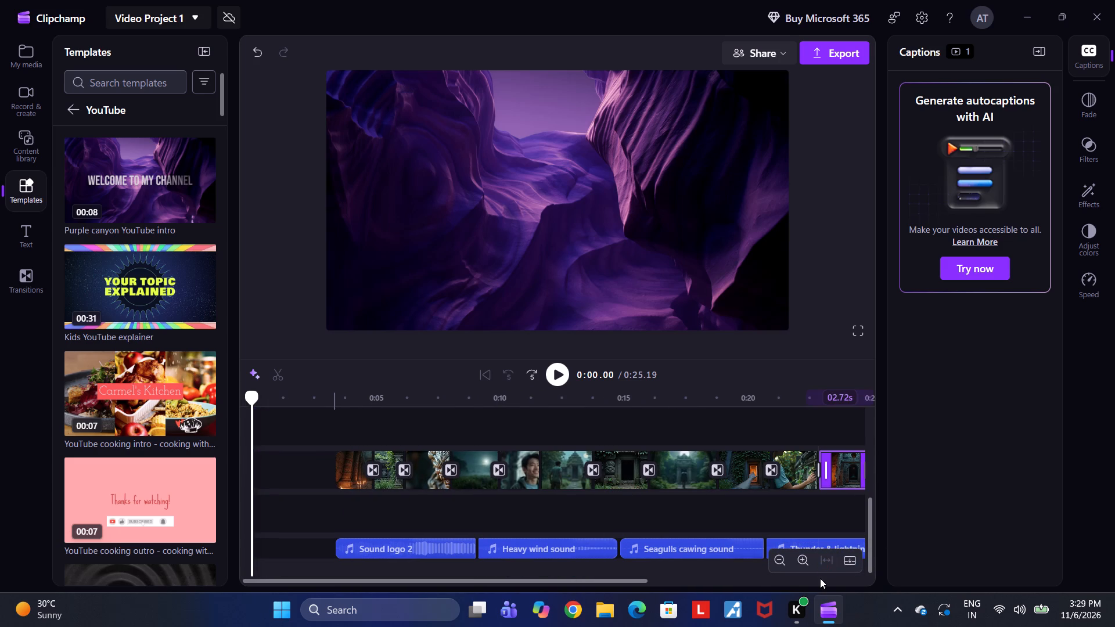
Play the video from the beginning to review the intro and the temple clips that follow.
click(287, 477)
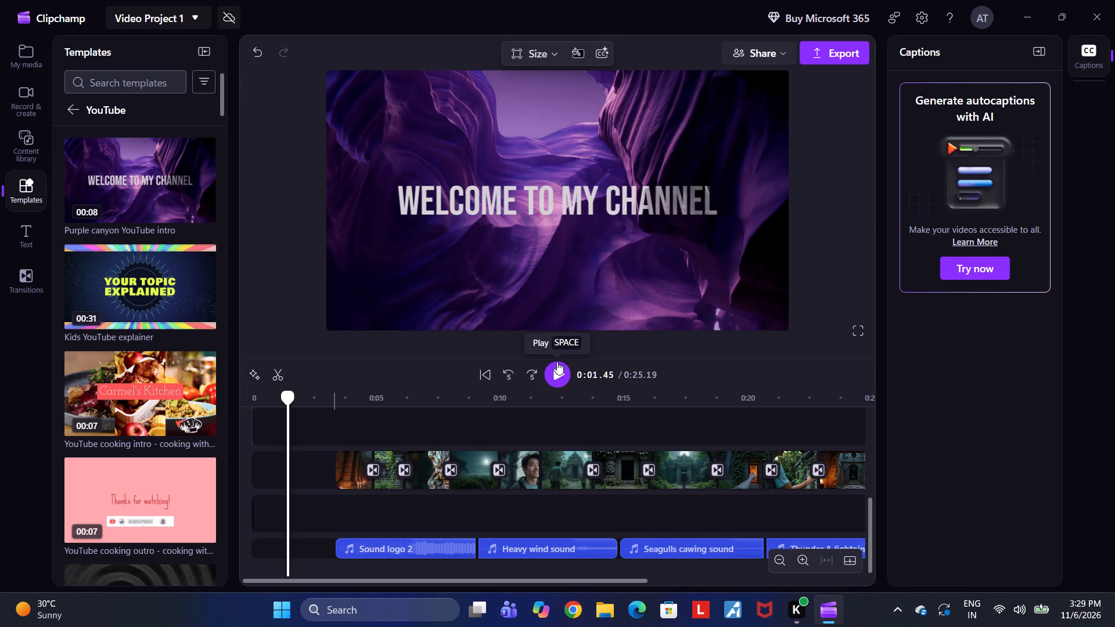
click(476, 372)
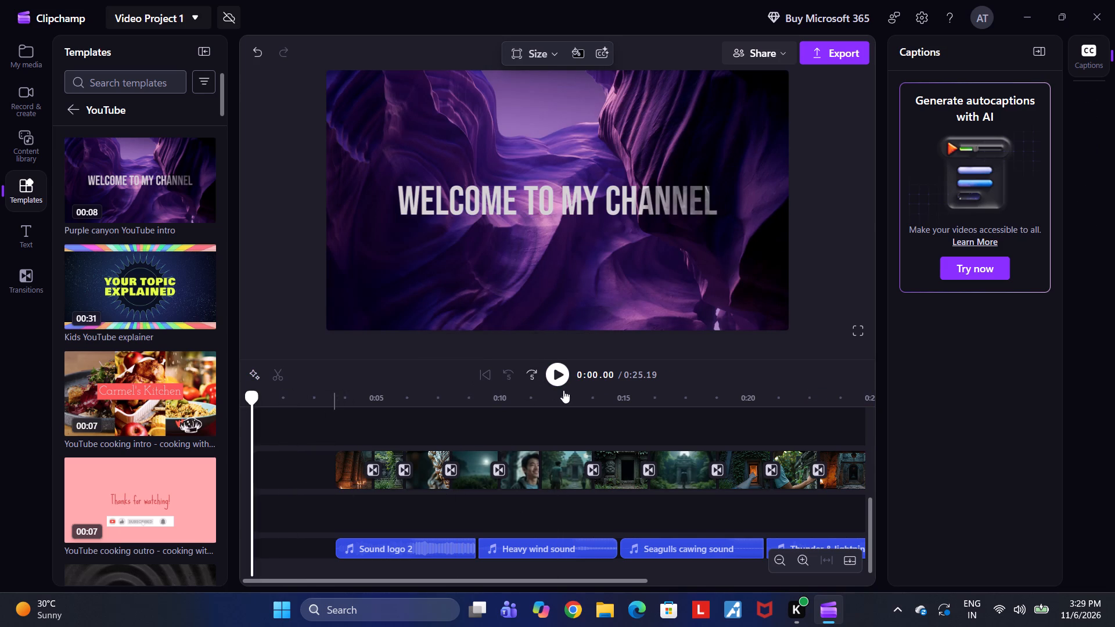
click(566, 376)
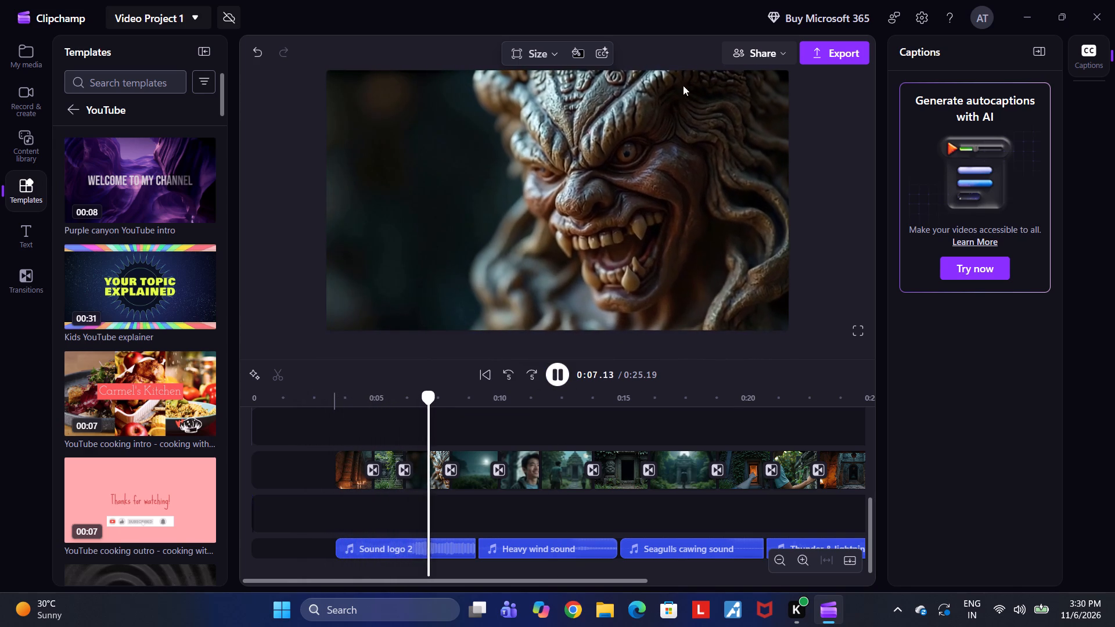
Set the video's aspect ratio to Wide 16:9.
click(554, 51)
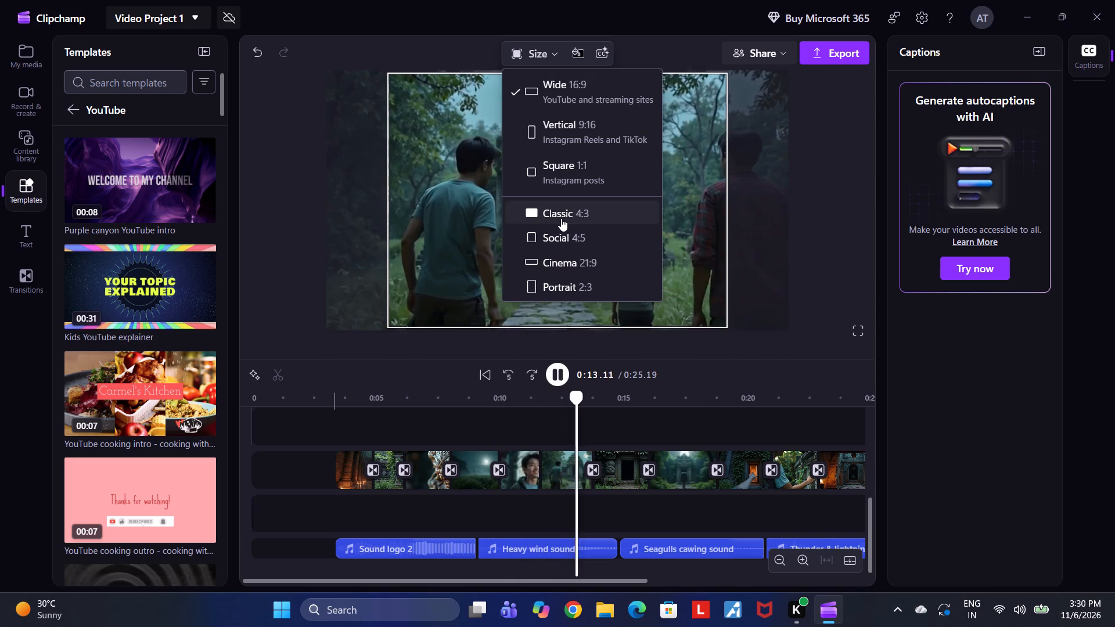
click(562, 84)
Set the project's background colour to solid white (#FFFFFF).
click(578, 49)
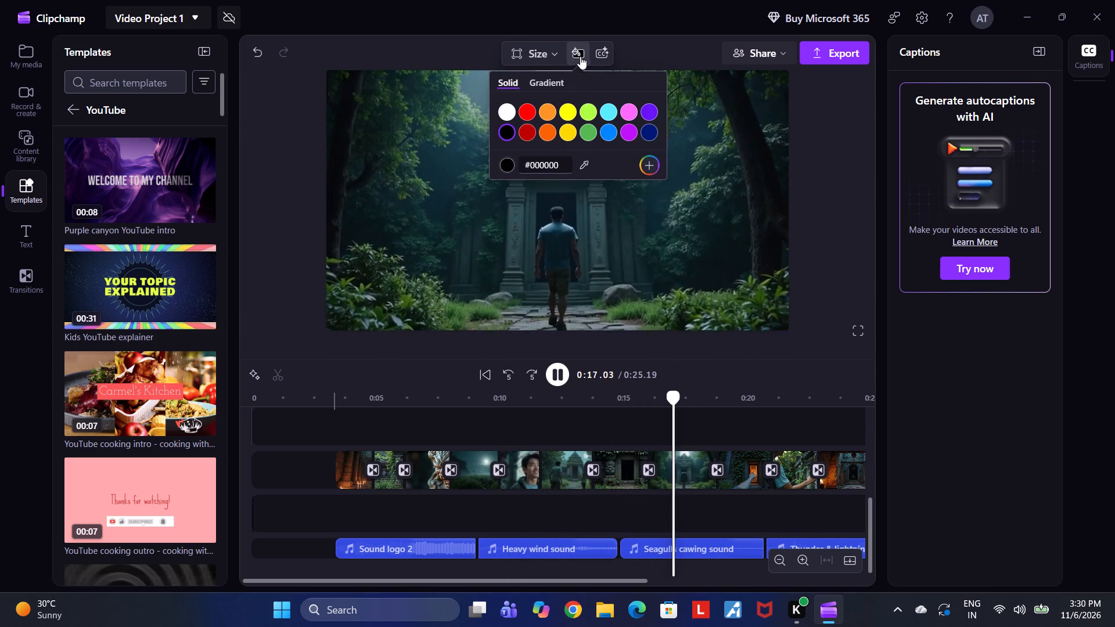
click(521, 106)
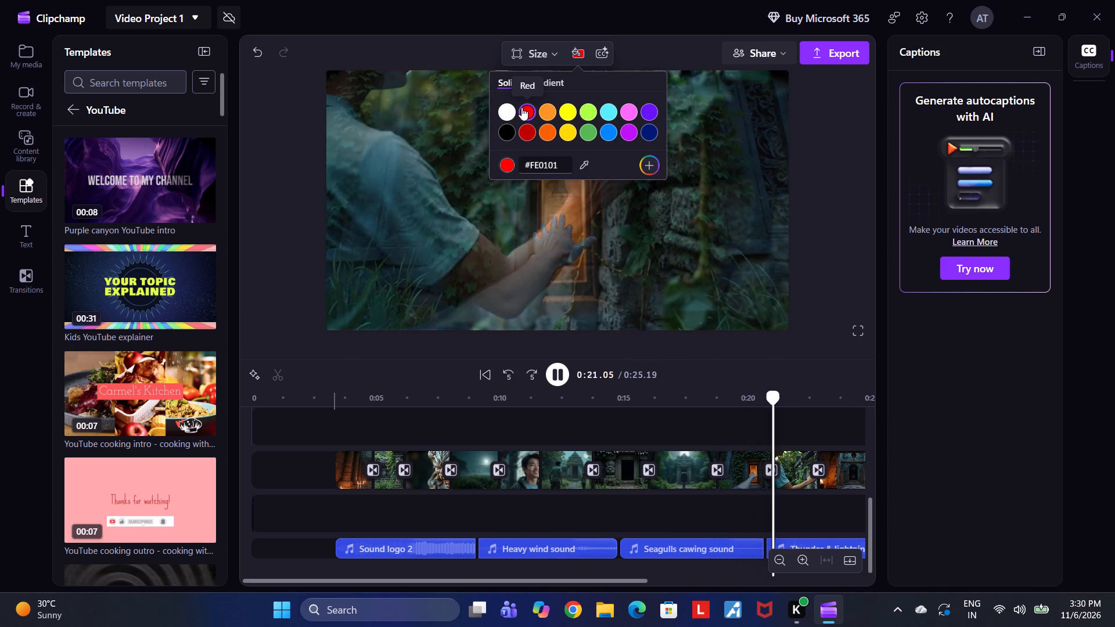
click(504, 107)
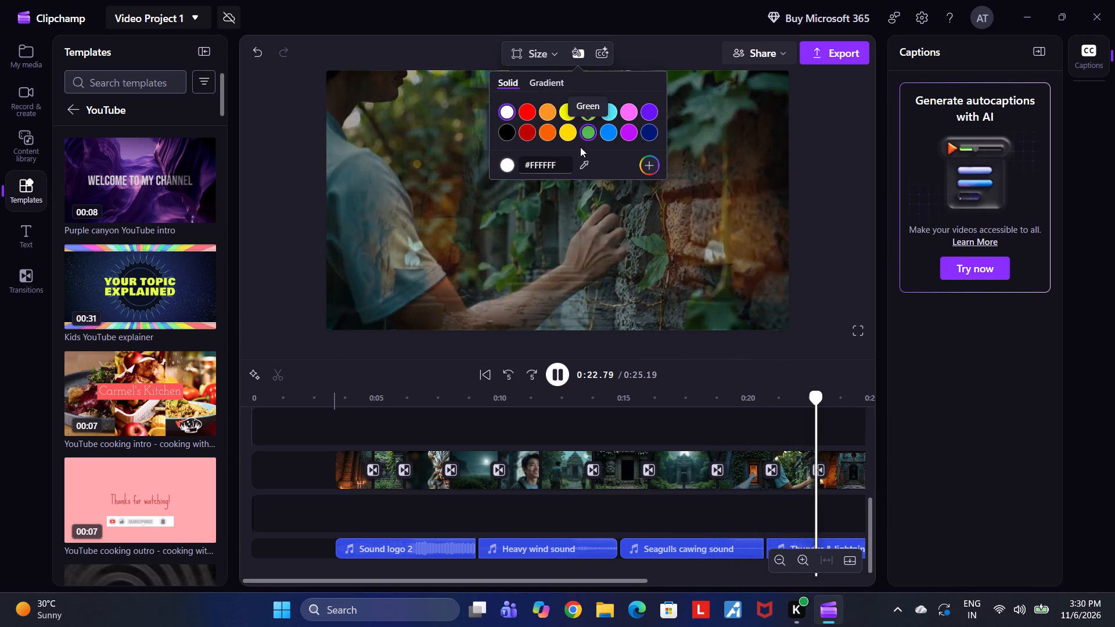
click(597, 56)
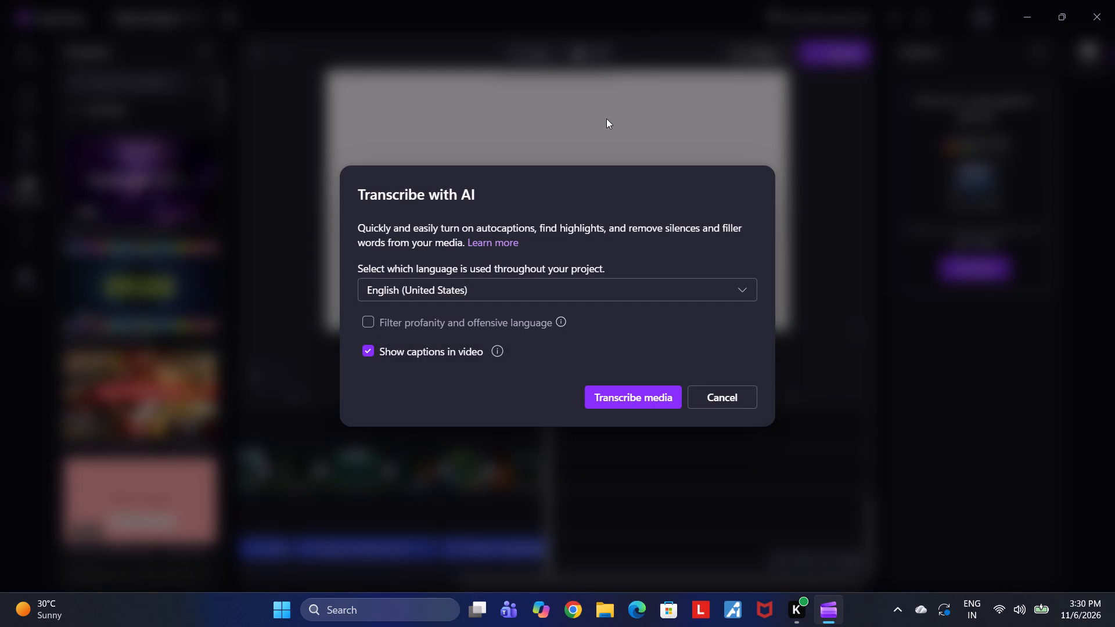
click(705, 402)
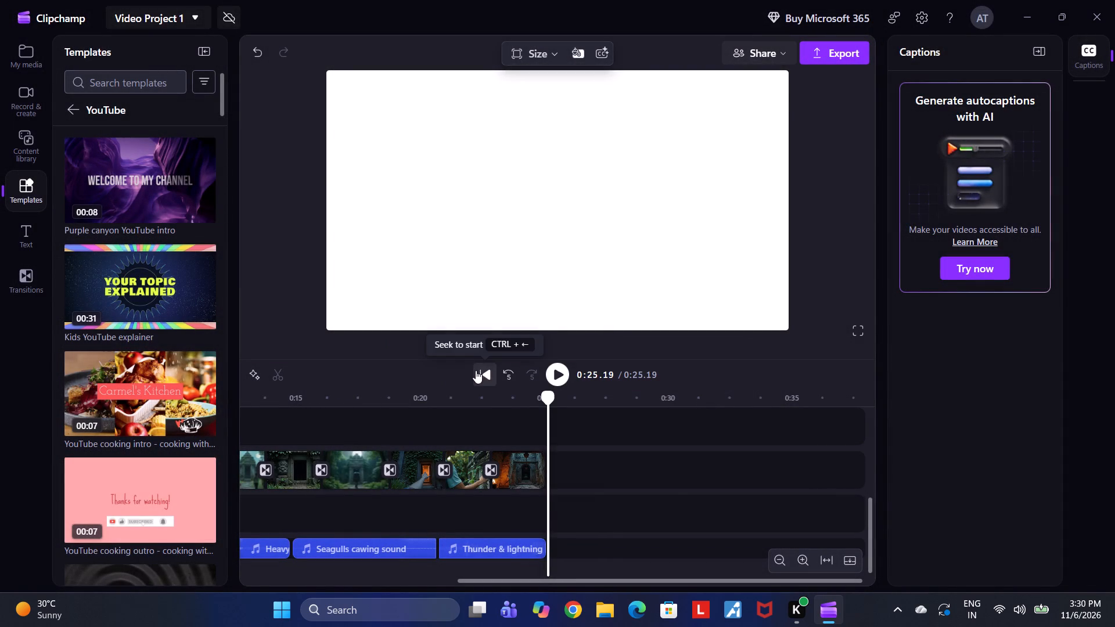
Play the whole video from the beginning to check it with the white background.
click(476, 370)
click(556, 376)
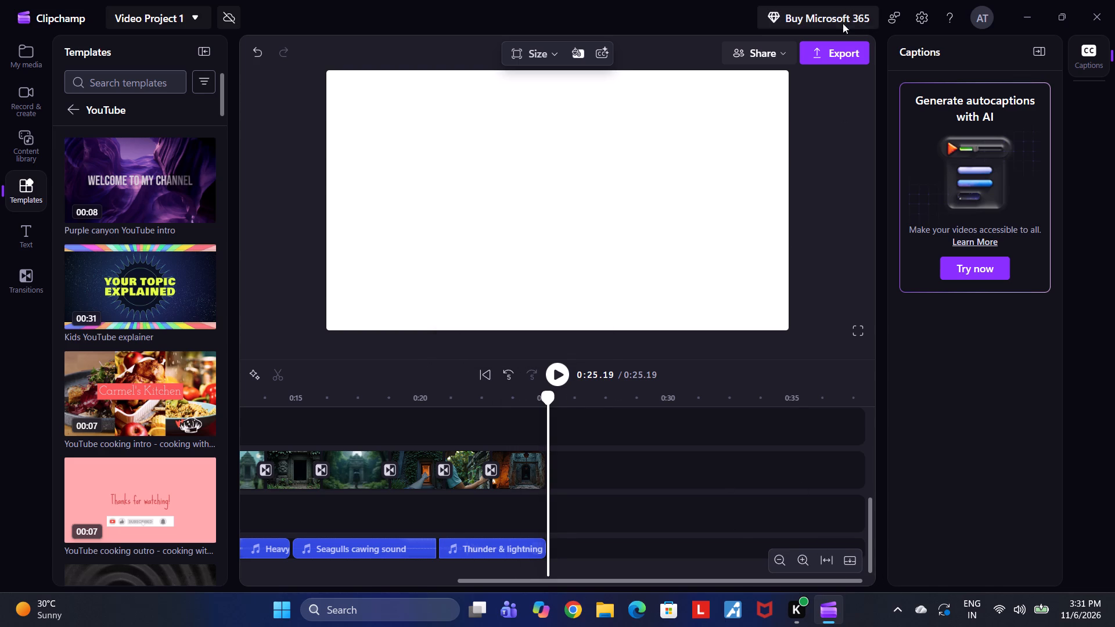
Export the video at 1080p as Video Project 1.mp4 without fixing the visual gaps and with cloud storage off.
click(836, 52)
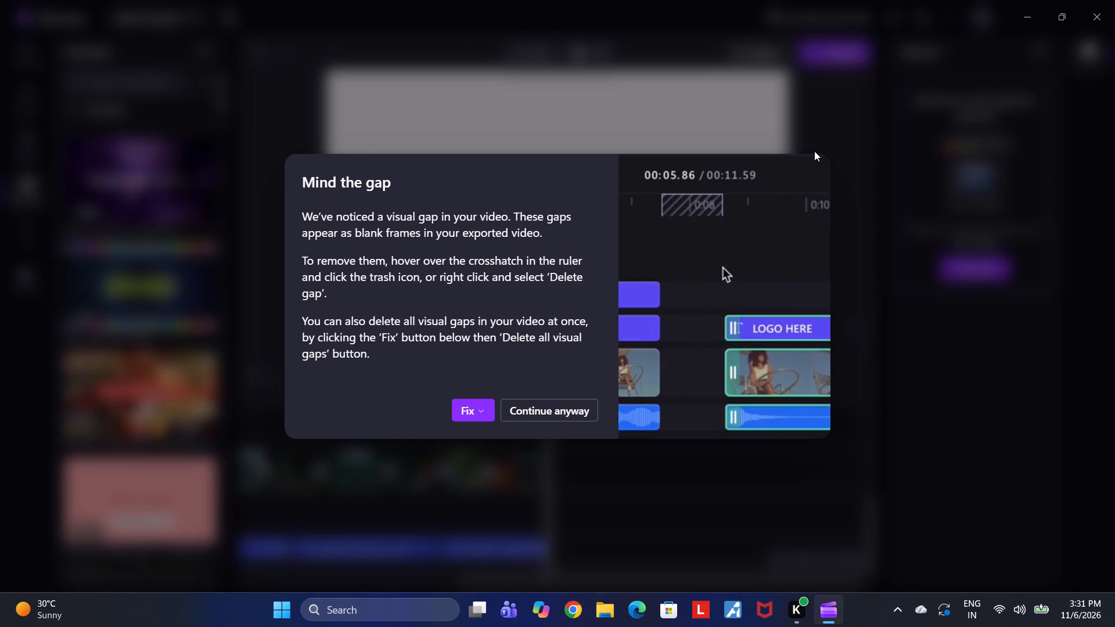
click(490, 416)
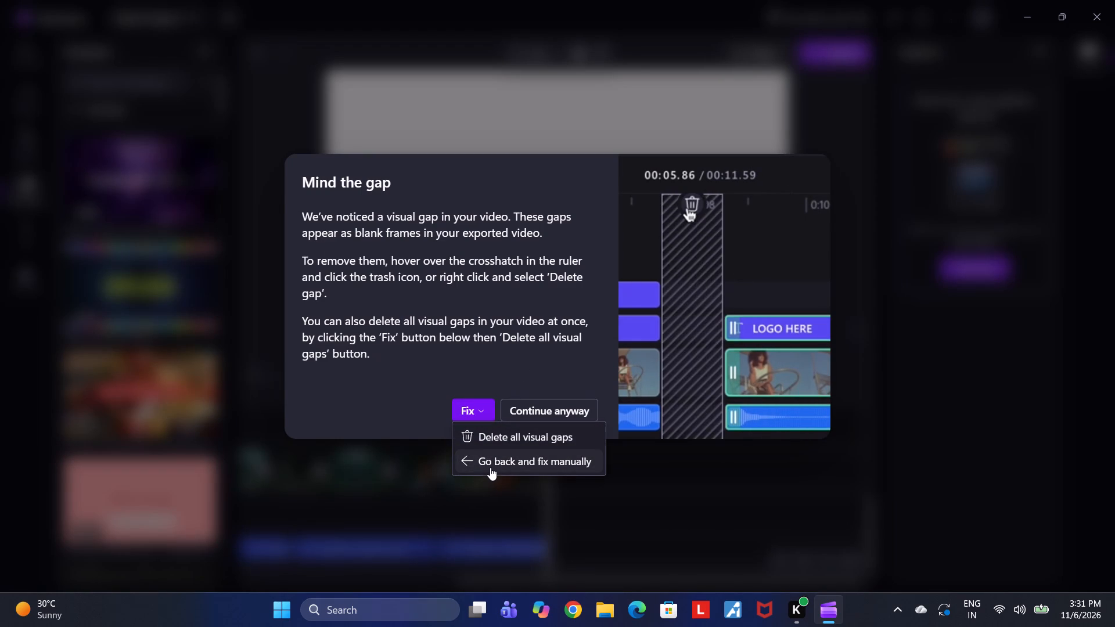
click(566, 411)
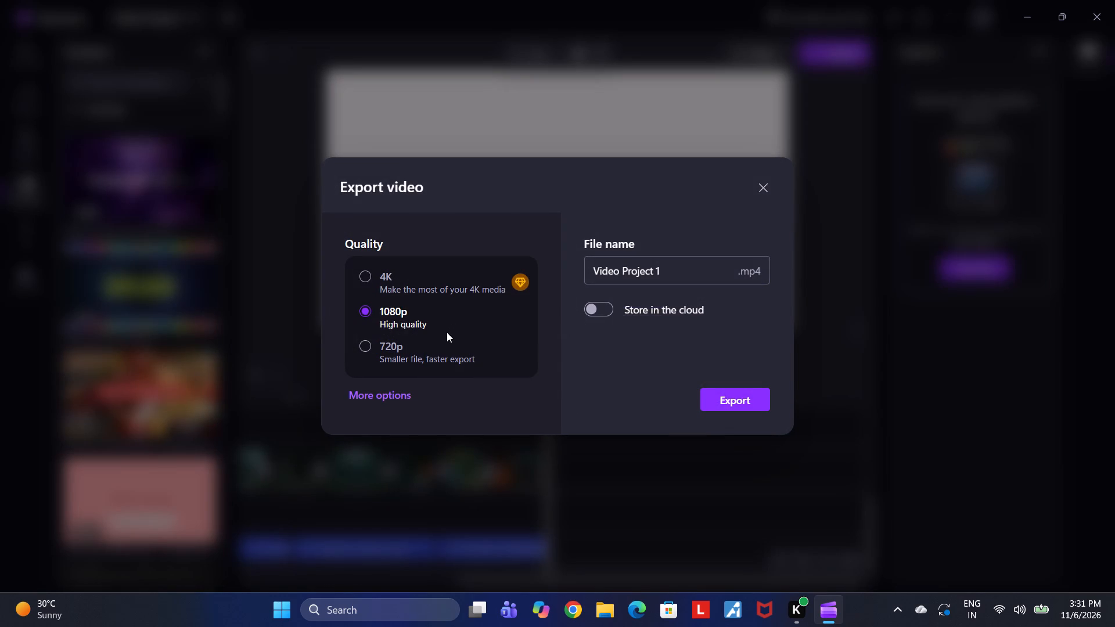
click(756, 397)
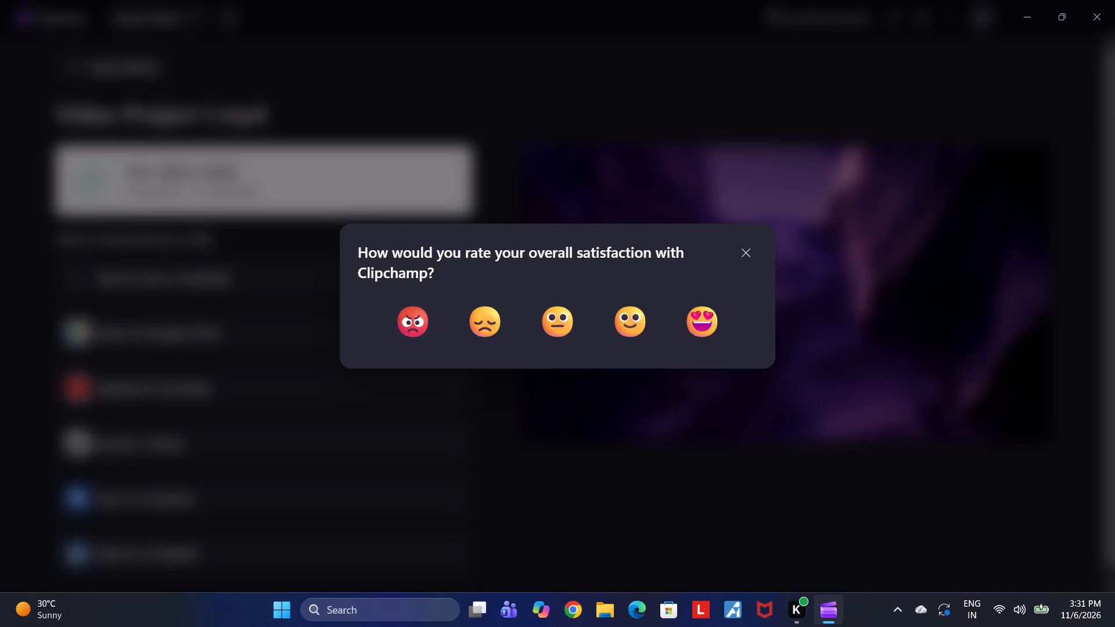
Answer the satisfaction survey with the sad face and close it along with the downloads list.
click(488, 322)
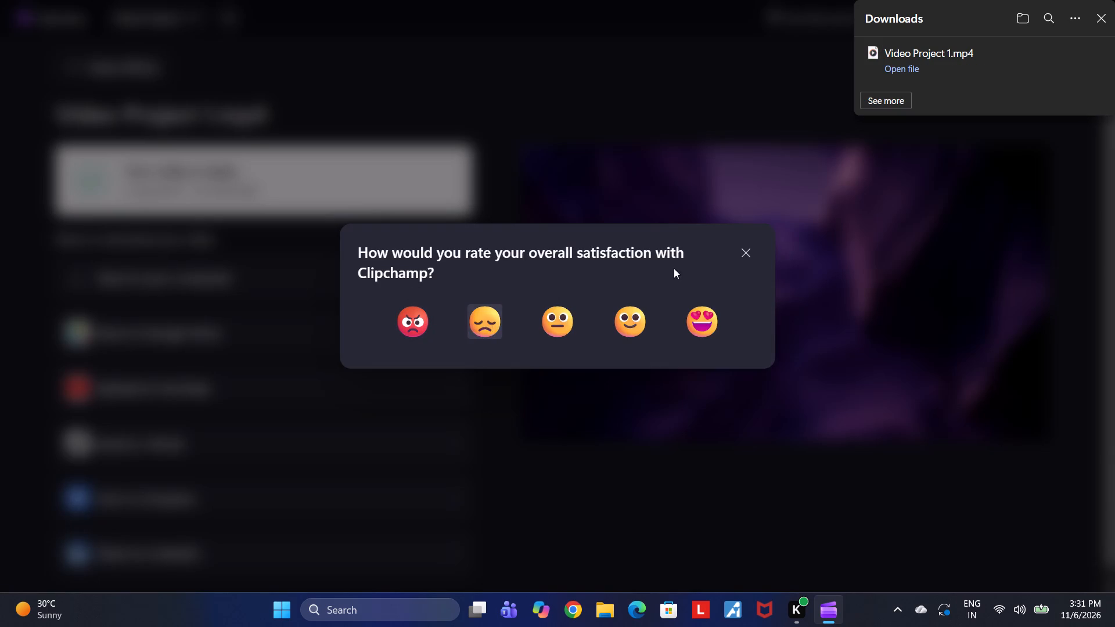
click(321, 183)
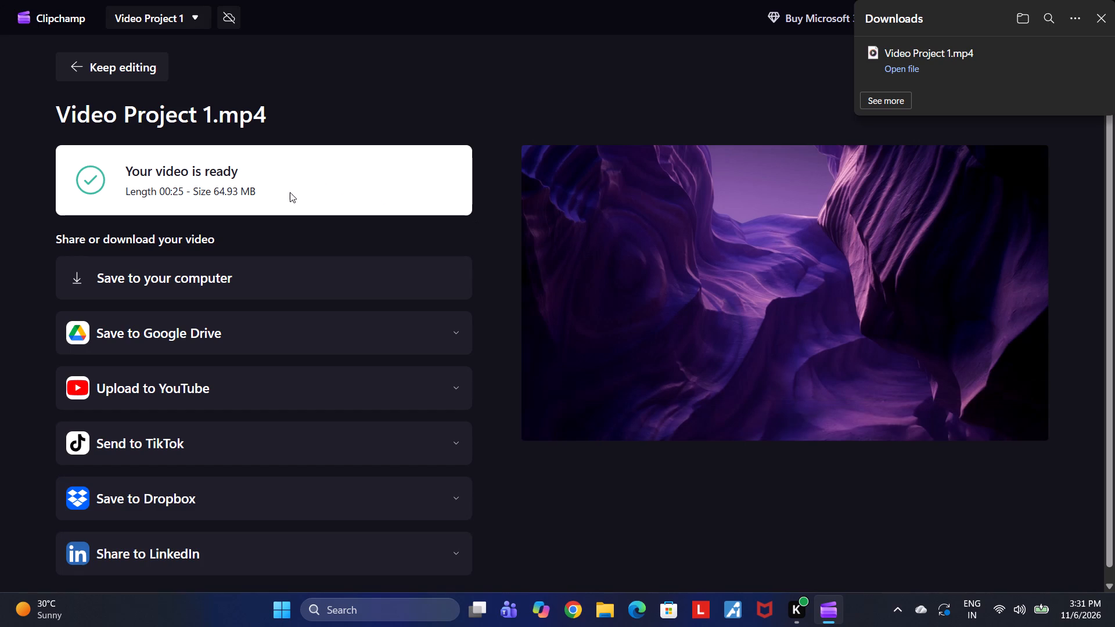
click(1099, 18)
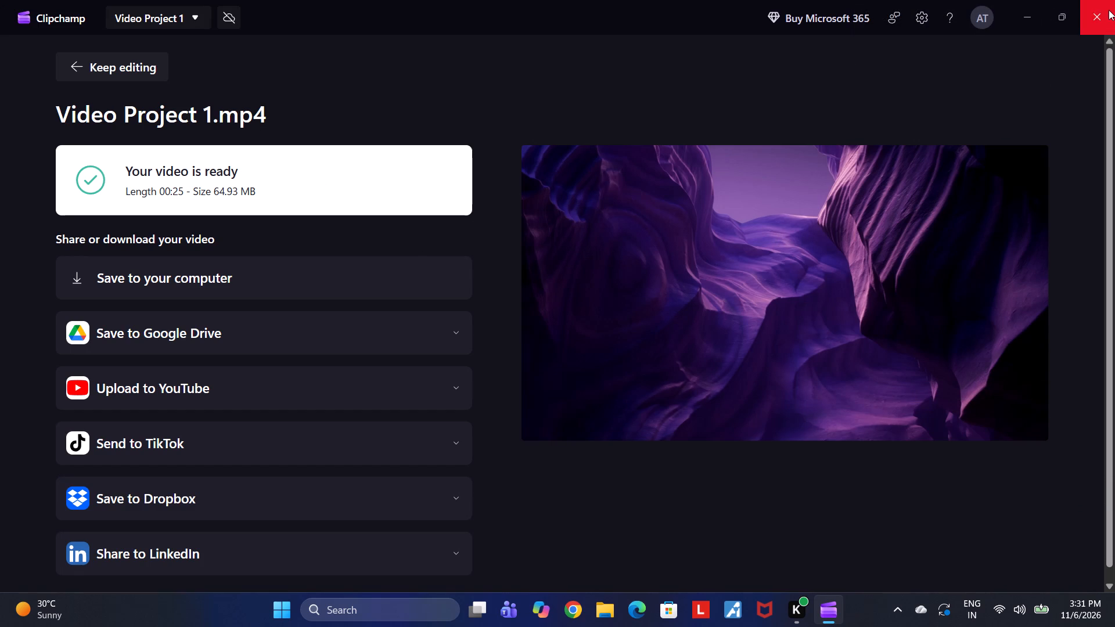
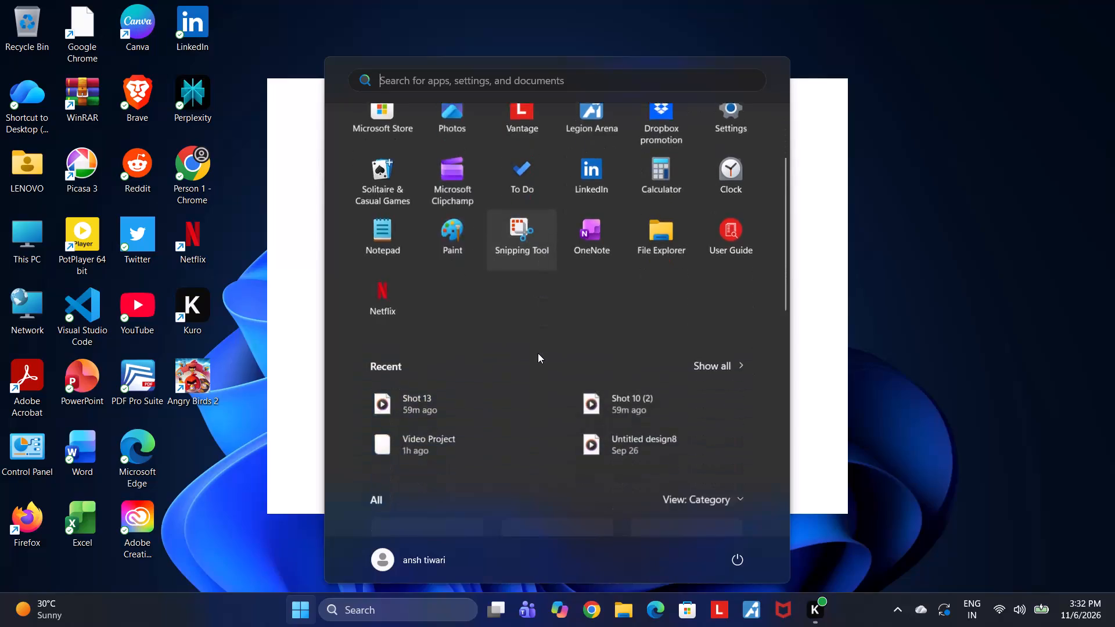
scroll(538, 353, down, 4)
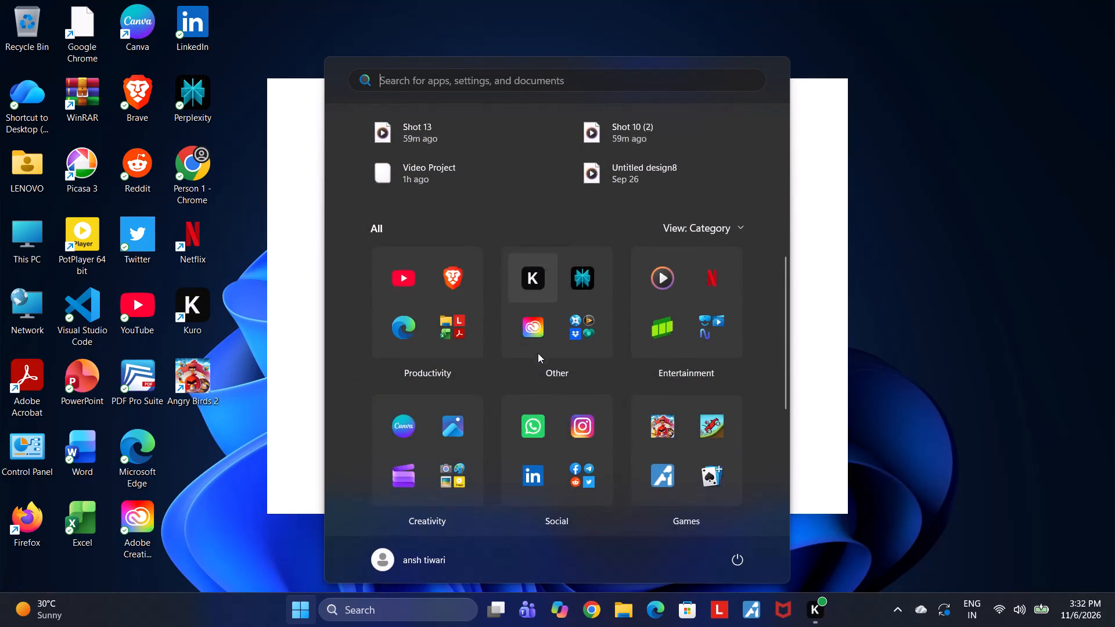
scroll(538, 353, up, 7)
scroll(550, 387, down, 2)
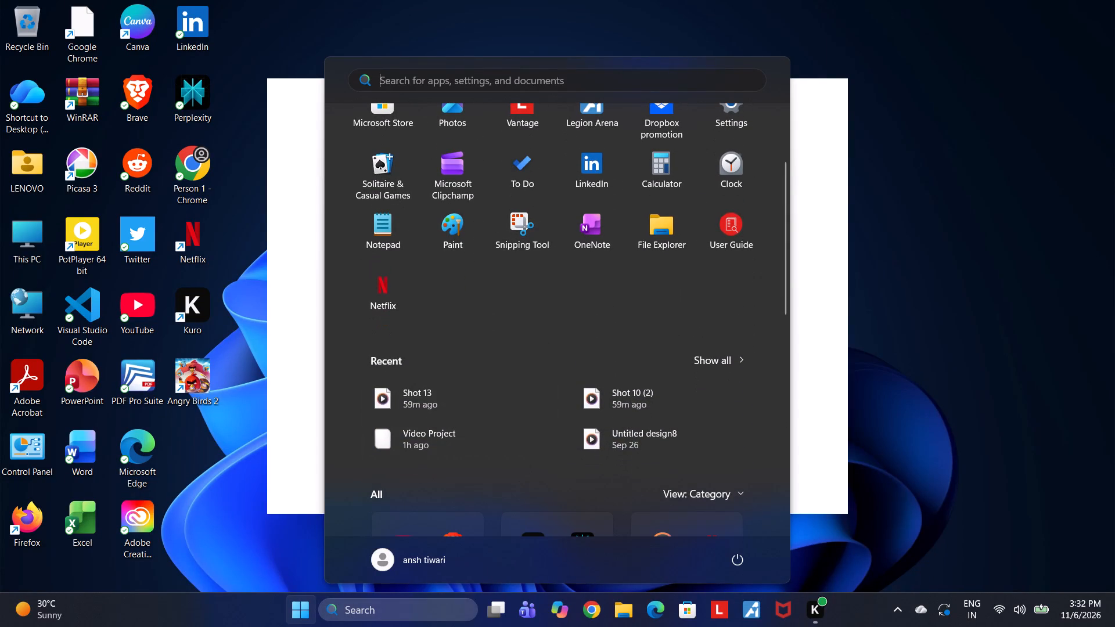
Switch to File Explorer, play the exported Video Project 1 from the Downloads folder to check it, and close the player.
click(623, 606)
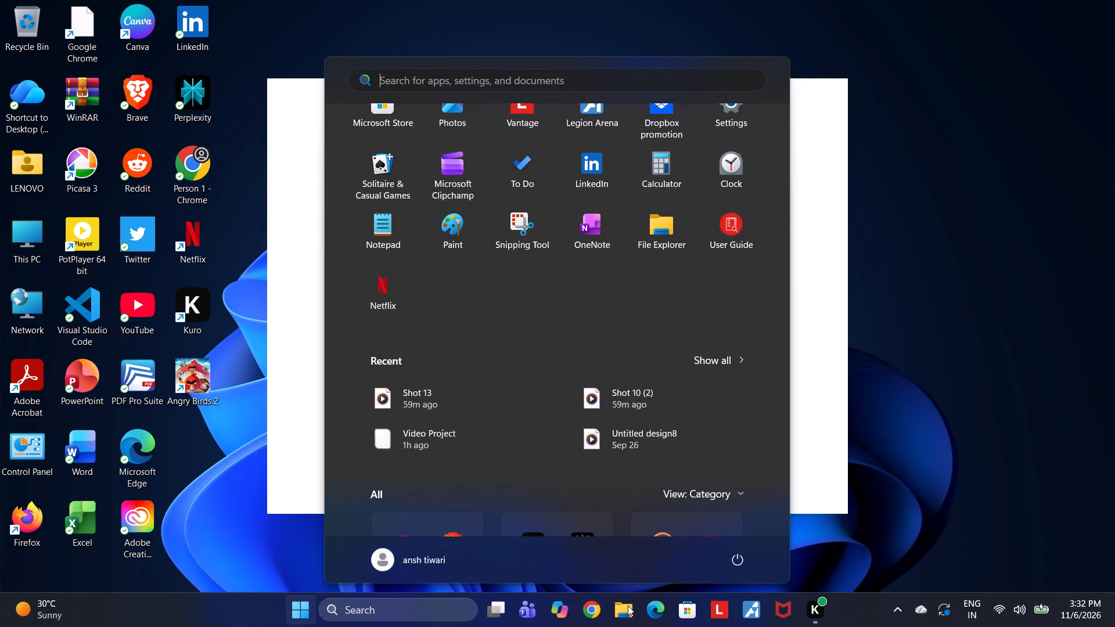
click(628, 606)
click(631, 599)
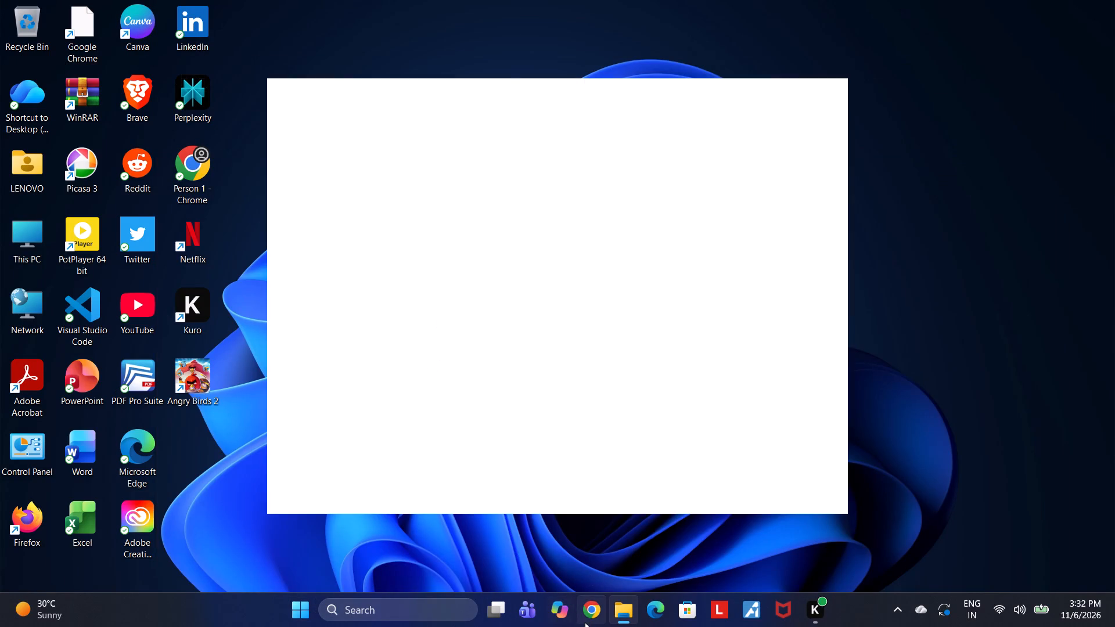
click(628, 606)
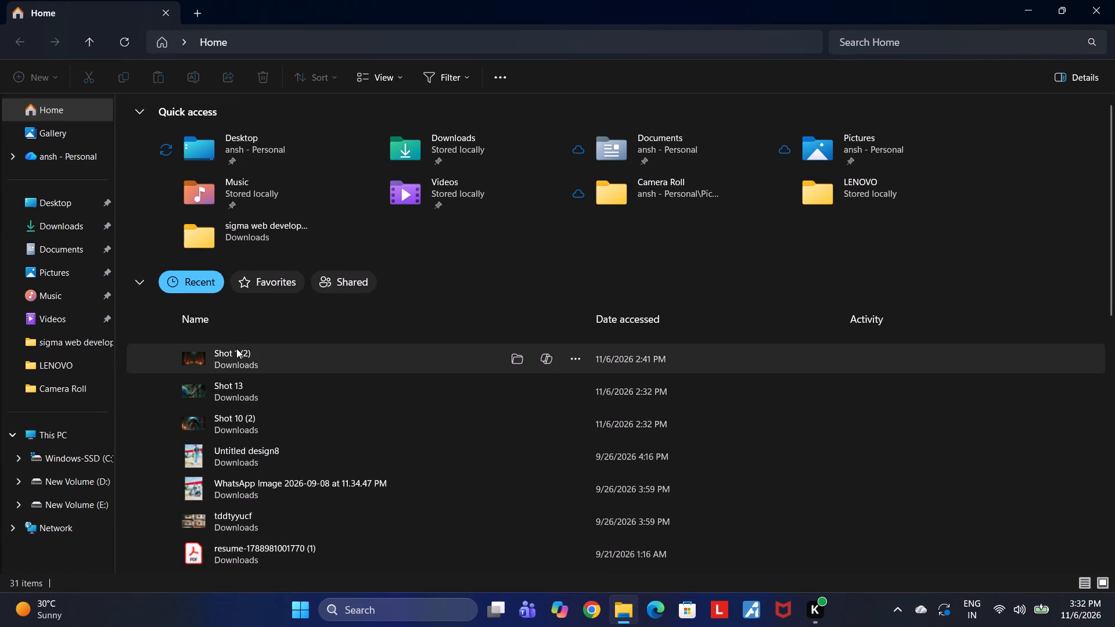
click(60, 228)
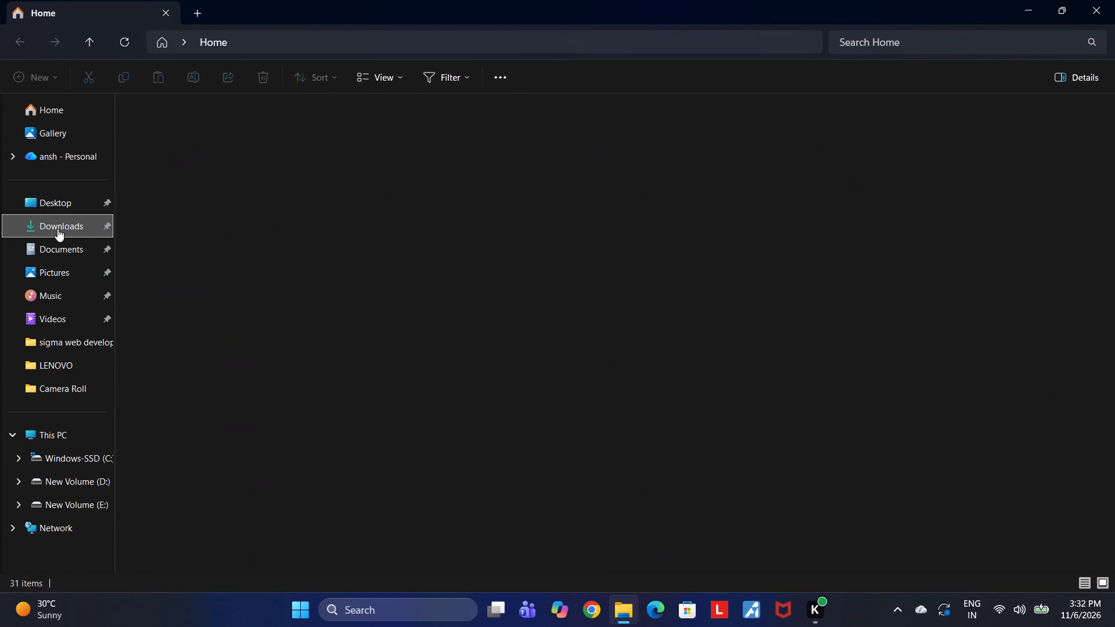
click(160, 142)
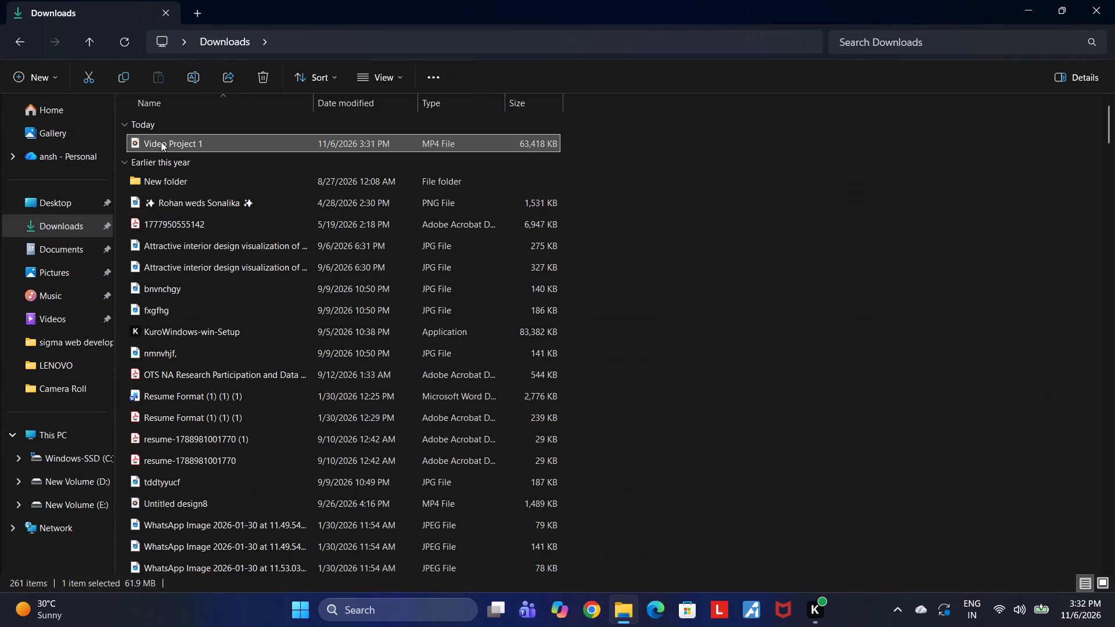
double_click(195, 146)
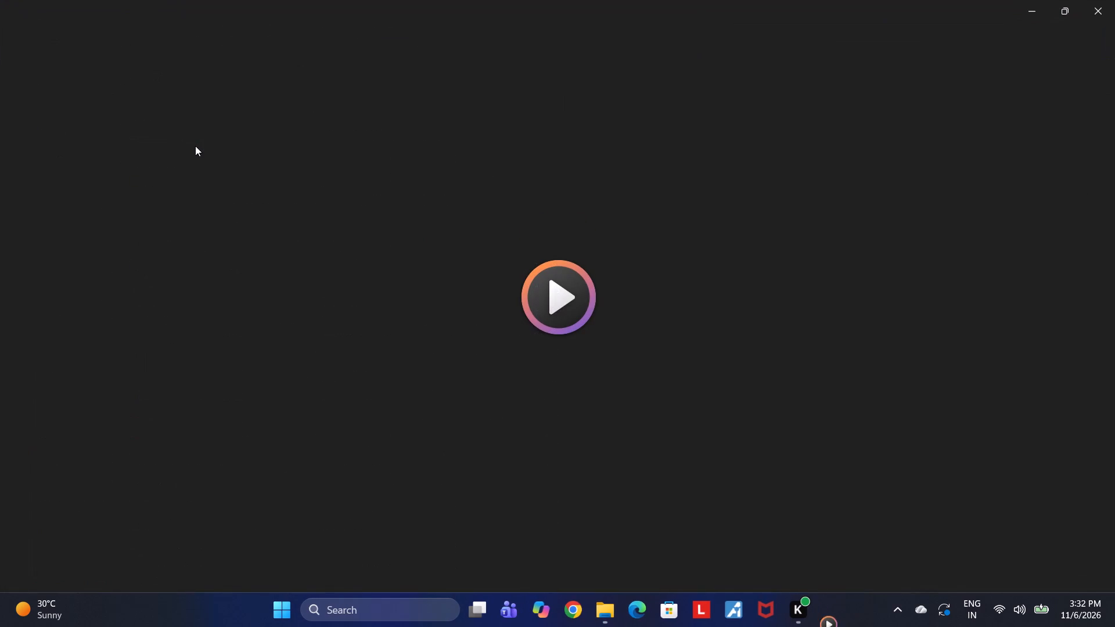
click(567, 291)
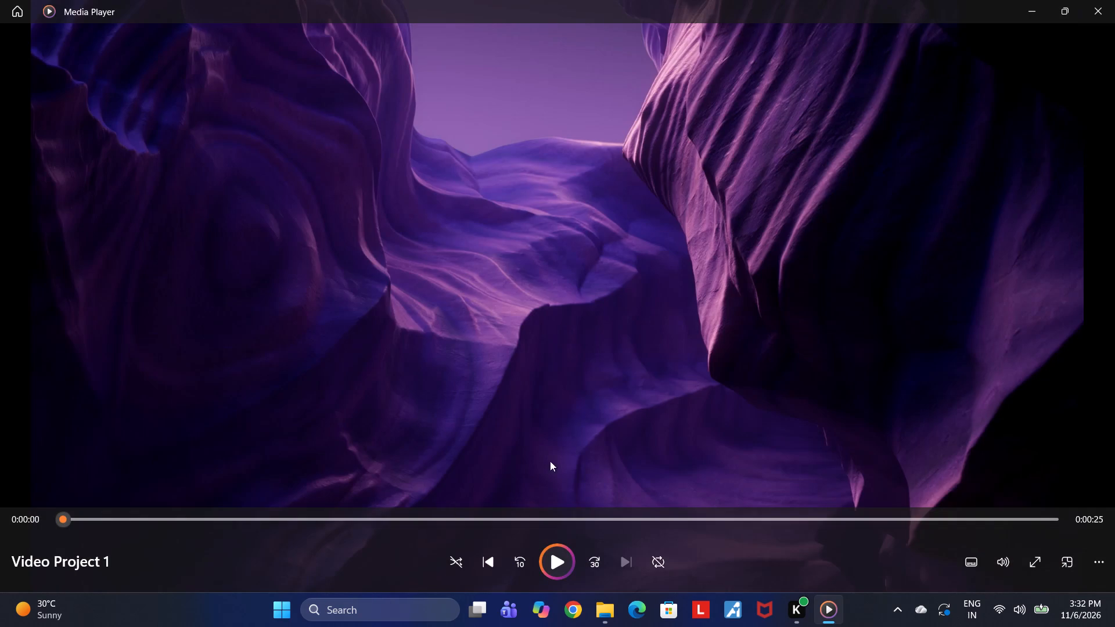
click(1105, 8)
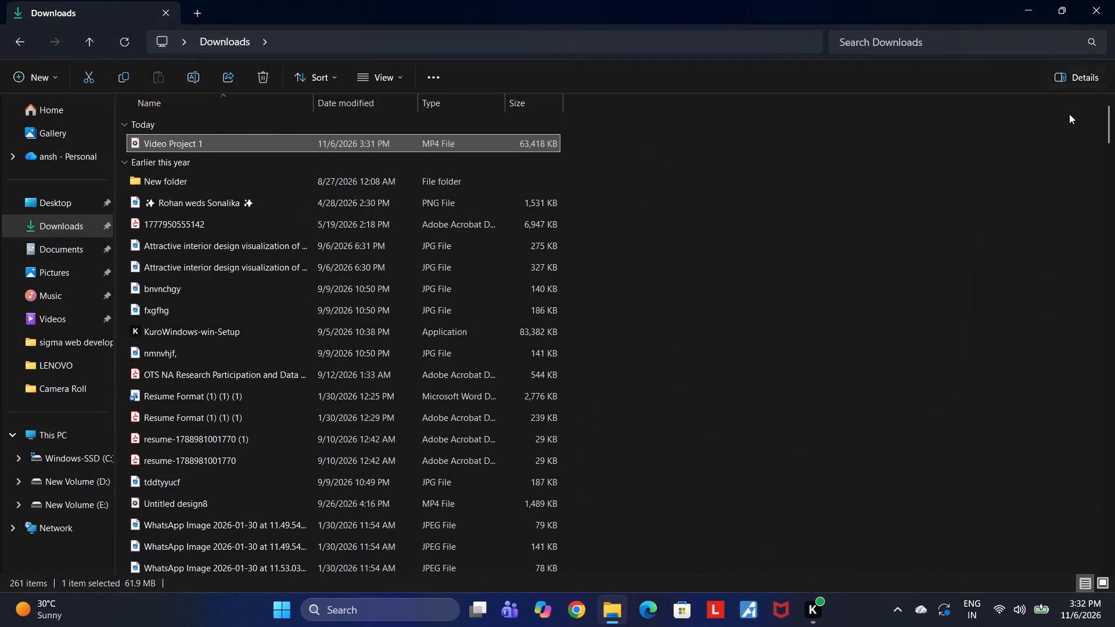